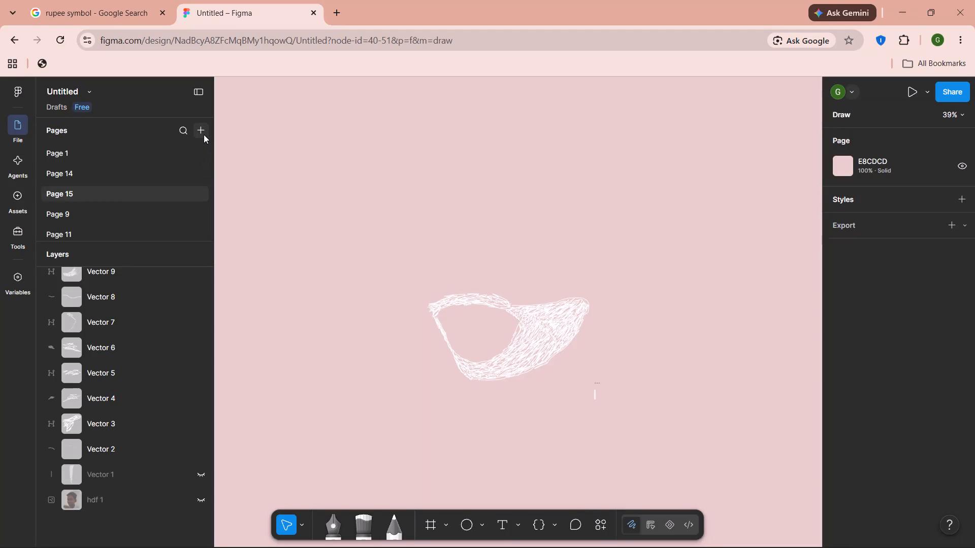
# Add a new blank page to the Untitled Figma design file, following Page 15.
pyautogui.click(204, 132)
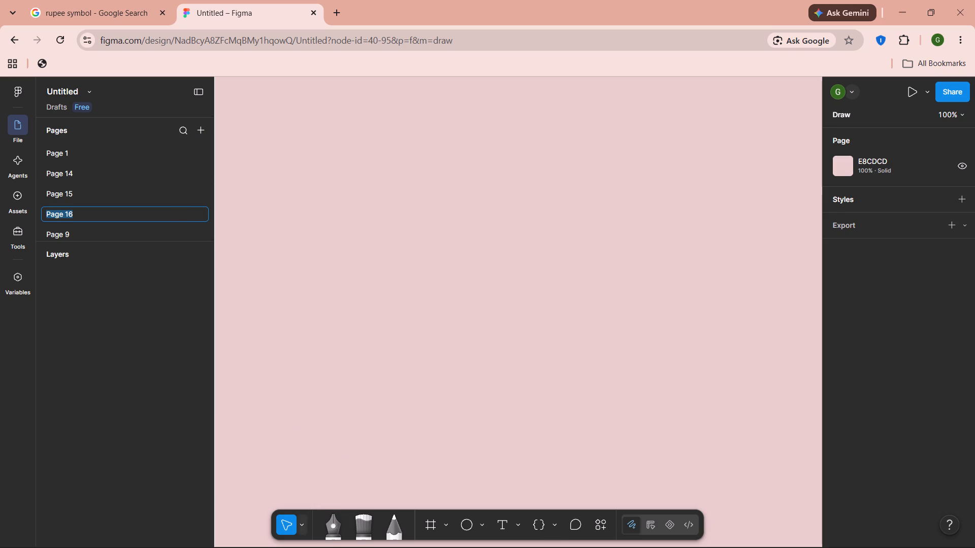
# Import the image file amitab from Downloads and place it on the empty canvas of Page 16.
pyautogui.click(503, 419)
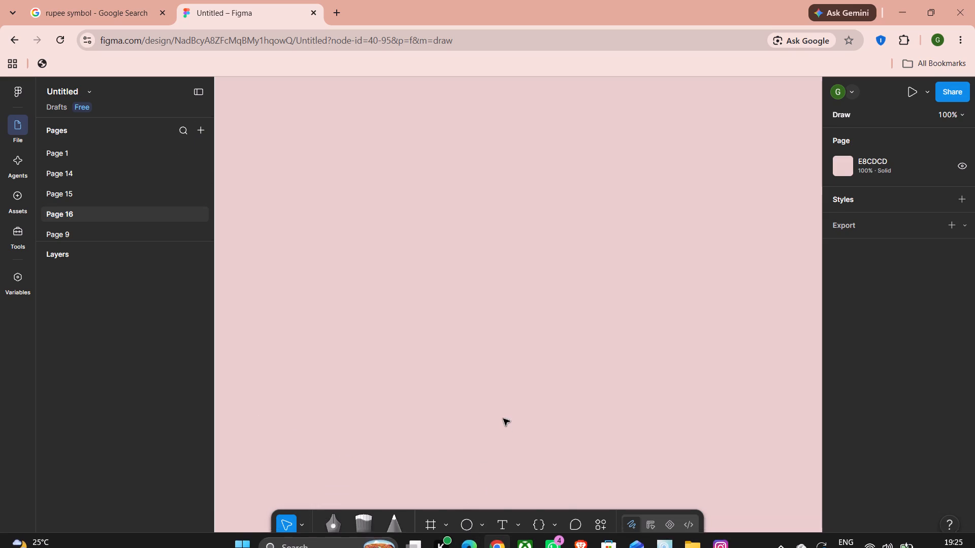
pyautogui.click(481, 526)
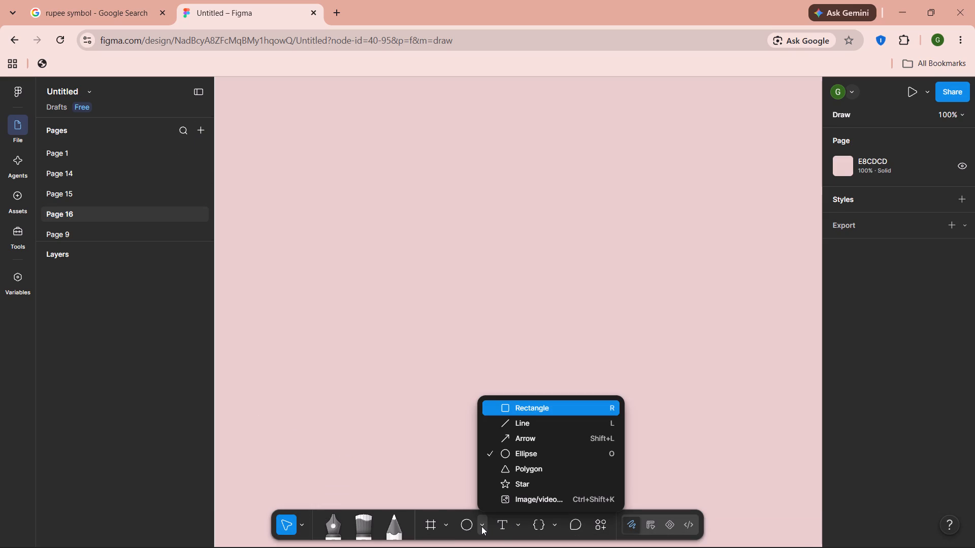
pyautogui.click(525, 503)
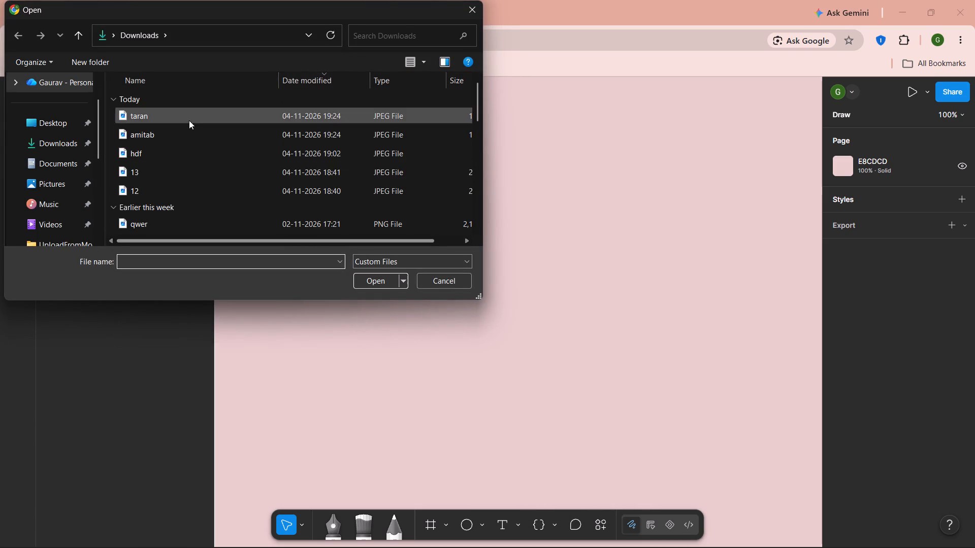
pyautogui.click(186, 136)
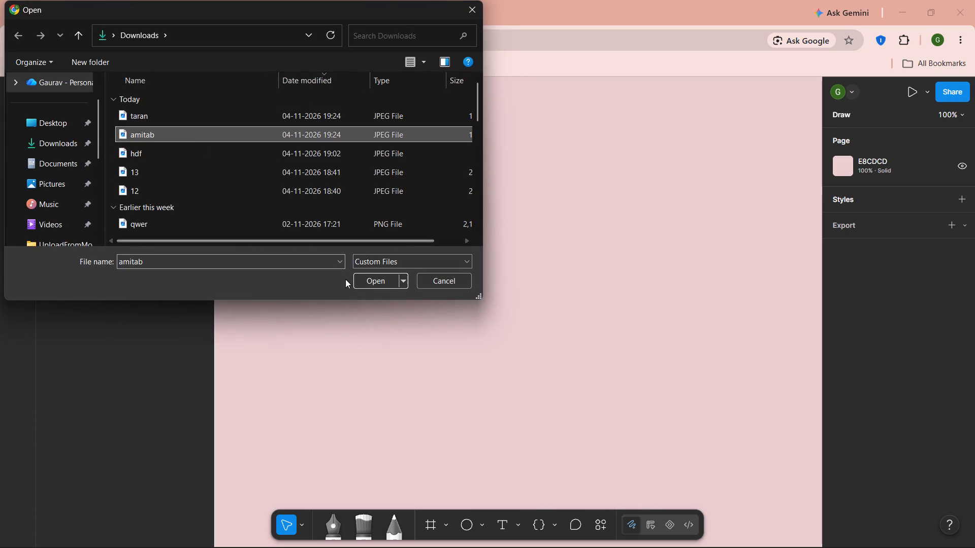
pyautogui.click(369, 287)
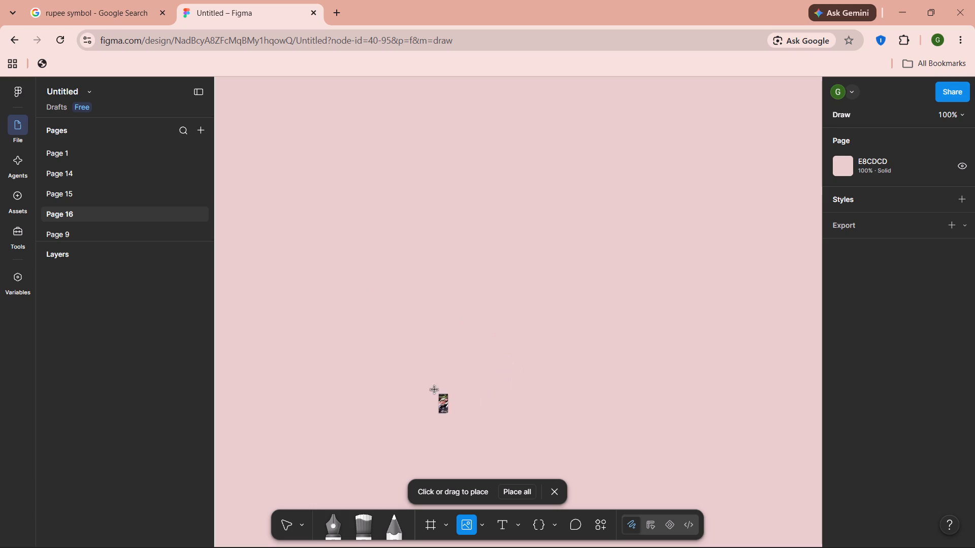
pyautogui.click(467, 285)
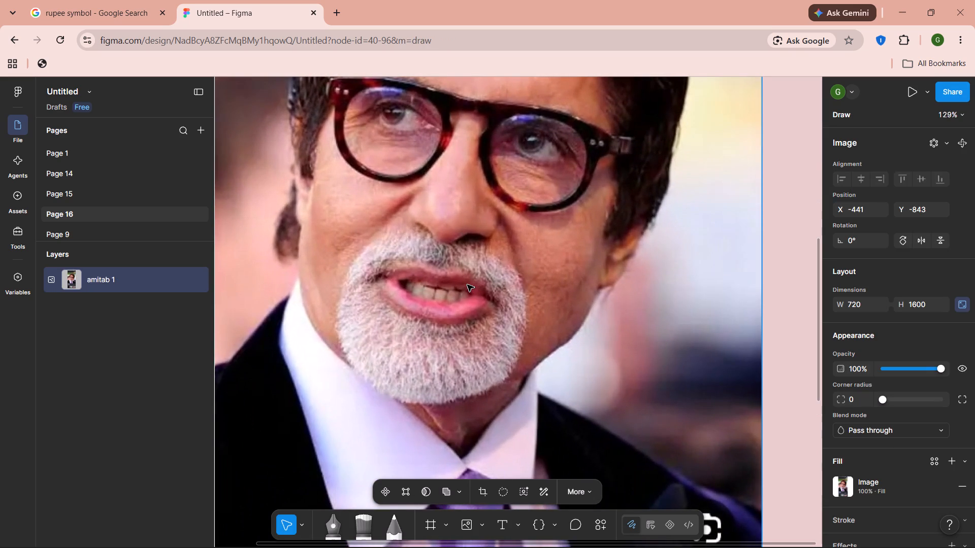
# Set the Pencil stroke weight to 1 and draw a short, nearly vertical white stroke inside the beard, below the mouth.
pyautogui.hscroll(1, 460, 287)
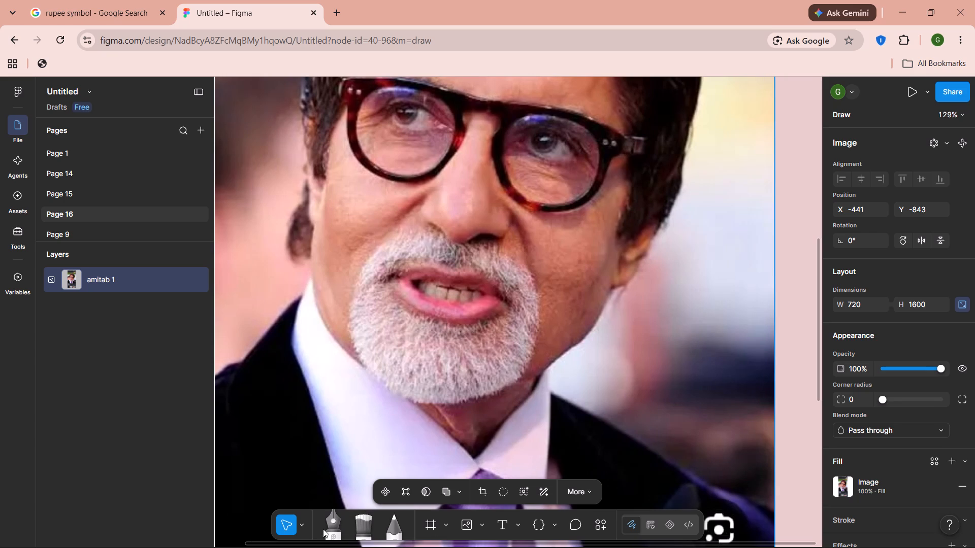
pyautogui.click(398, 533)
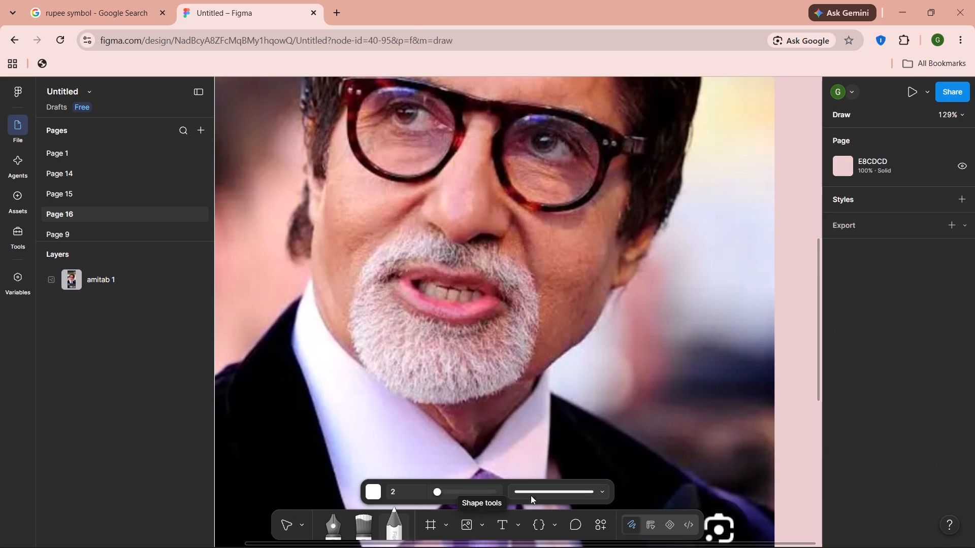
pyautogui.moveTo(437, 490); pyautogui.dragTo(425, 492)
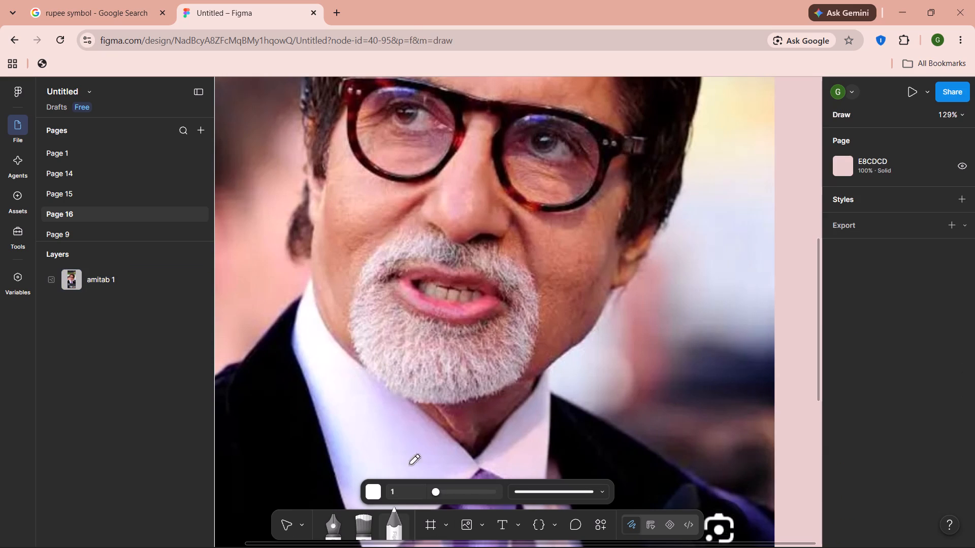
pyautogui.moveTo(380, 344); pyautogui.dragTo(379, 337)
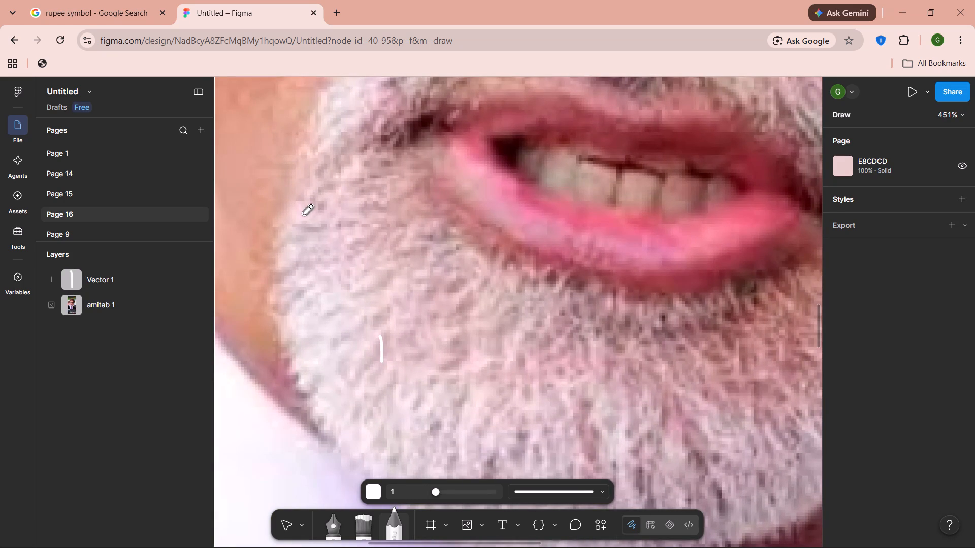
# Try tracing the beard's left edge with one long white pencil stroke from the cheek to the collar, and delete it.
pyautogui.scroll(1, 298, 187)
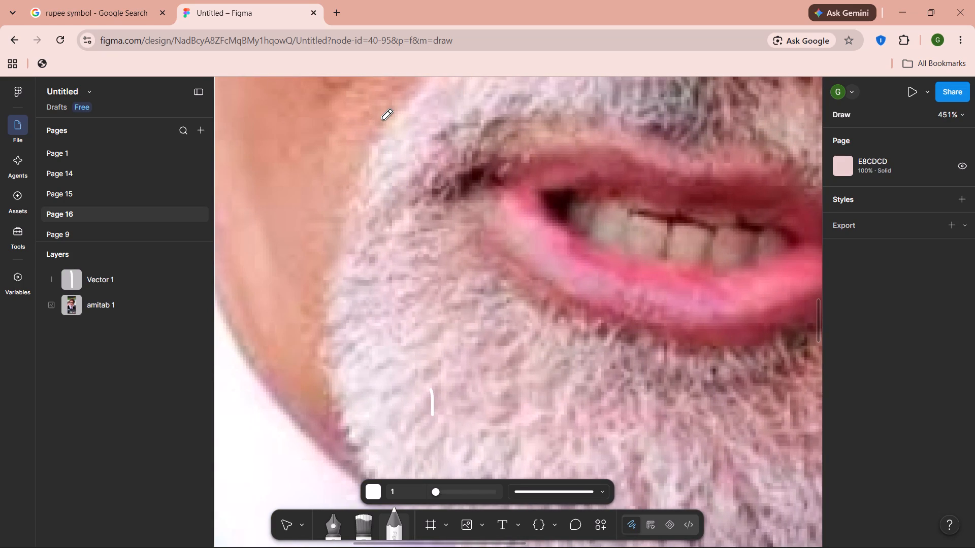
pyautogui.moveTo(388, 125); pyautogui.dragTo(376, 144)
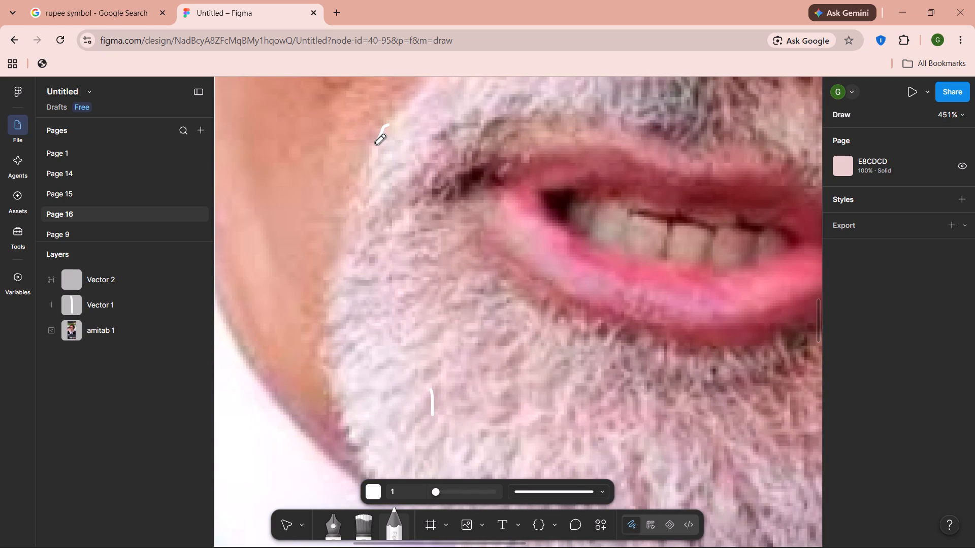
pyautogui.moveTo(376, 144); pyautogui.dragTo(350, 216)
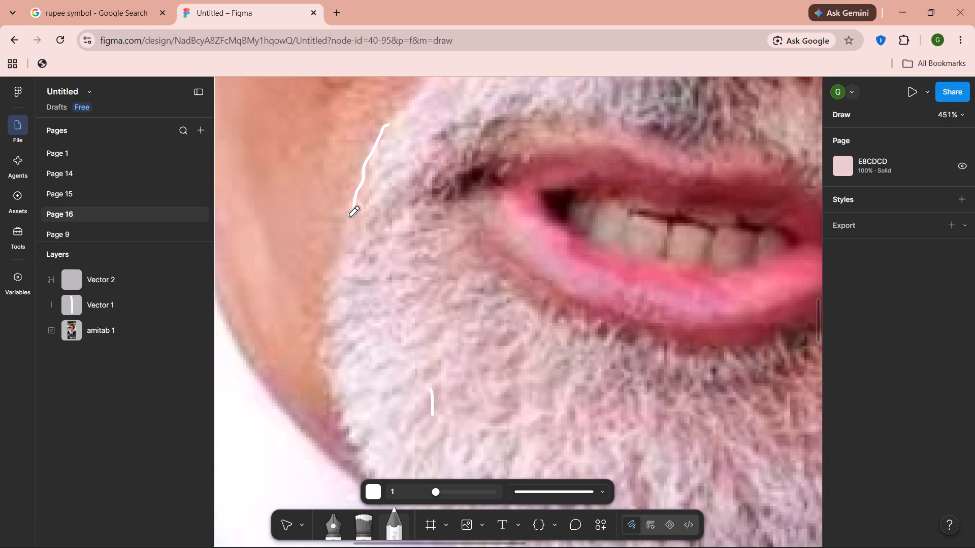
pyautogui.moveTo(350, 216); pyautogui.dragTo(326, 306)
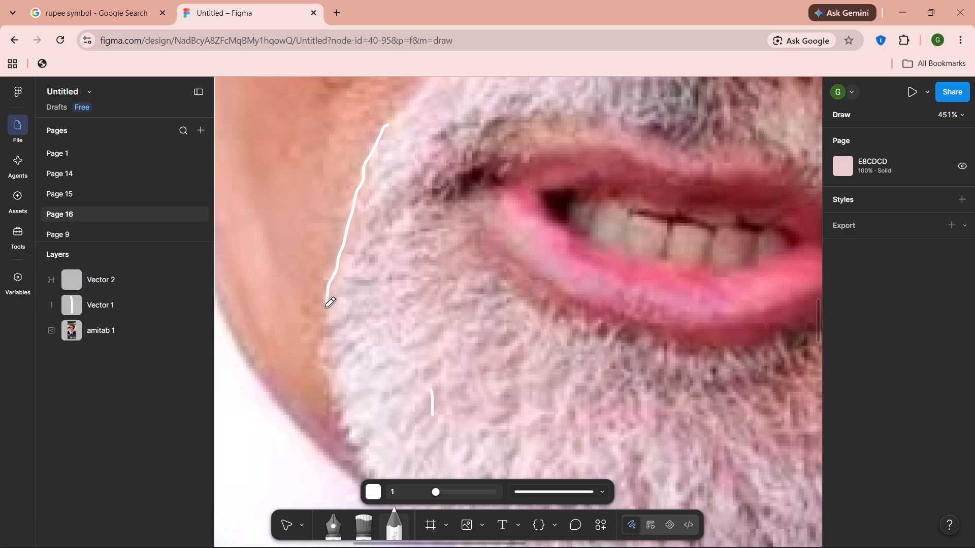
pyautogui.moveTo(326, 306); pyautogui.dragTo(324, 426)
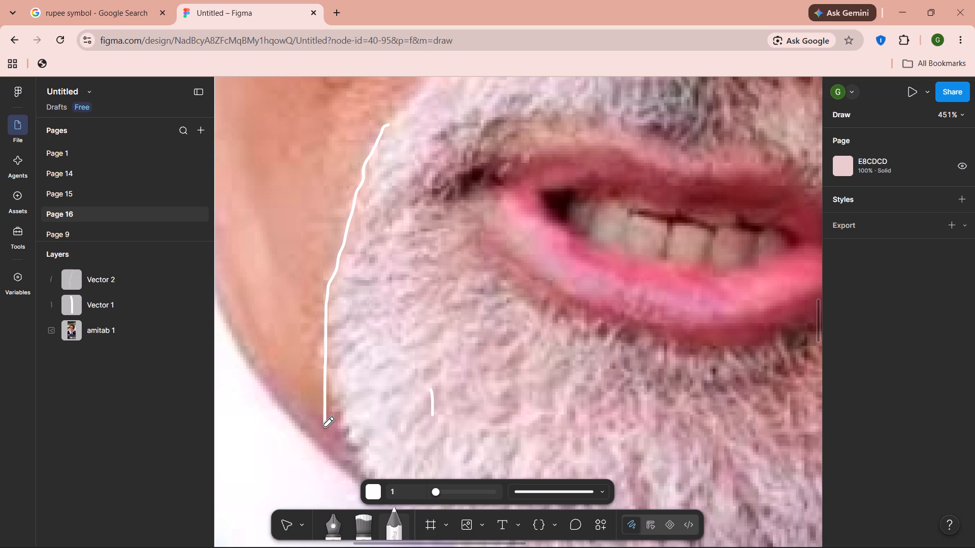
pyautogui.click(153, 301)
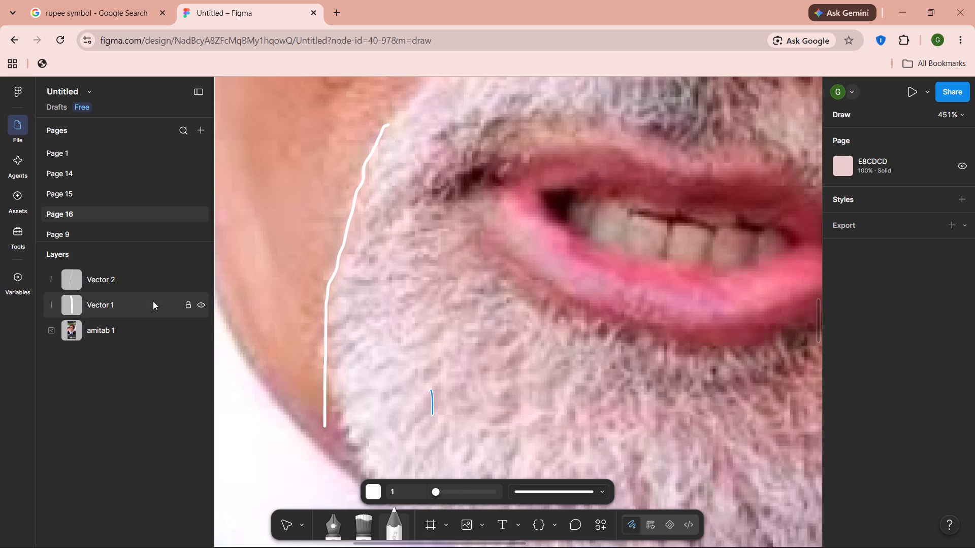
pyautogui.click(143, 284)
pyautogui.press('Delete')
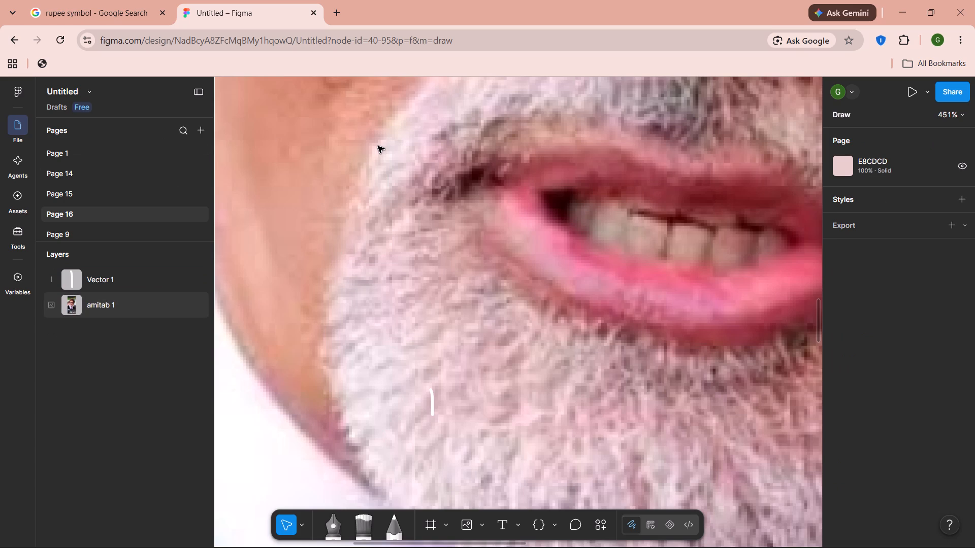
# Trace the middle part of the beard's left edge with a white pencil stroke of weight 1, doubling back near its lower end.
pyautogui.click(394, 528)
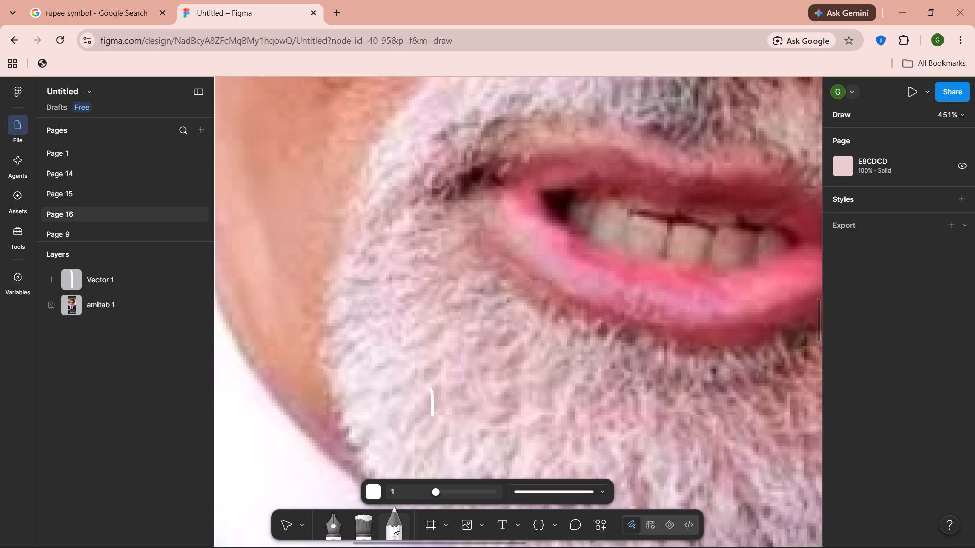
pyautogui.moveTo(344, 232); pyautogui.dragTo(342, 238)
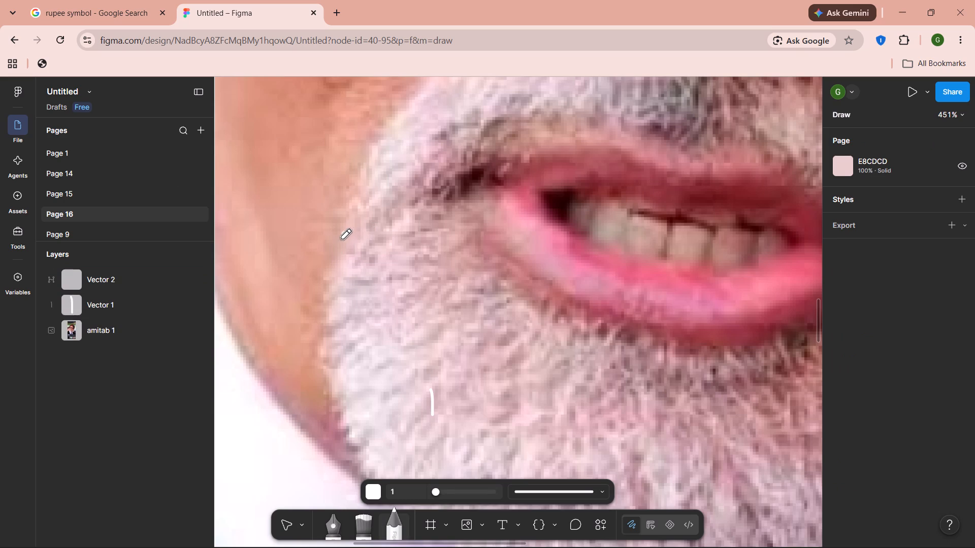
pyautogui.moveTo(342, 238); pyautogui.dragTo(325, 323)
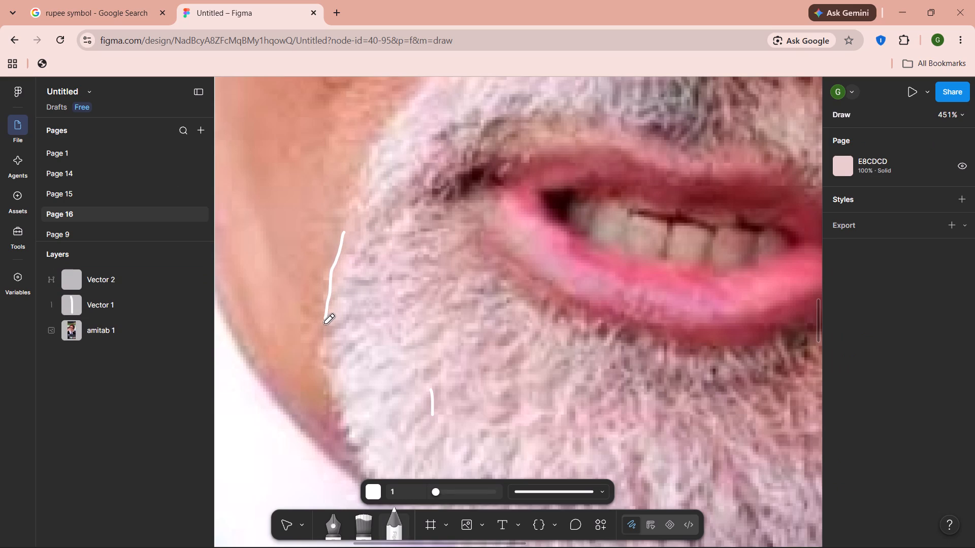
pyautogui.moveTo(325, 323); pyautogui.dragTo(324, 339)
pyautogui.moveTo(324, 339); pyautogui.dragTo(320, 356)
pyautogui.moveTo(320, 356); pyautogui.dragTo(332, 393)
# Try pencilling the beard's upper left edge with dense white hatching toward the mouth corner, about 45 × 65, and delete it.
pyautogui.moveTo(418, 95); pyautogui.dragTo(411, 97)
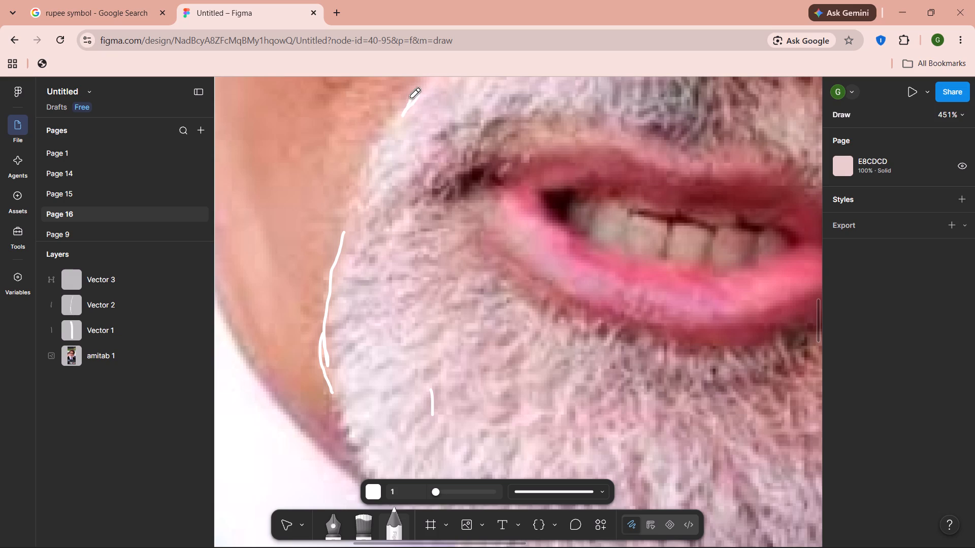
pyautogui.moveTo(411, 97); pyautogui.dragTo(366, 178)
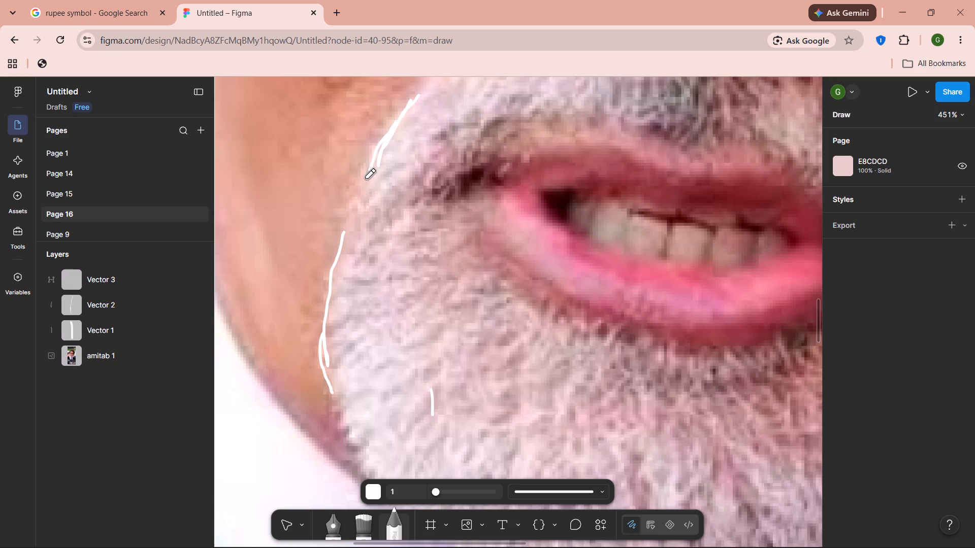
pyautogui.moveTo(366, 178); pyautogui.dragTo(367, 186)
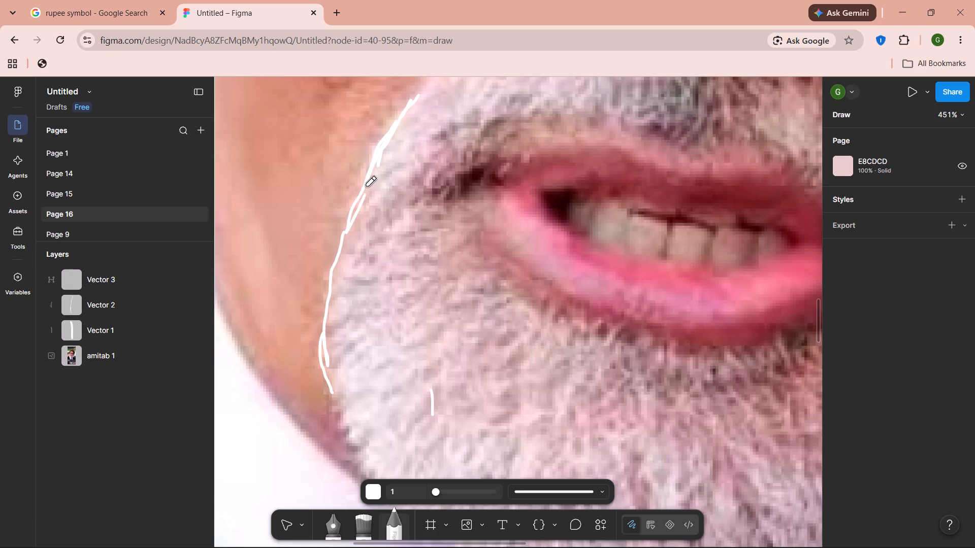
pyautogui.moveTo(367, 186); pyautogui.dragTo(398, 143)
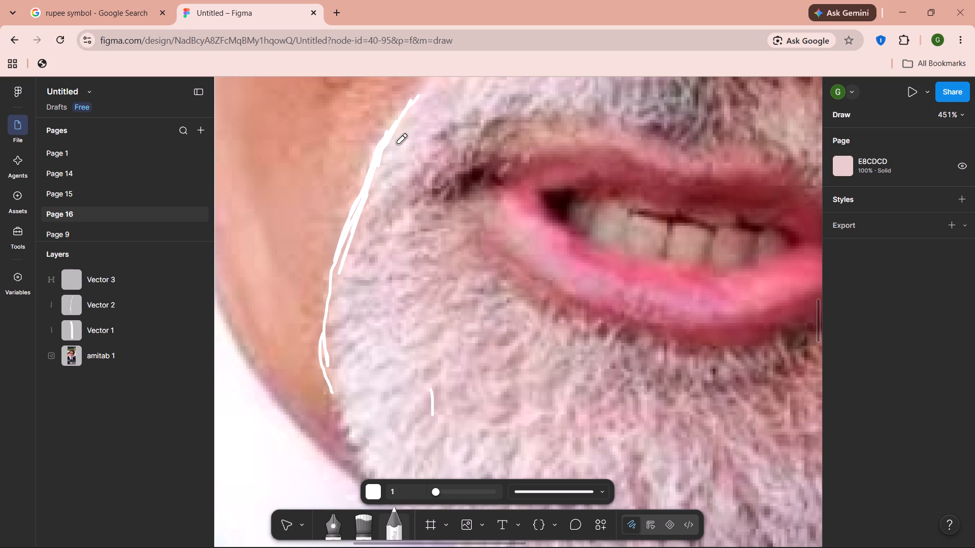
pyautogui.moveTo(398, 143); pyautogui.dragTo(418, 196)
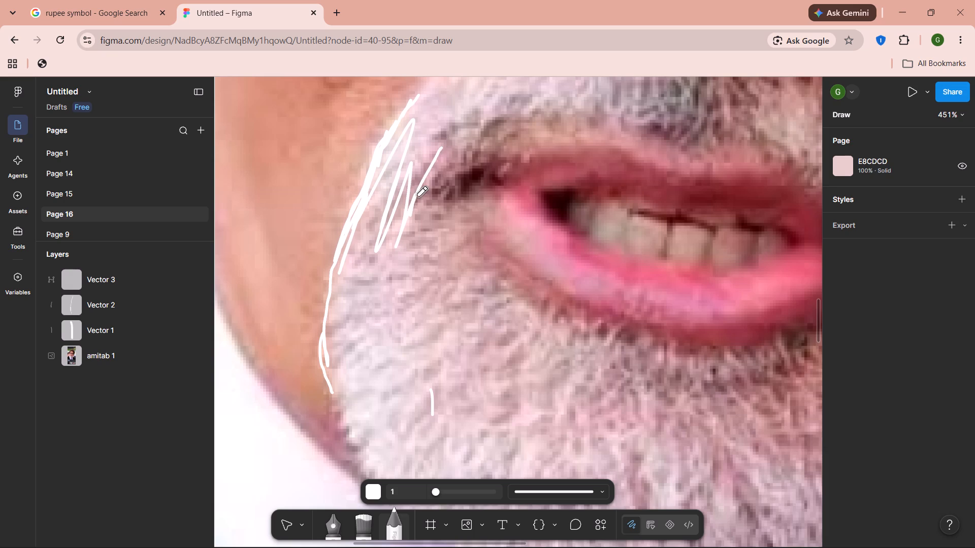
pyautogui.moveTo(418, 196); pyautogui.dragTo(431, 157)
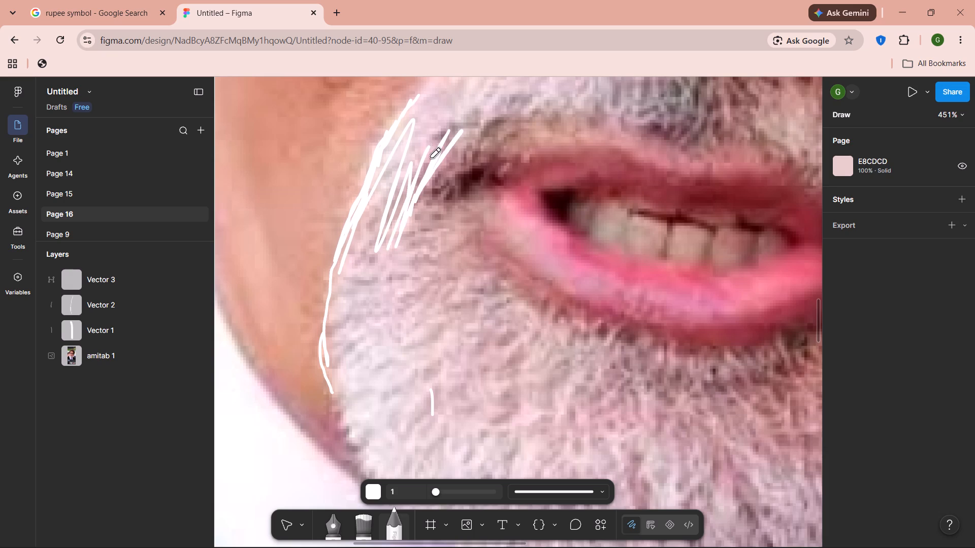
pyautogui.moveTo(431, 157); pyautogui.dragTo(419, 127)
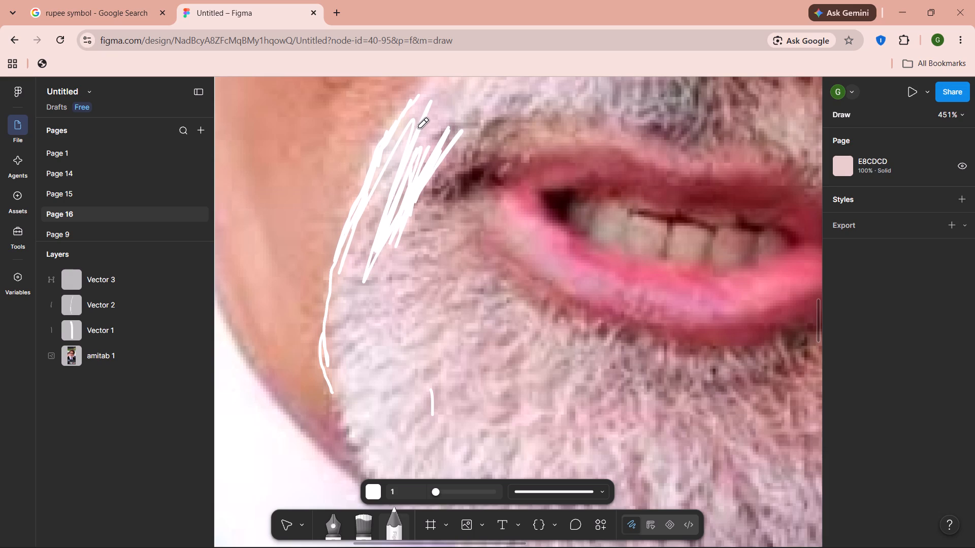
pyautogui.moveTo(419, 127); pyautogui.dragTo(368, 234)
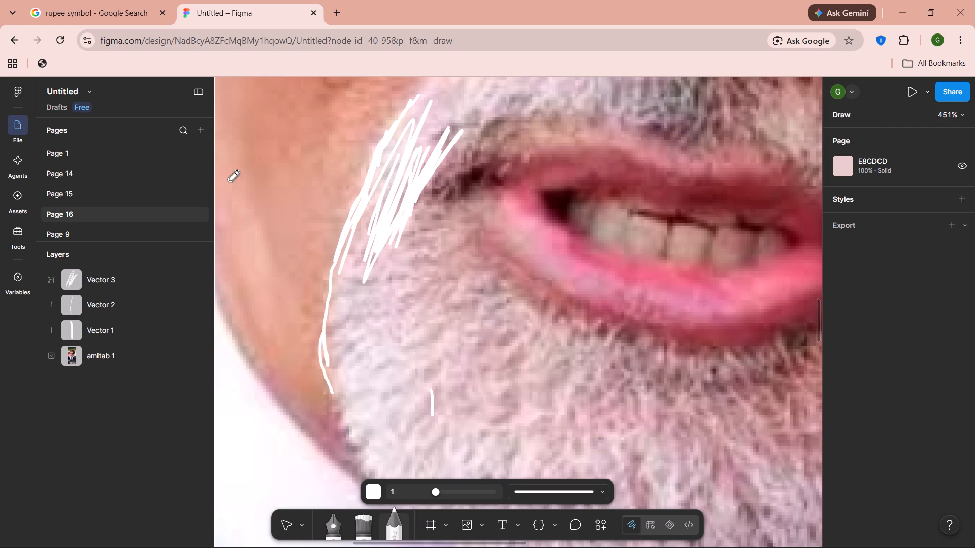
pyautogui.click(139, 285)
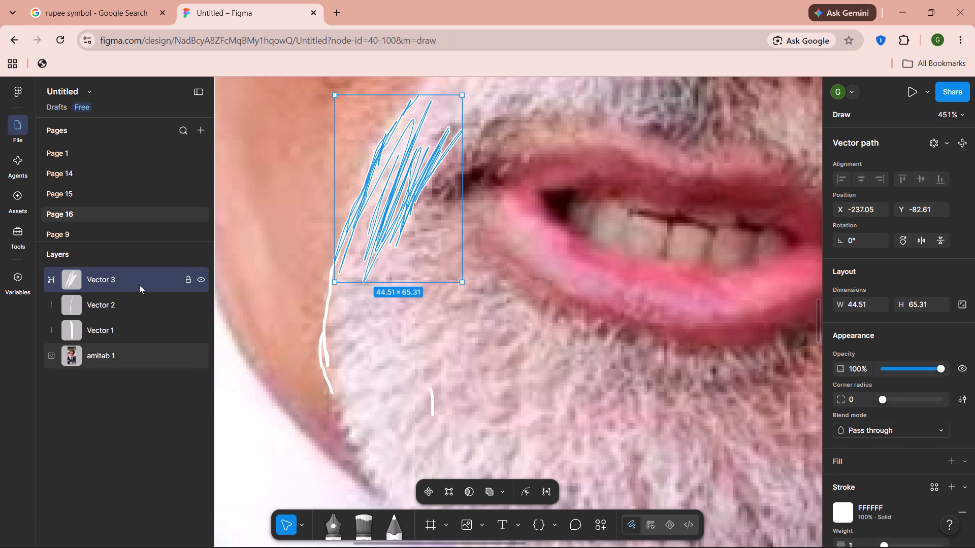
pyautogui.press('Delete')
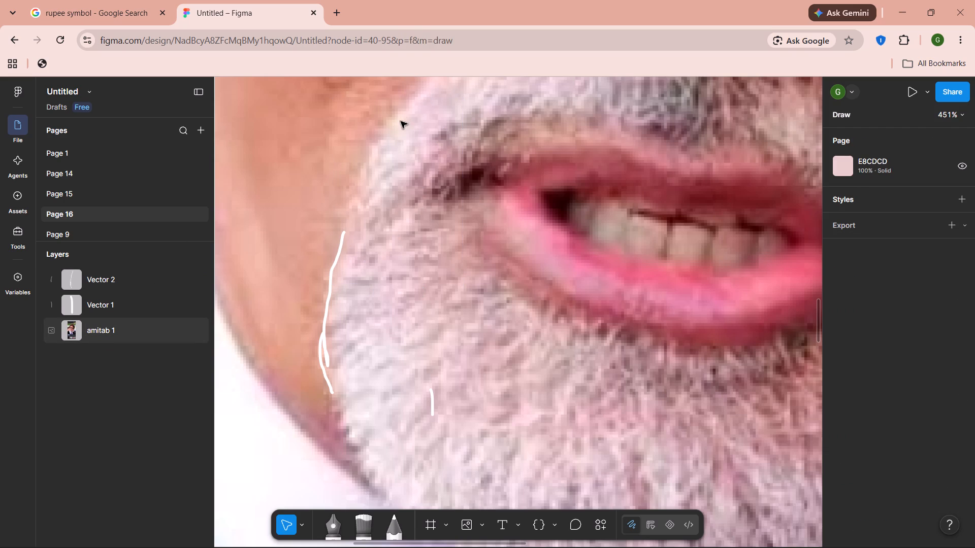
# Pencil the beard's upper left edge in white at weight 1, adding overlapping zigzag hair strokes between the cheek and the mouth corner.
pyautogui.click(392, 521)
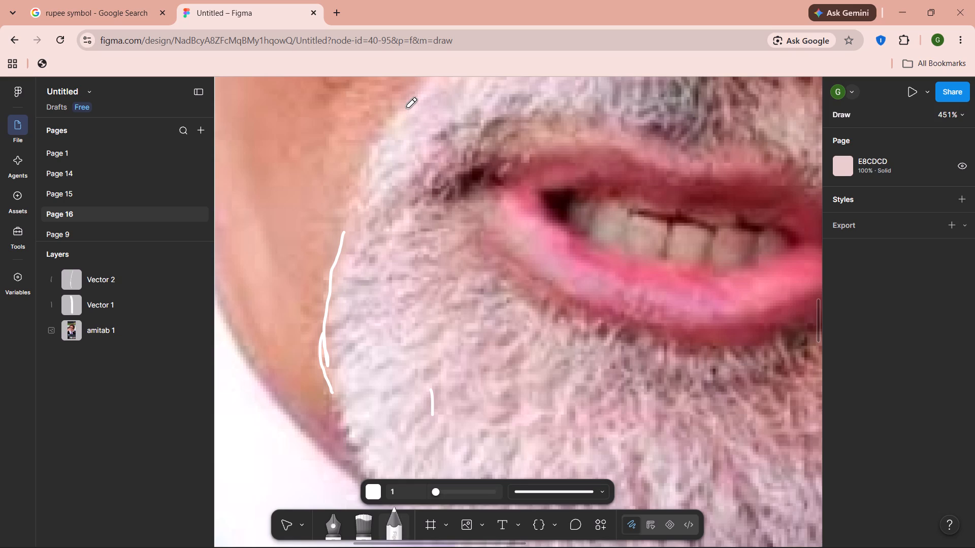
pyautogui.click(407, 107)
pyautogui.moveTo(407, 107); pyautogui.dragTo(360, 224)
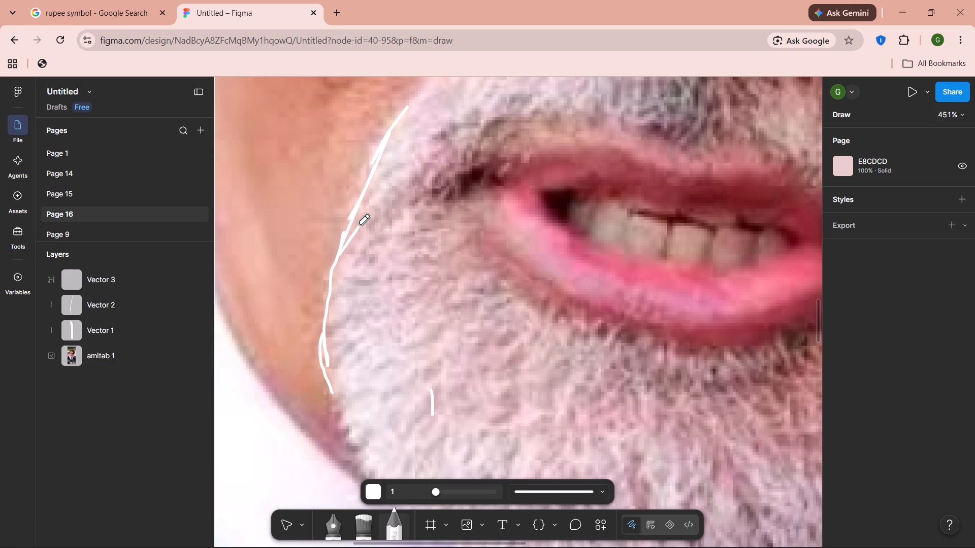
pyautogui.moveTo(360, 224); pyautogui.dragTo(366, 293)
pyautogui.moveTo(366, 293); pyautogui.dragTo(348, 274)
pyautogui.moveTo(348, 274); pyautogui.dragTo(371, 351)
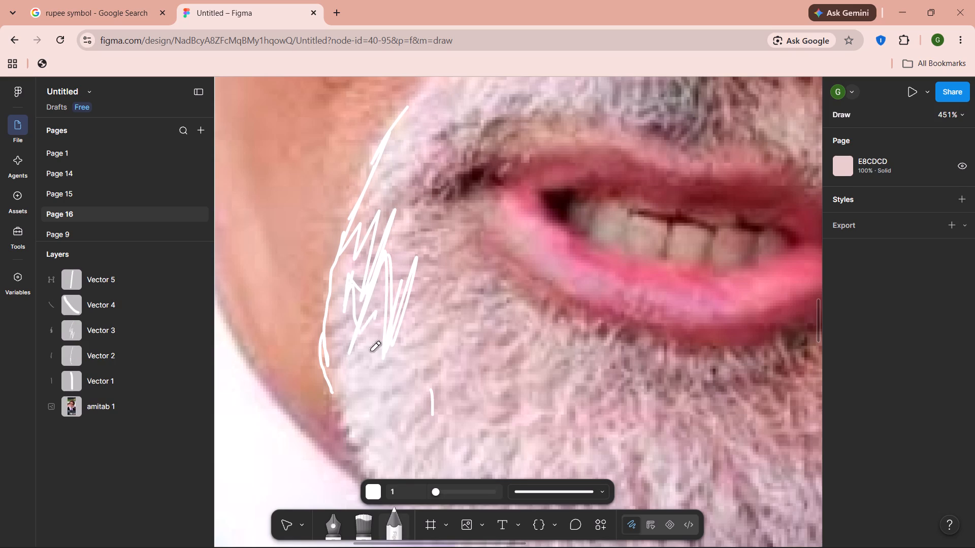
pyautogui.moveTo(371, 351); pyautogui.dragTo(364, 220)
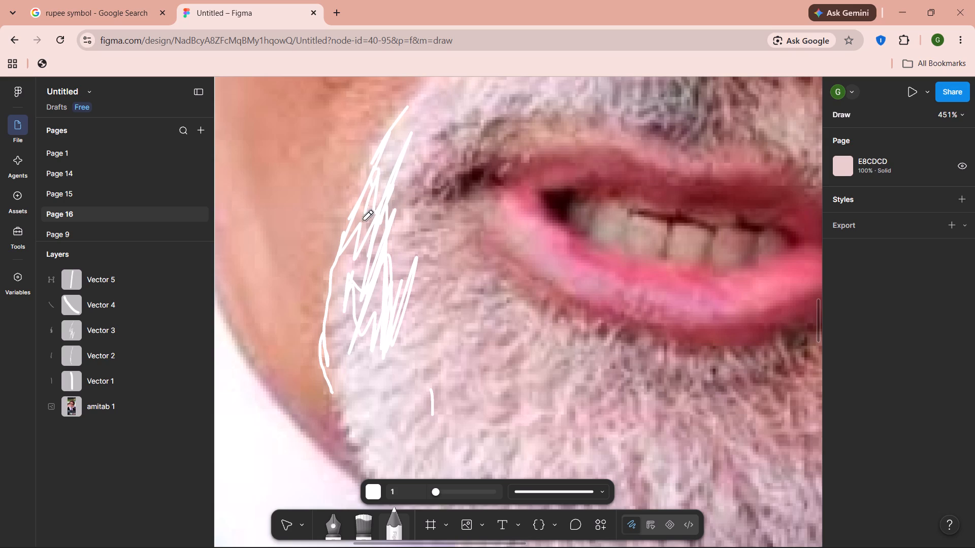
pyautogui.moveTo(364, 220); pyautogui.dragTo(434, 270)
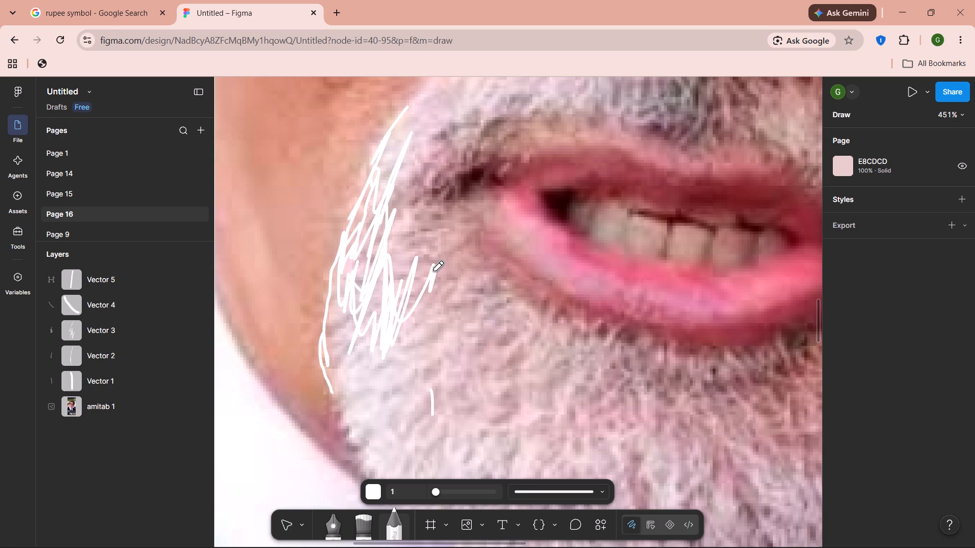
pyautogui.moveTo(434, 270); pyautogui.dragTo(432, 280)
# Trace the mouth with white pencil strokes from above the upper lip's left half, around the left corner and below the lower lip to the right corner.
pyautogui.moveTo(612, 120); pyautogui.dragTo(466, 176)
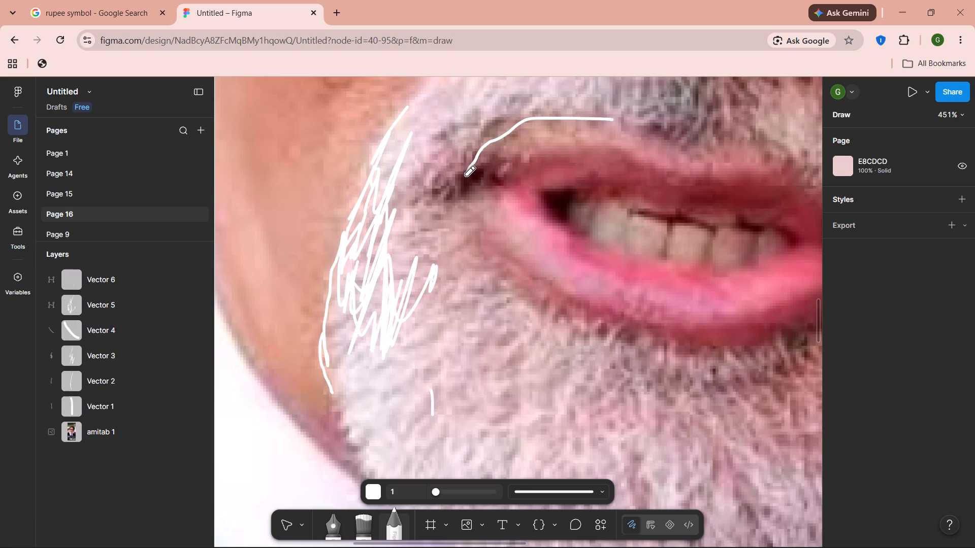
pyautogui.moveTo(466, 176); pyautogui.dragTo(470, 242)
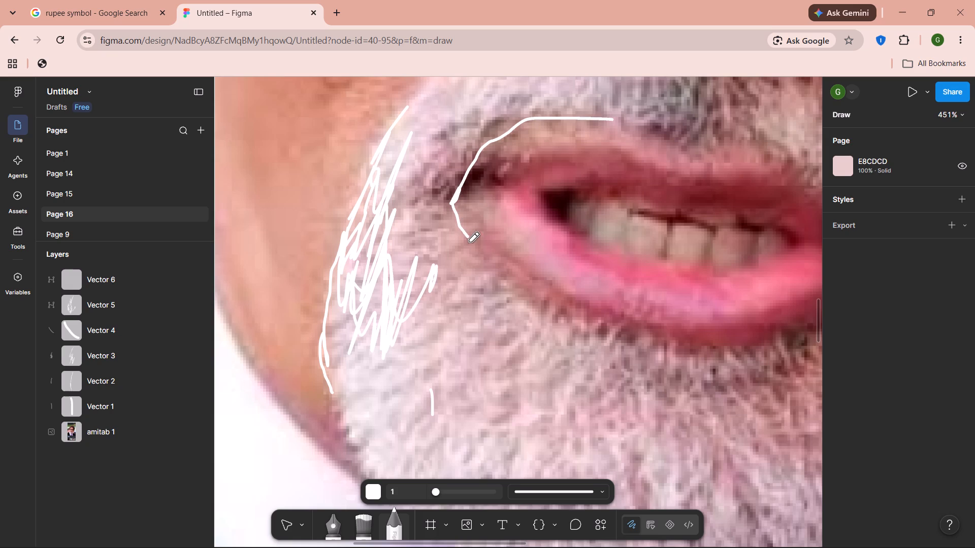
pyautogui.moveTo(470, 242); pyautogui.dragTo(612, 338)
pyautogui.click(612, 338)
pyautogui.moveTo(612, 338); pyautogui.dragTo(720, 348)
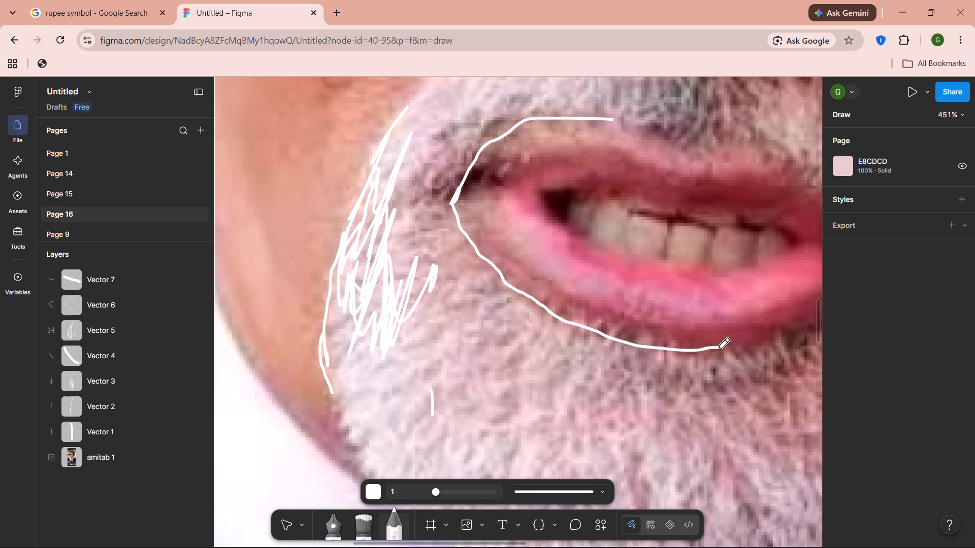
pyautogui.moveTo(720, 348); pyautogui.dragTo(795, 339)
pyautogui.hscroll(-3, 795, 339)
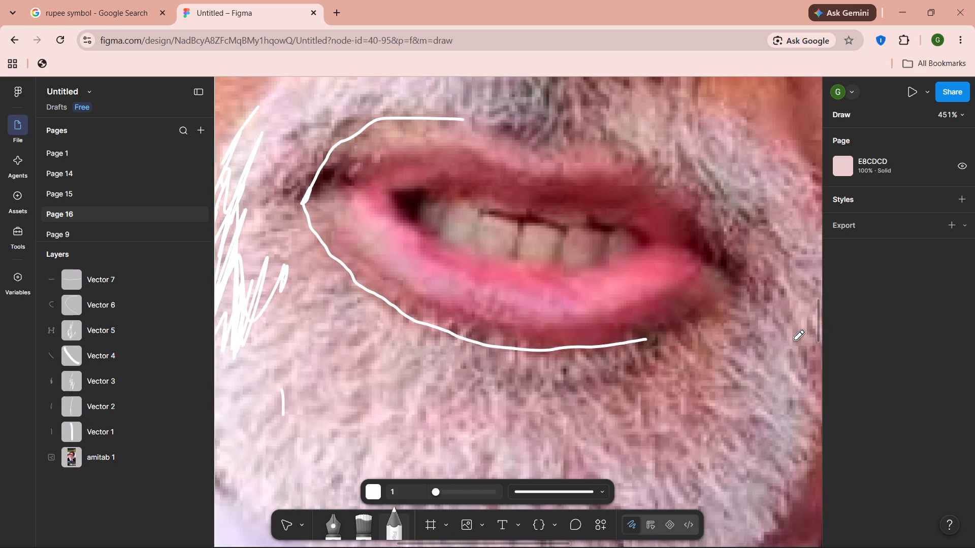
pyautogui.moveTo(638, 341); pyautogui.dragTo(650, 335)
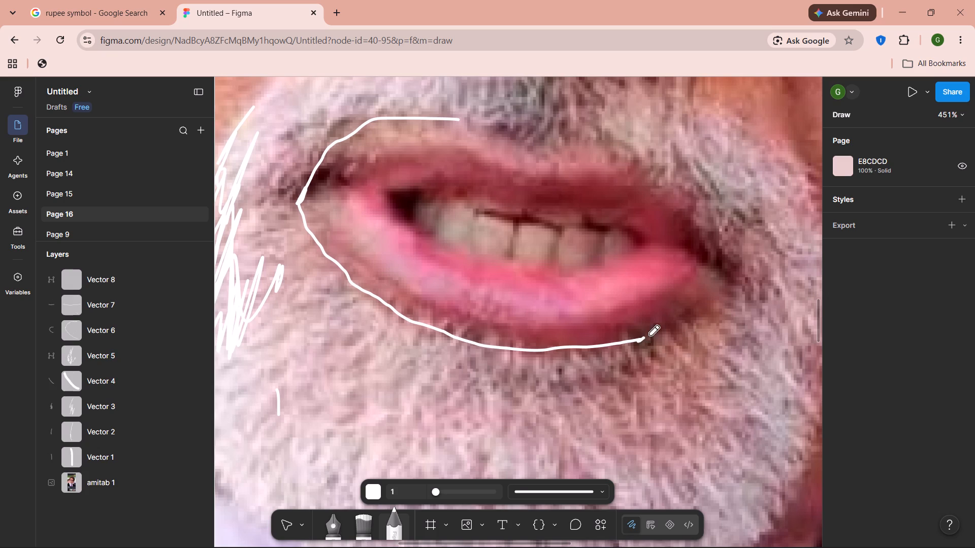
pyautogui.moveTo(650, 335); pyautogui.dragTo(745, 282)
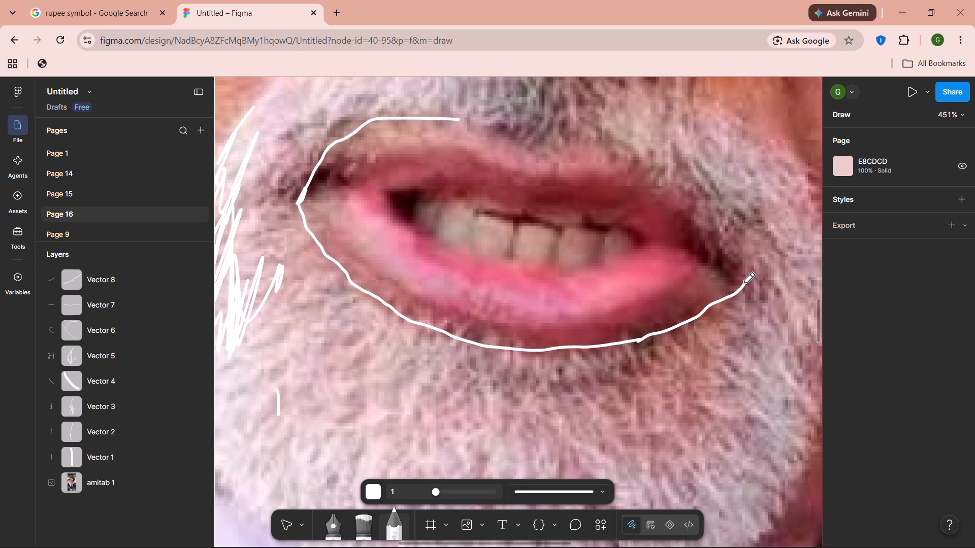
# Close the mouth outline by tracing the upper lip's edge in white pencil through the central dip to the right mouth corner.
pyautogui.moveTo(462, 120); pyautogui.dragTo(506, 148)
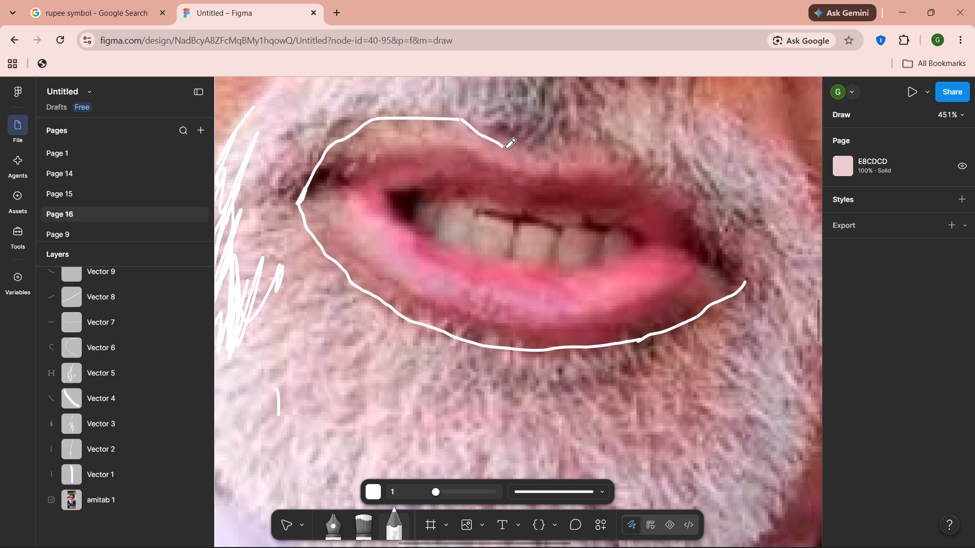
pyautogui.moveTo(506, 148); pyautogui.dragTo(673, 202)
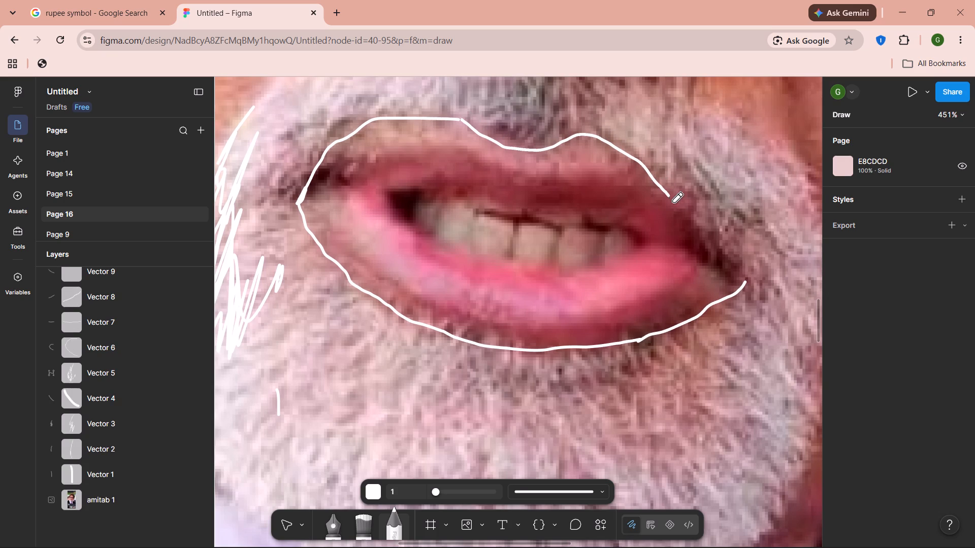
pyautogui.moveTo(673, 202); pyautogui.dragTo(706, 242)
pyautogui.moveTo(706, 242); pyautogui.dragTo(744, 287)
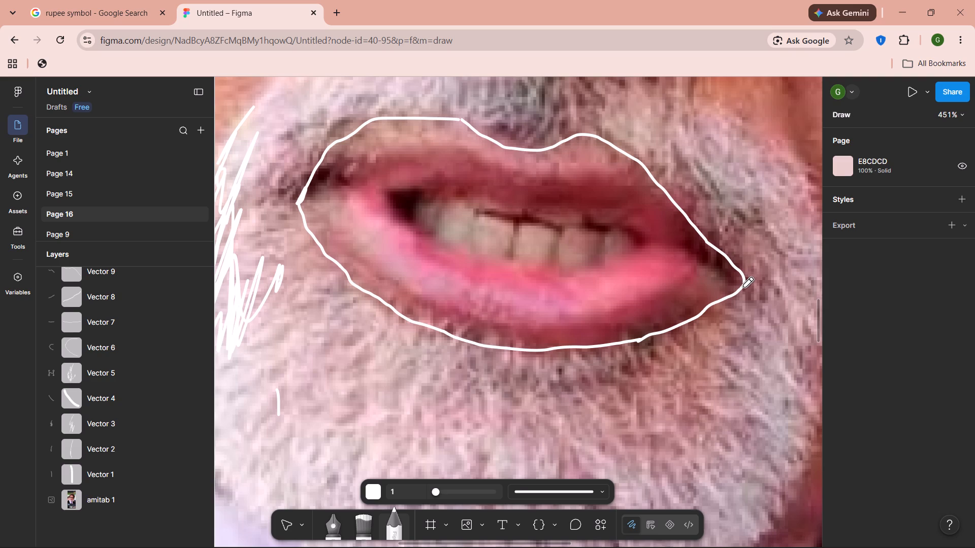
pyautogui.moveTo(744, 287); pyautogui.dragTo(744, 289)
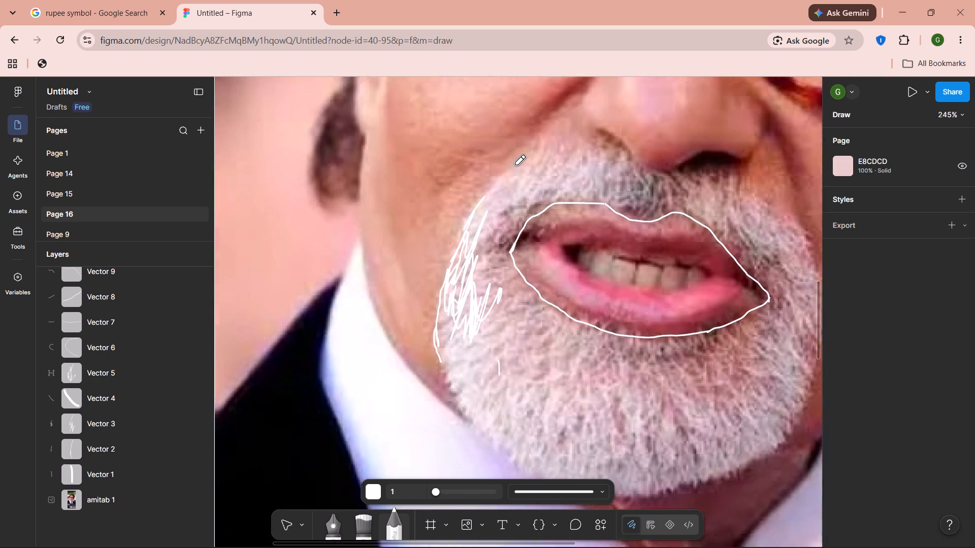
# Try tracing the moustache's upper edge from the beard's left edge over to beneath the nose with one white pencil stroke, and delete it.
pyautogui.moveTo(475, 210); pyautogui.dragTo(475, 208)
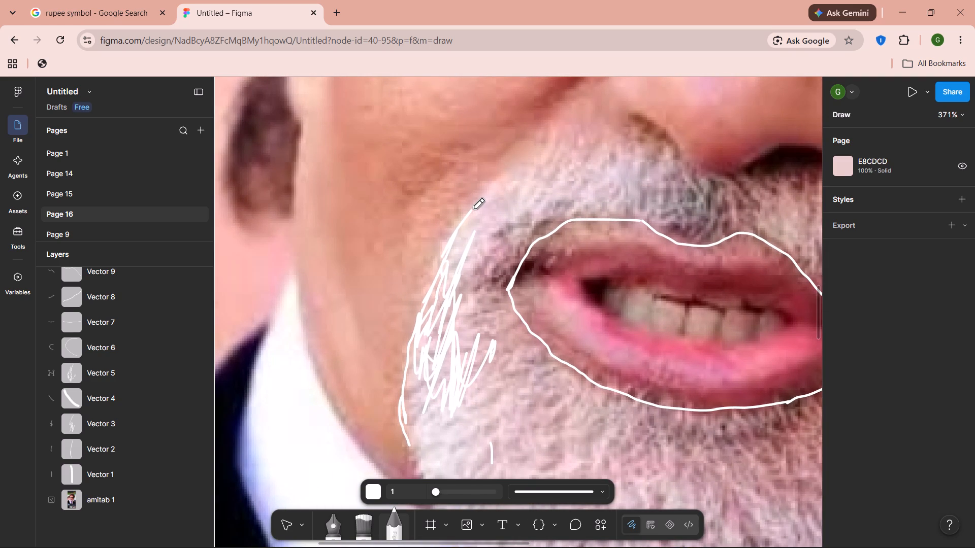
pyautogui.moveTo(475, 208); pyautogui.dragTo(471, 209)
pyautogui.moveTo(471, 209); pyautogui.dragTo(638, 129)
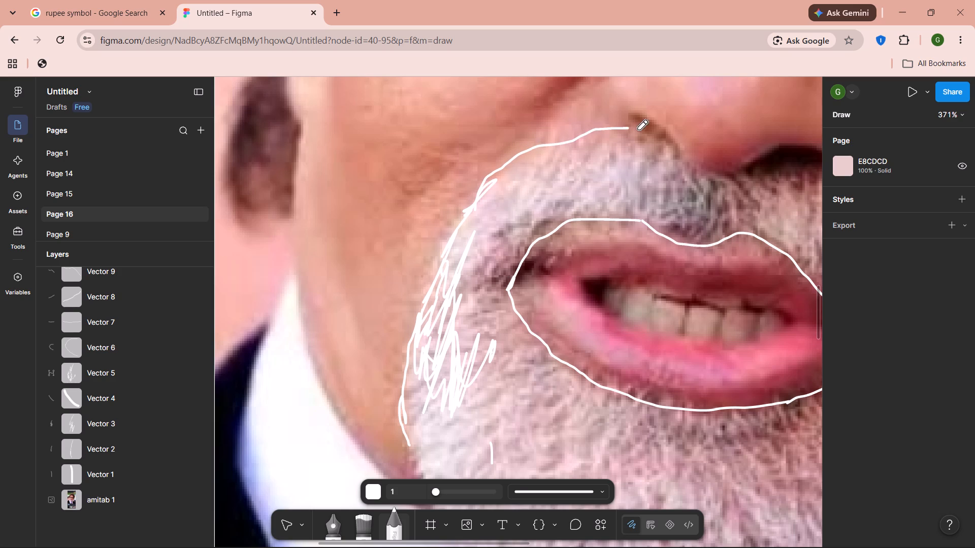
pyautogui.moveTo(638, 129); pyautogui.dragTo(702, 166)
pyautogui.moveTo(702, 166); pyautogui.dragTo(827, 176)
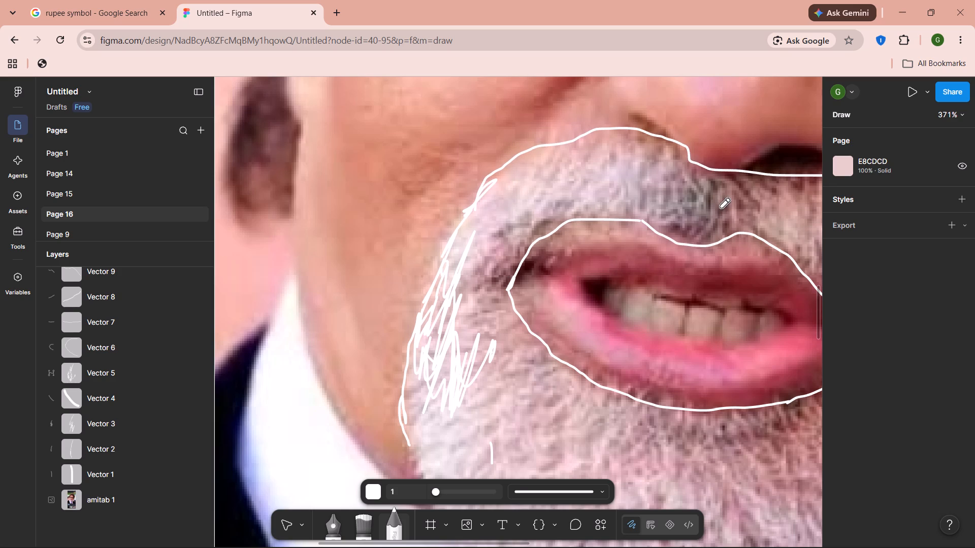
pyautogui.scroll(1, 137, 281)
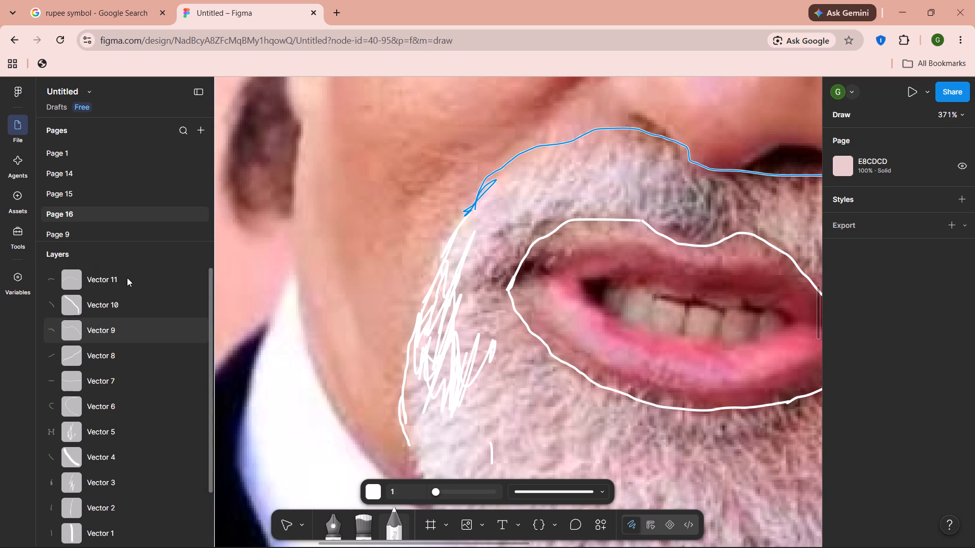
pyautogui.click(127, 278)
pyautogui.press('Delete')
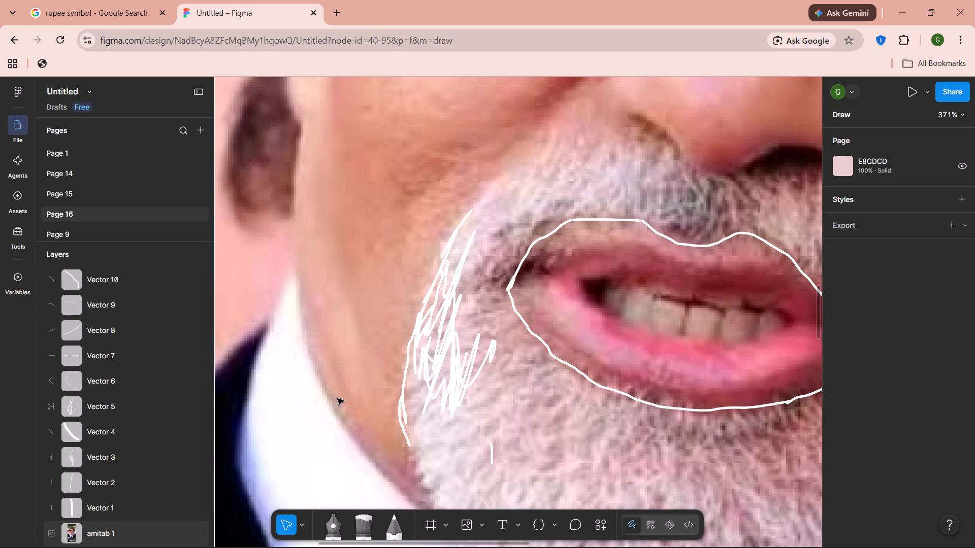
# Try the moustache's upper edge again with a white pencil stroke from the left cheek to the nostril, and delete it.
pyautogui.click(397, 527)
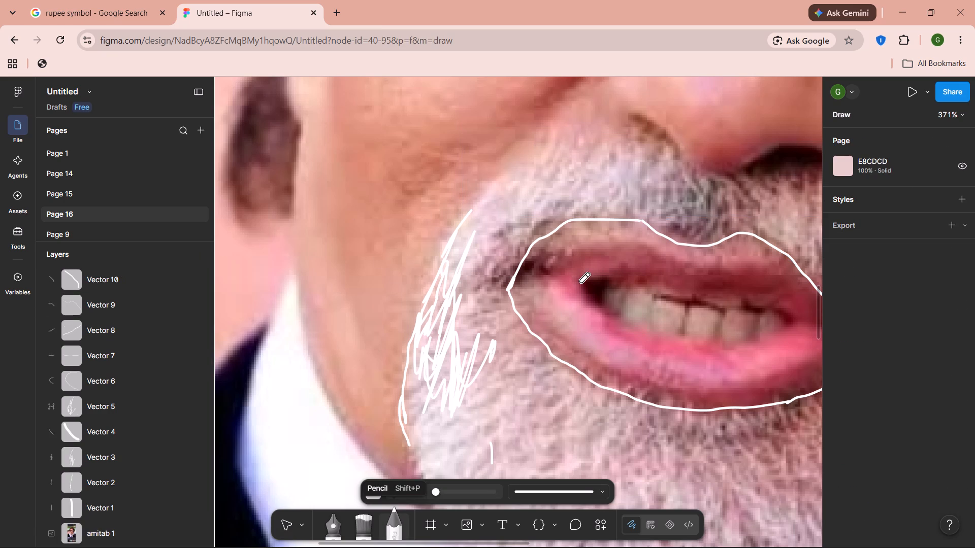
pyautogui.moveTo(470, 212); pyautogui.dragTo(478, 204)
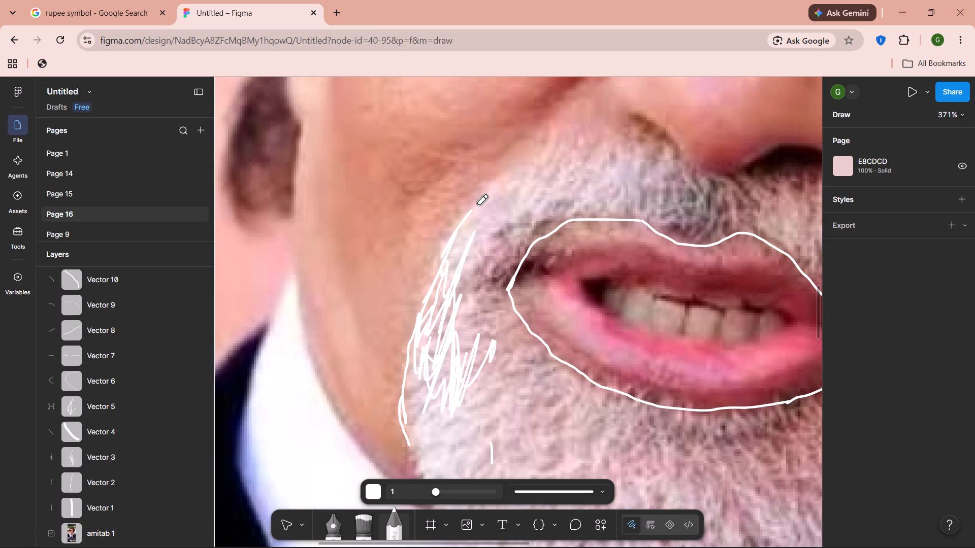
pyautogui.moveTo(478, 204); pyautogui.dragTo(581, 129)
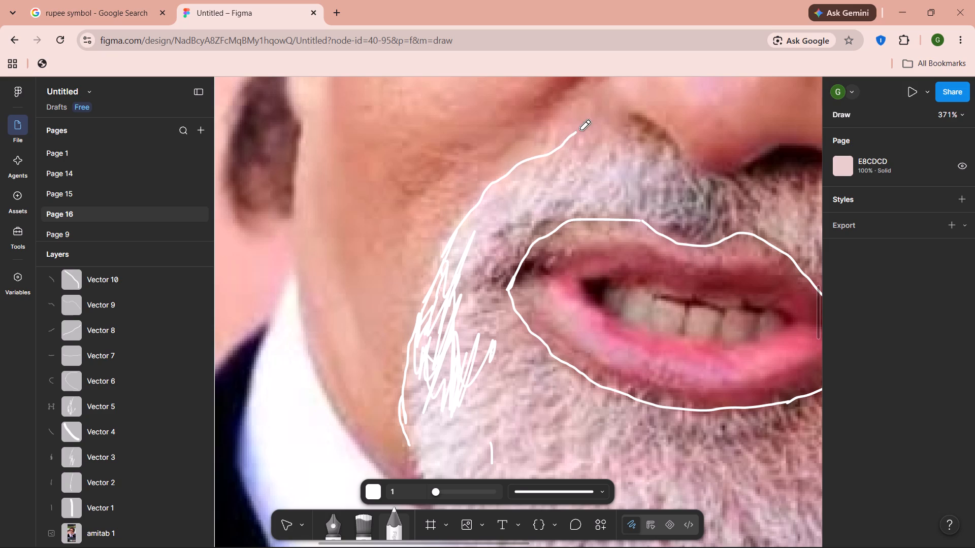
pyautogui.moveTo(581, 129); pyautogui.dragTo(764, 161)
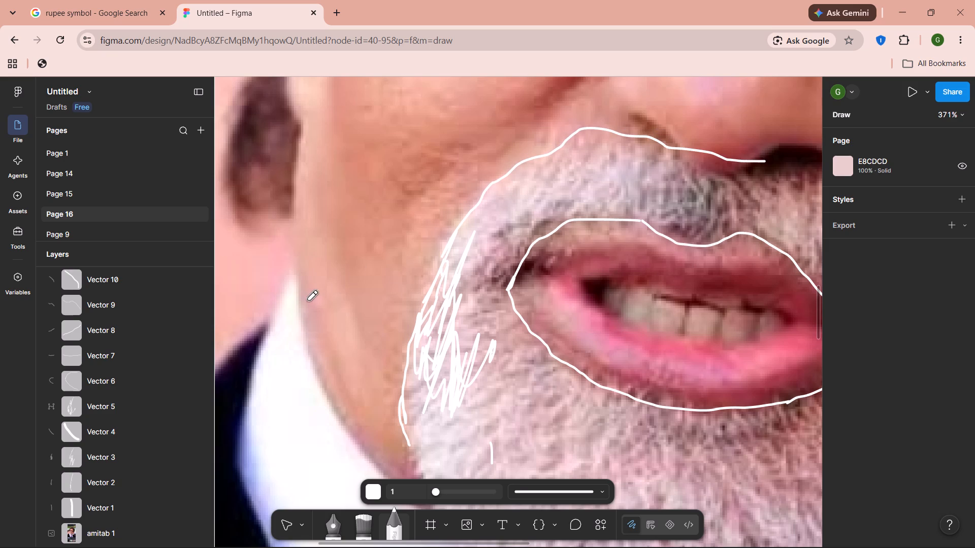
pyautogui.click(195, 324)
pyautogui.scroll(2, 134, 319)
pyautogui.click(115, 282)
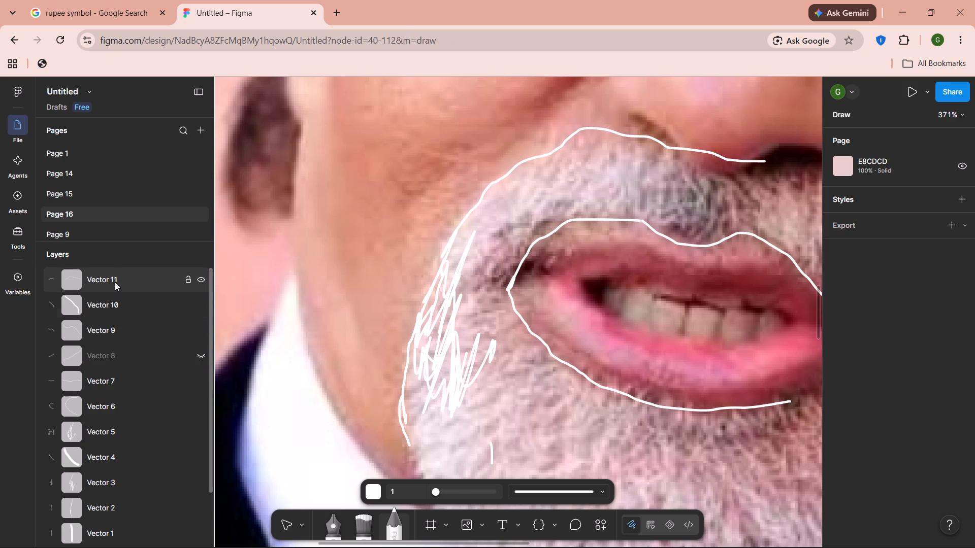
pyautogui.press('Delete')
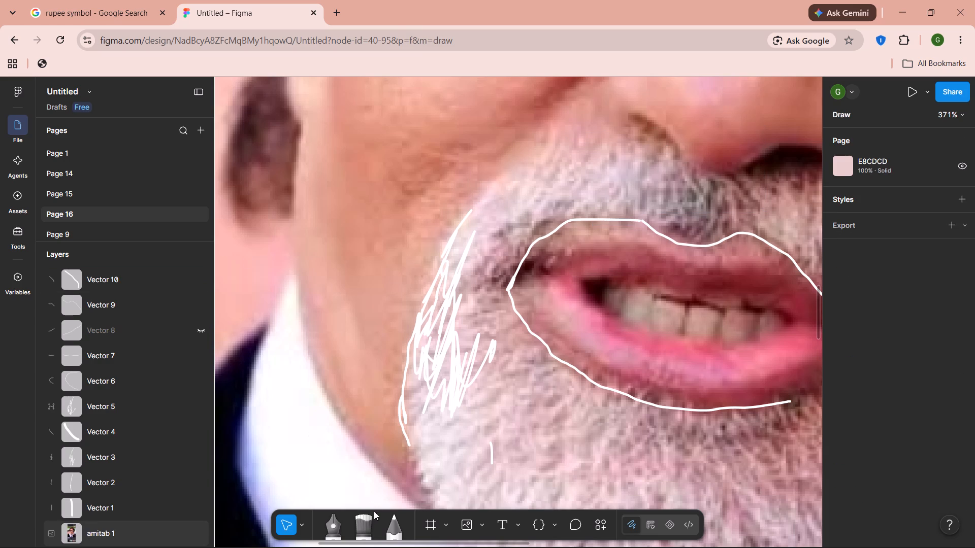
# Trace the moustache's upper edge in white pencil from the left nostril across to the beard outline on the left cheek.
pyautogui.click(397, 526)
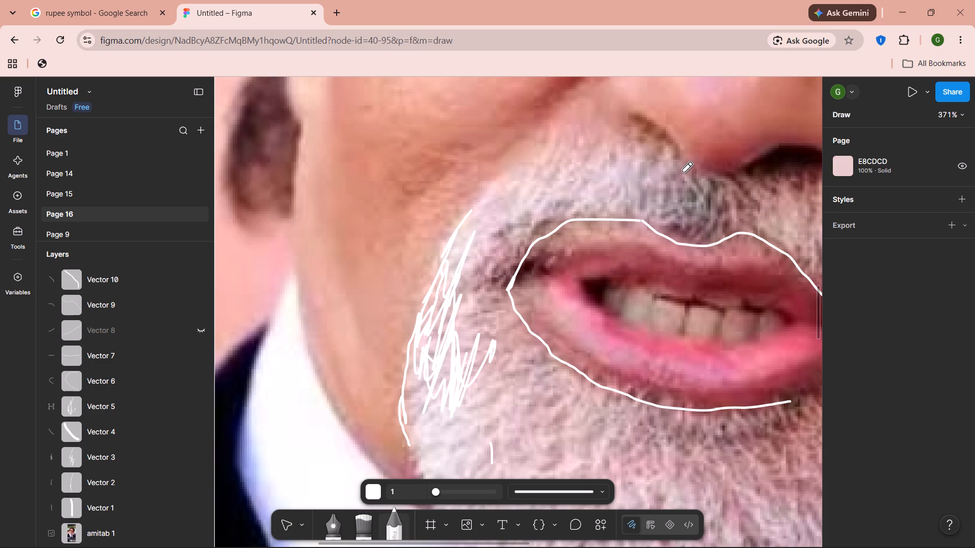
pyautogui.moveTo(674, 156); pyautogui.dragTo(563, 153)
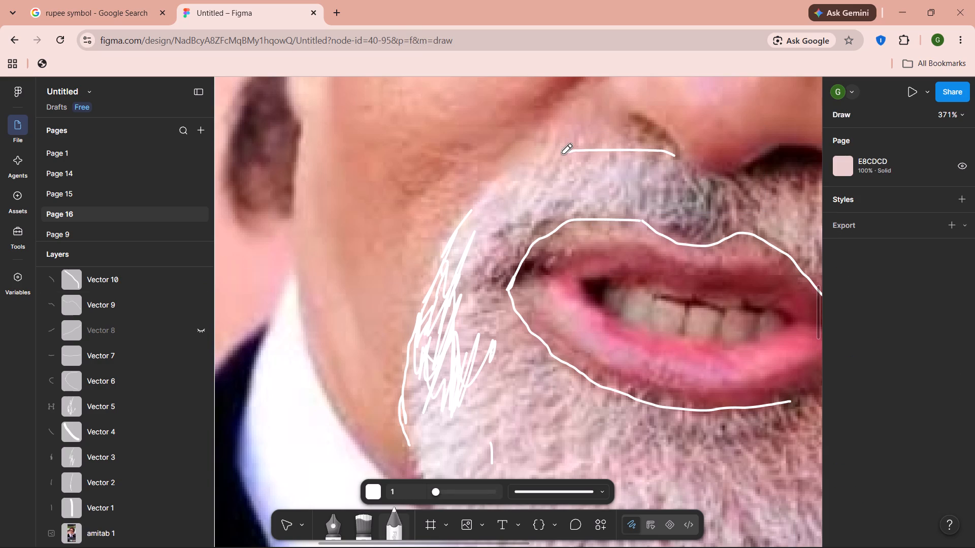
pyautogui.moveTo(563, 153); pyautogui.dragTo(492, 193)
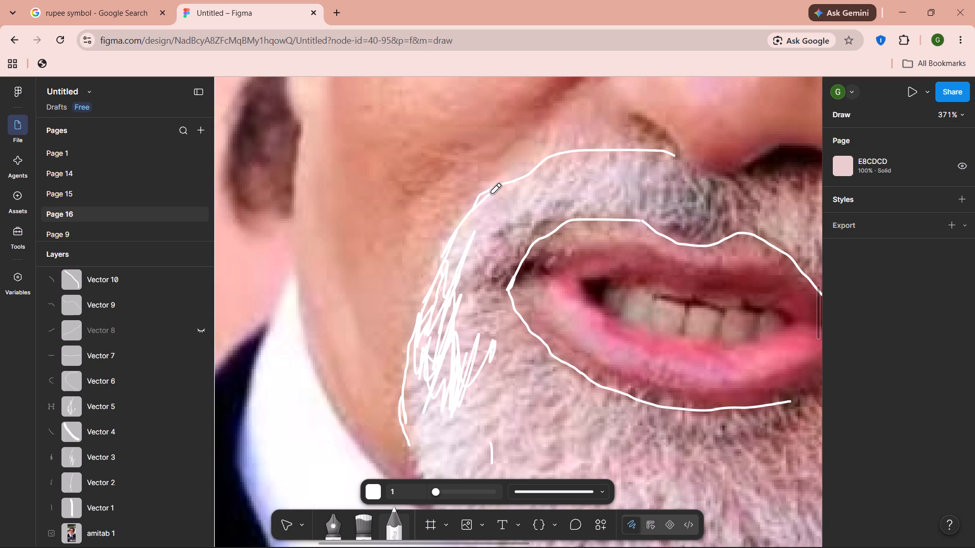
pyautogui.moveTo(492, 193); pyautogui.dragTo(543, 162)
# Continue the moustache's upper edge in white pencil beneath the nose and down toward the right cheek.
pyautogui.moveTo(676, 156); pyautogui.dragTo(690, 173)
pyautogui.moveTo(690, 173); pyautogui.dragTo(727, 181)
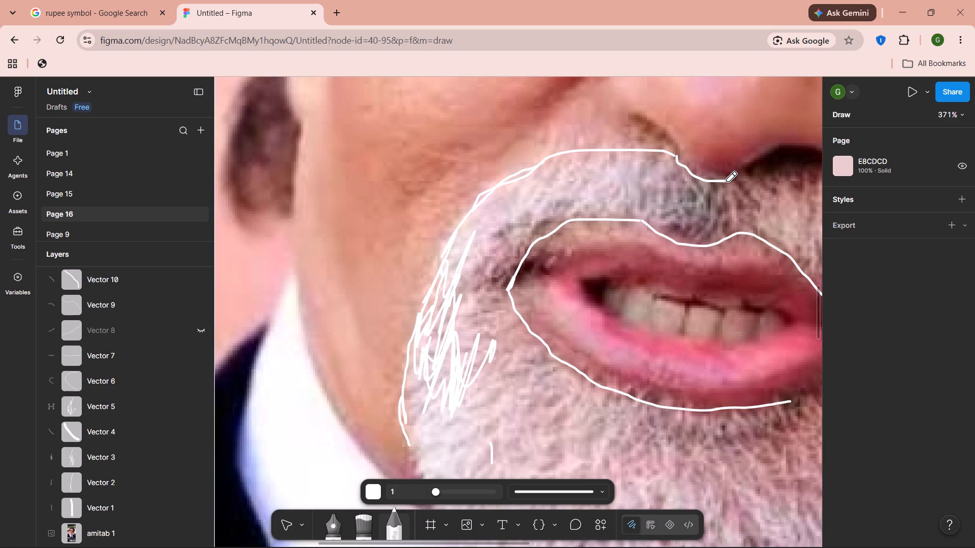
pyautogui.hscroll(-2, 727, 181)
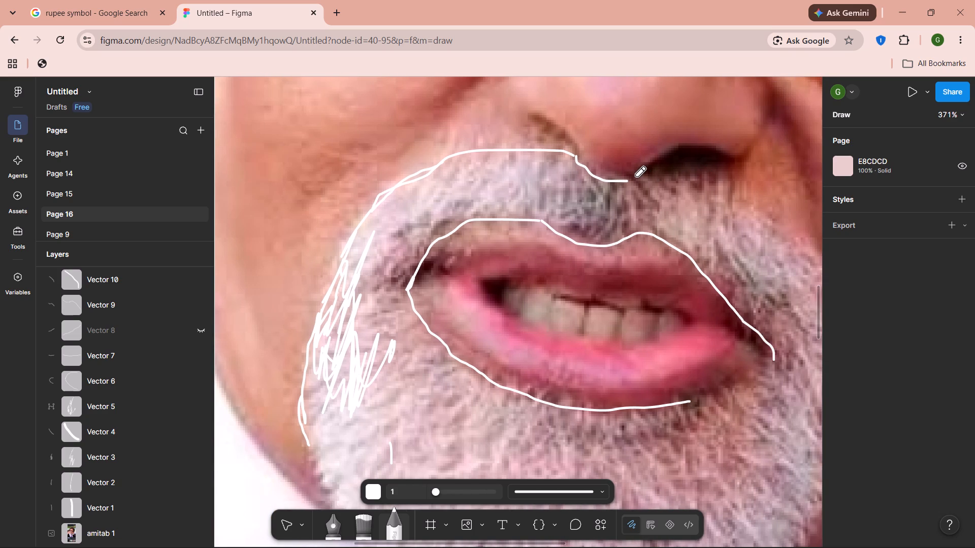
pyautogui.moveTo(626, 180); pyautogui.dragTo(682, 176)
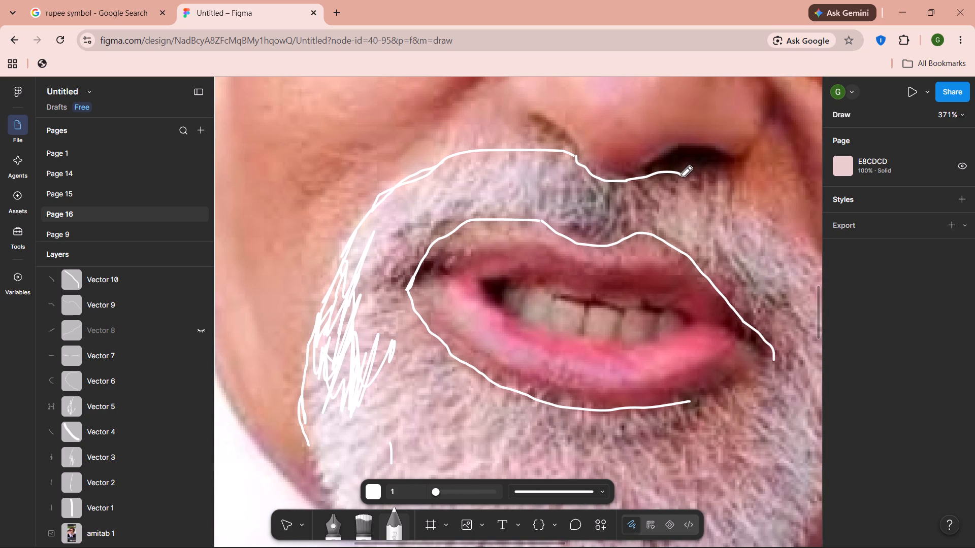
pyautogui.moveTo(682, 176); pyautogui.dragTo(810, 244)
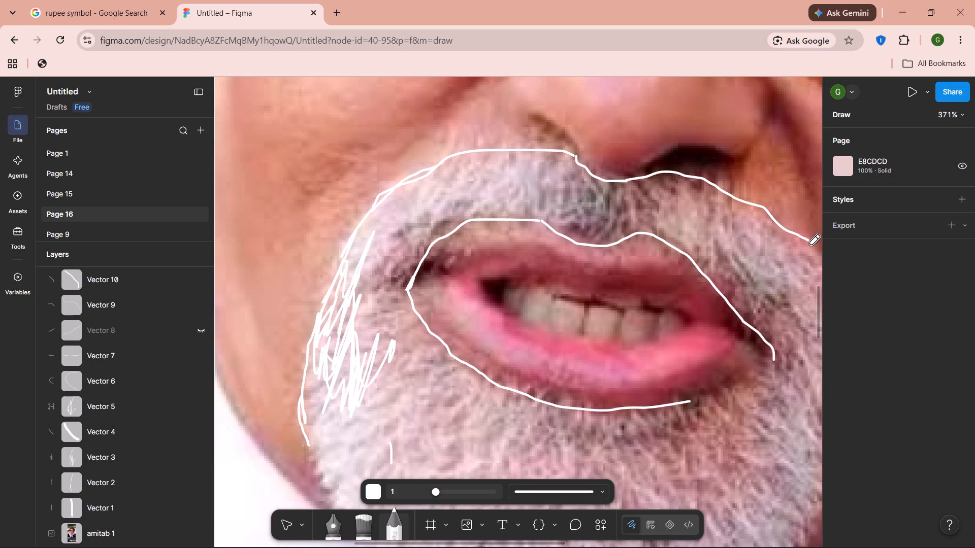
pyautogui.moveTo(810, 244); pyautogui.dragTo(820, 258)
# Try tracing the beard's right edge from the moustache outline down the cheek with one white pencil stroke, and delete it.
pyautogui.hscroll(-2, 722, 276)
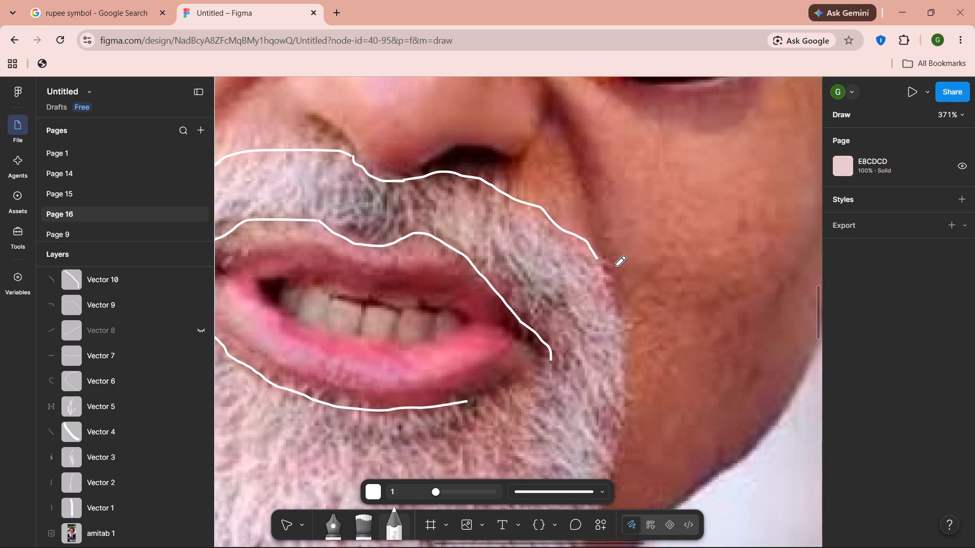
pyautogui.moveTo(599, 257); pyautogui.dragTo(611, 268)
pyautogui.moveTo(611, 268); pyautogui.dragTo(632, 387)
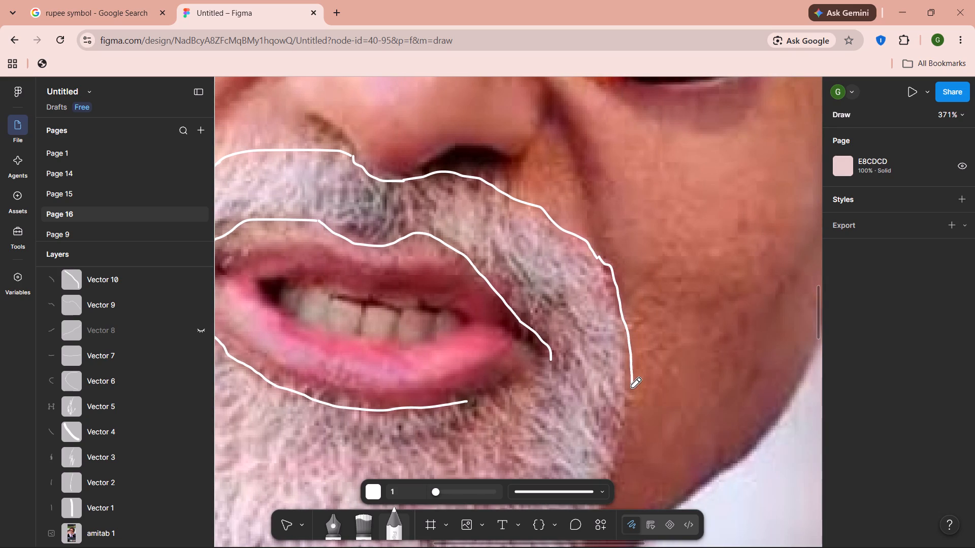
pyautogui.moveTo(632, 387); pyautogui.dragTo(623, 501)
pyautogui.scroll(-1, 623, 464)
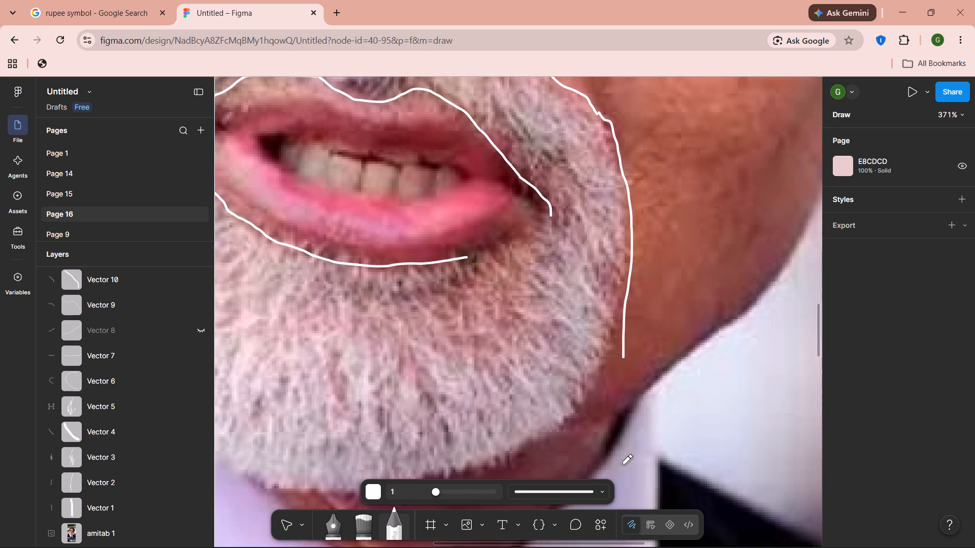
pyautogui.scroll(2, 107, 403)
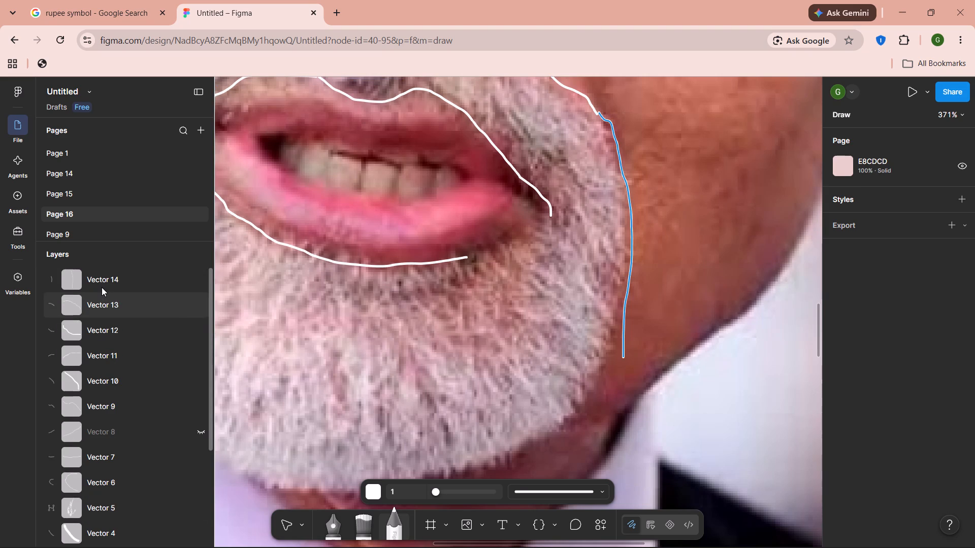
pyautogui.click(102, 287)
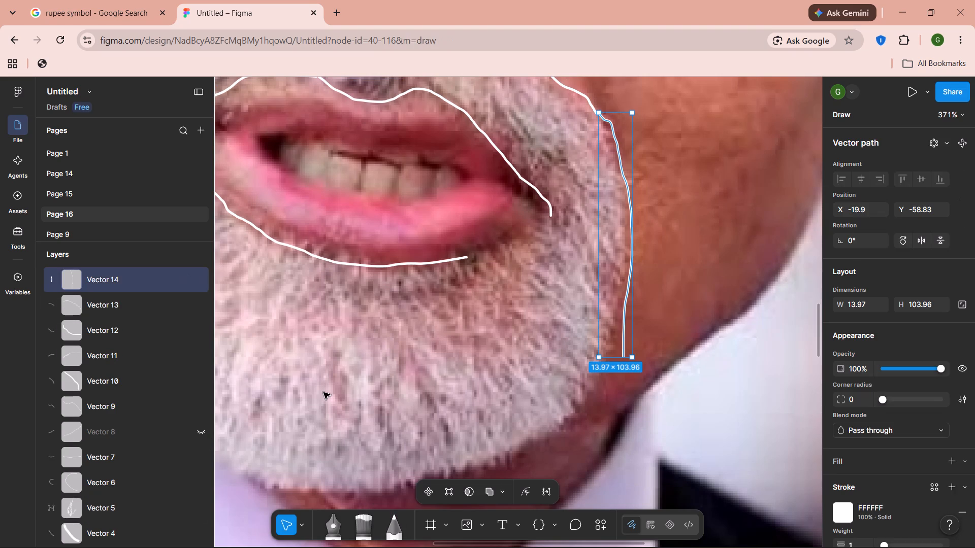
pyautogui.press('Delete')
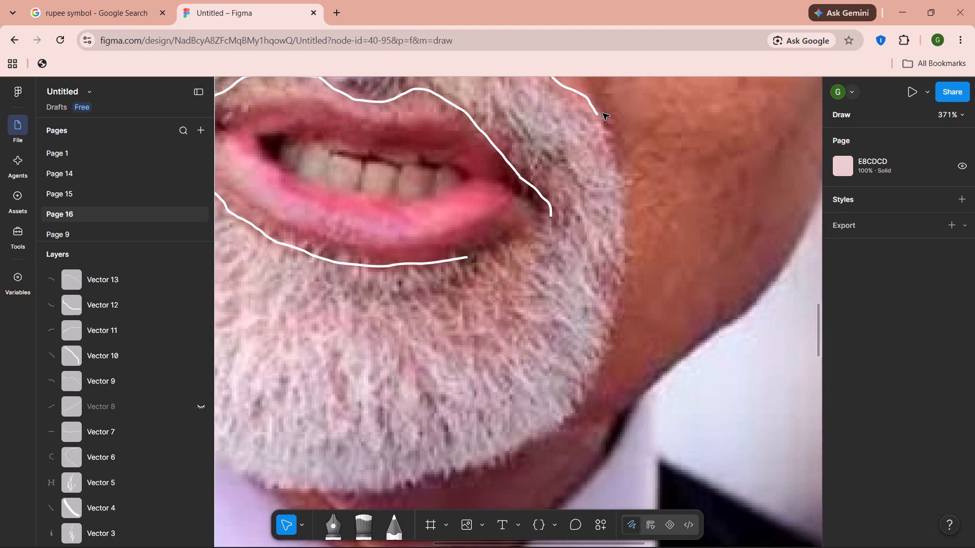
# Trace the beard's right edge in white pencil from the moustache outline down around the jaw and along beneath the chin.
pyautogui.click(396, 526)
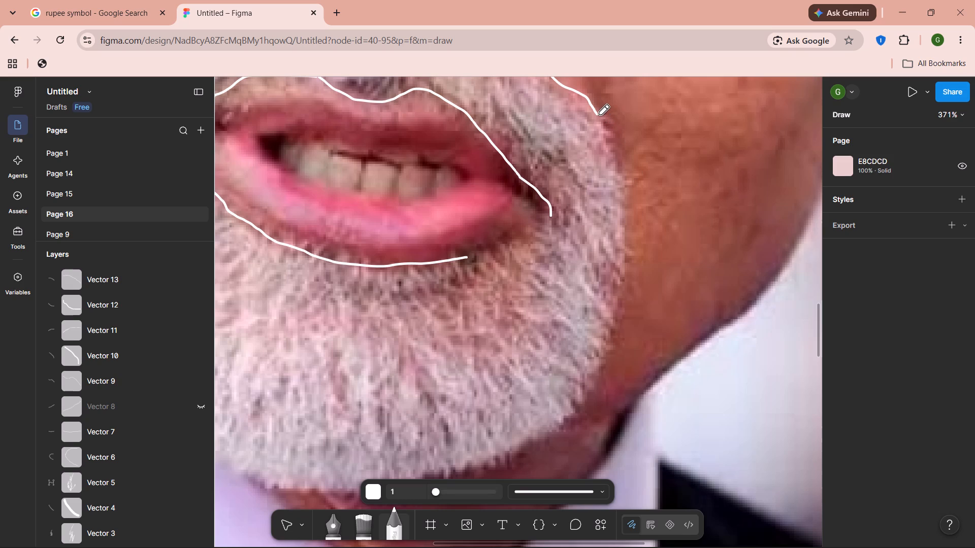
pyautogui.moveTo(599, 114); pyautogui.dragTo(620, 220)
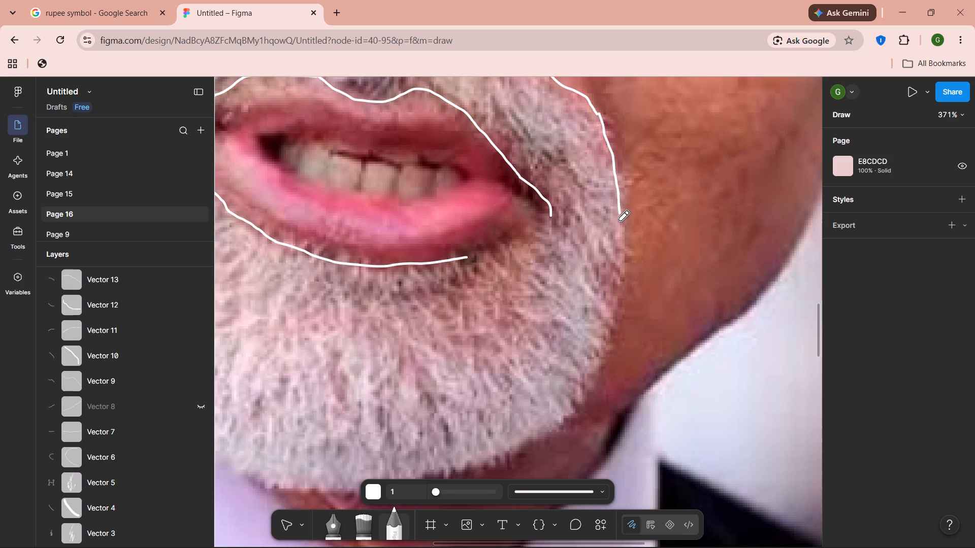
pyautogui.moveTo(620, 220); pyautogui.dragTo(578, 400)
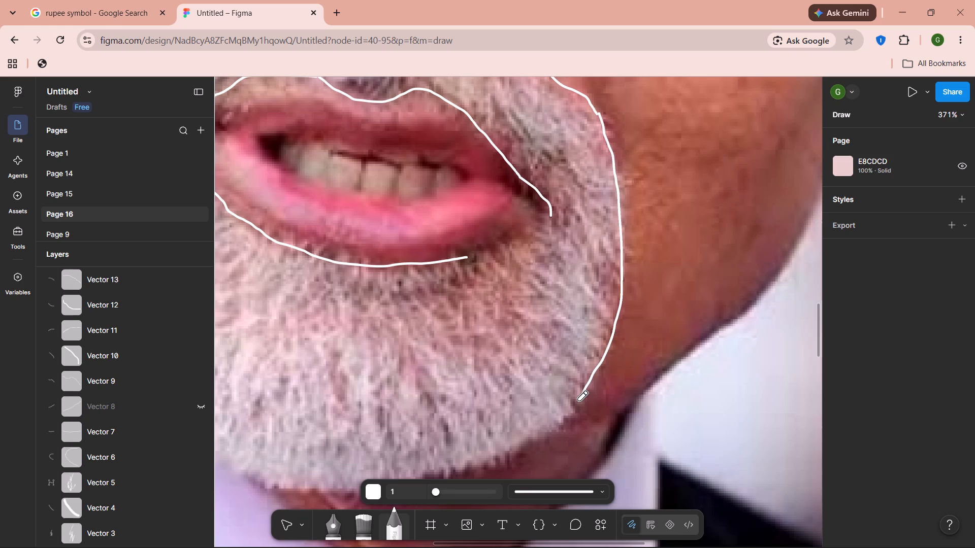
pyautogui.moveTo(578, 400); pyautogui.dragTo(482, 476)
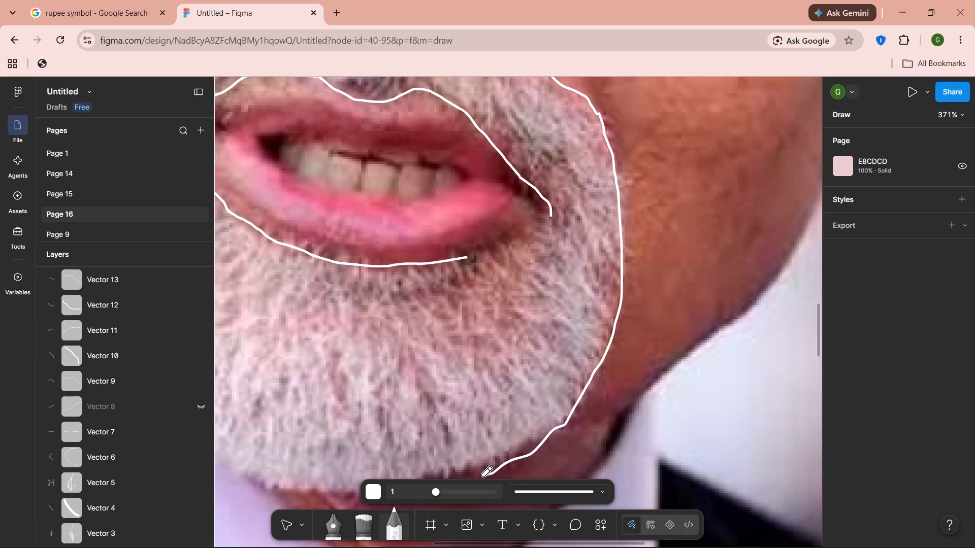
pyautogui.scroll(-2, 568, 395)
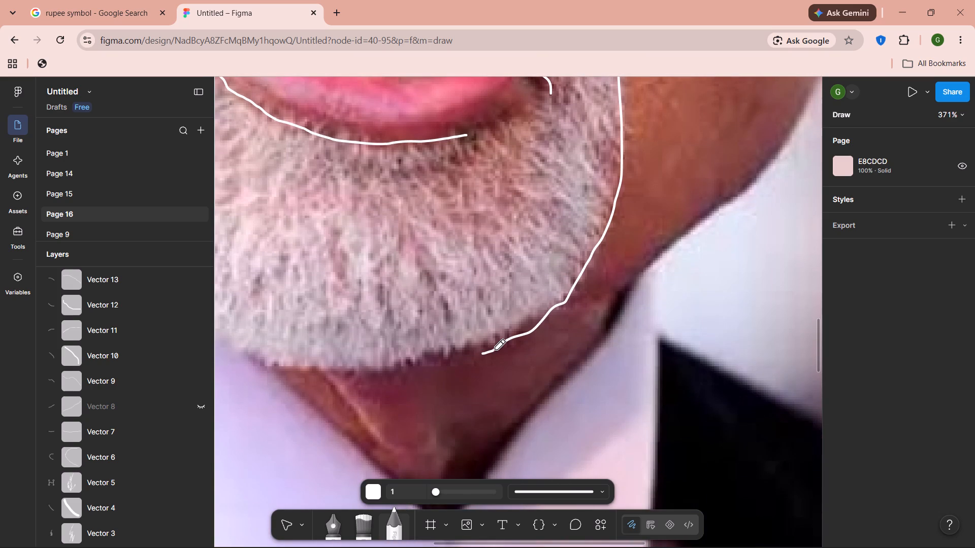
pyautogui.moveTo(496, 349); pyautogui.dragTo(354, 367)
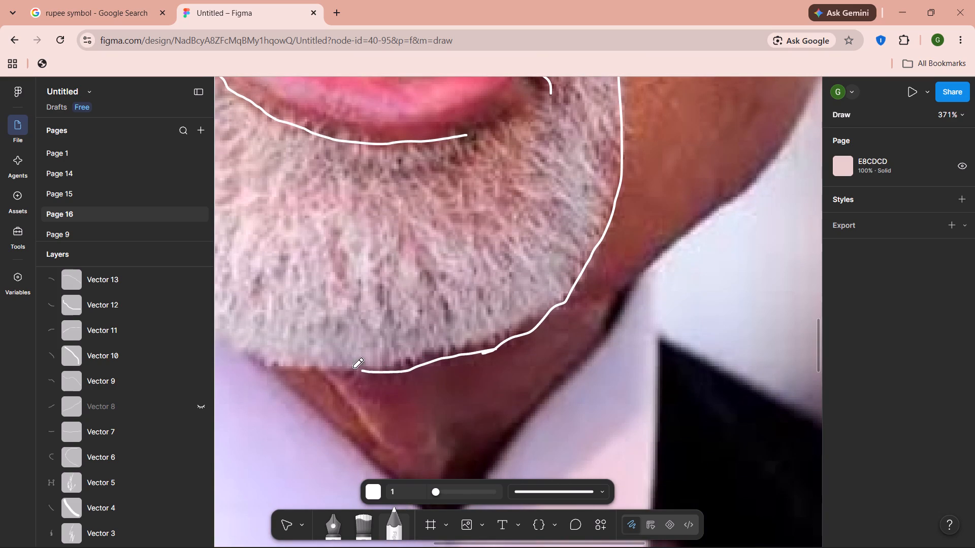
pyautogui.moveTo(354, 367); pyautogui.dragTo(289, 363)
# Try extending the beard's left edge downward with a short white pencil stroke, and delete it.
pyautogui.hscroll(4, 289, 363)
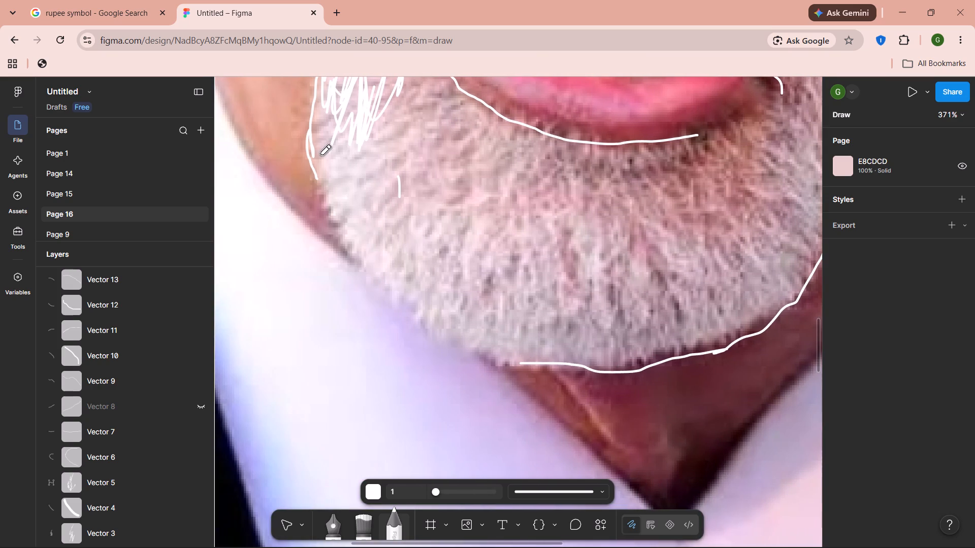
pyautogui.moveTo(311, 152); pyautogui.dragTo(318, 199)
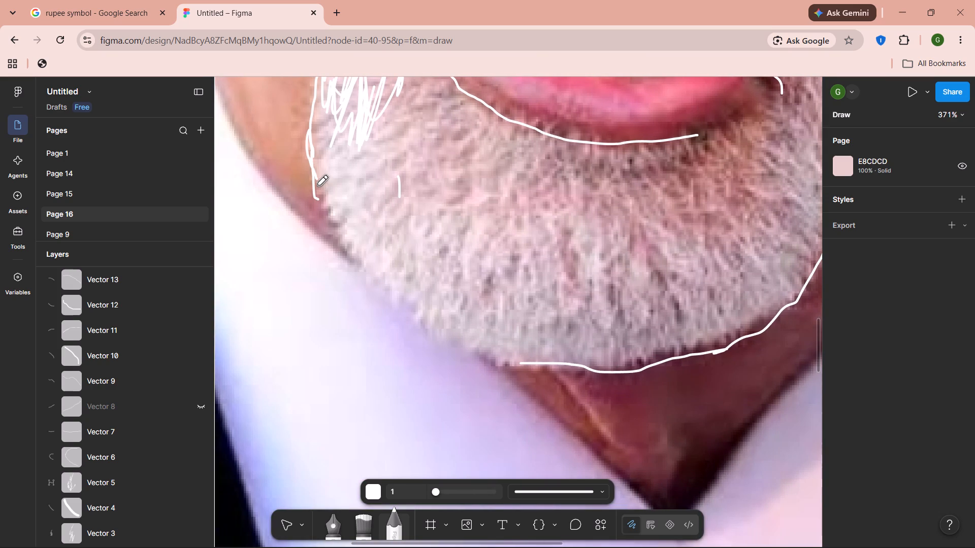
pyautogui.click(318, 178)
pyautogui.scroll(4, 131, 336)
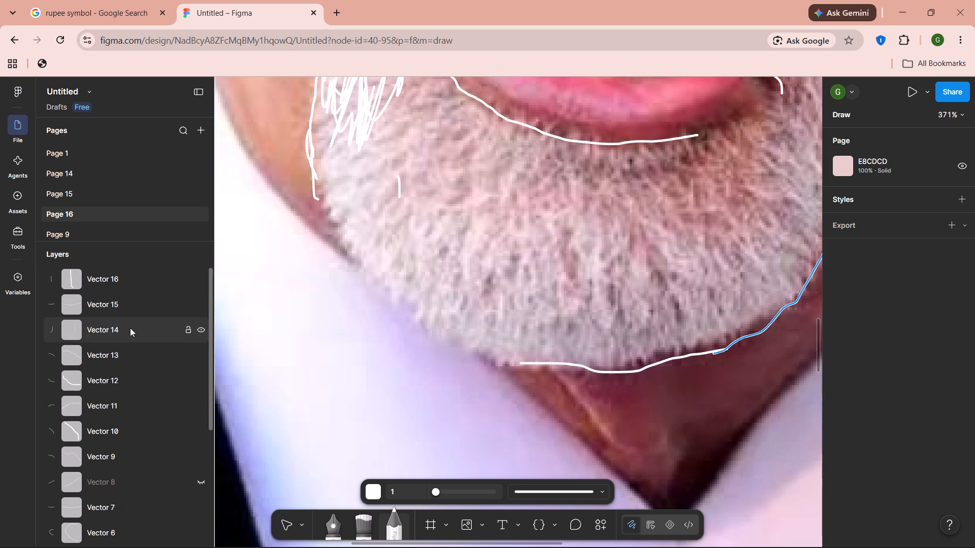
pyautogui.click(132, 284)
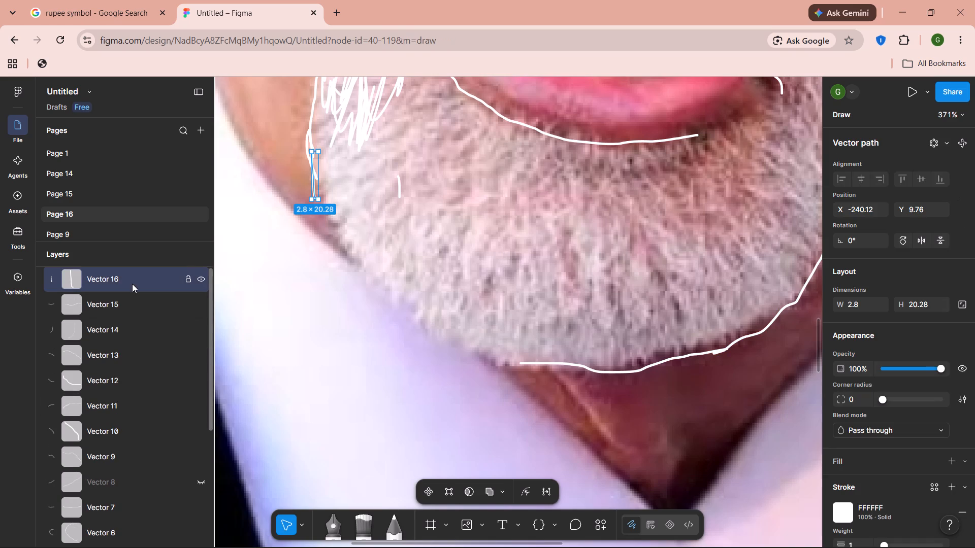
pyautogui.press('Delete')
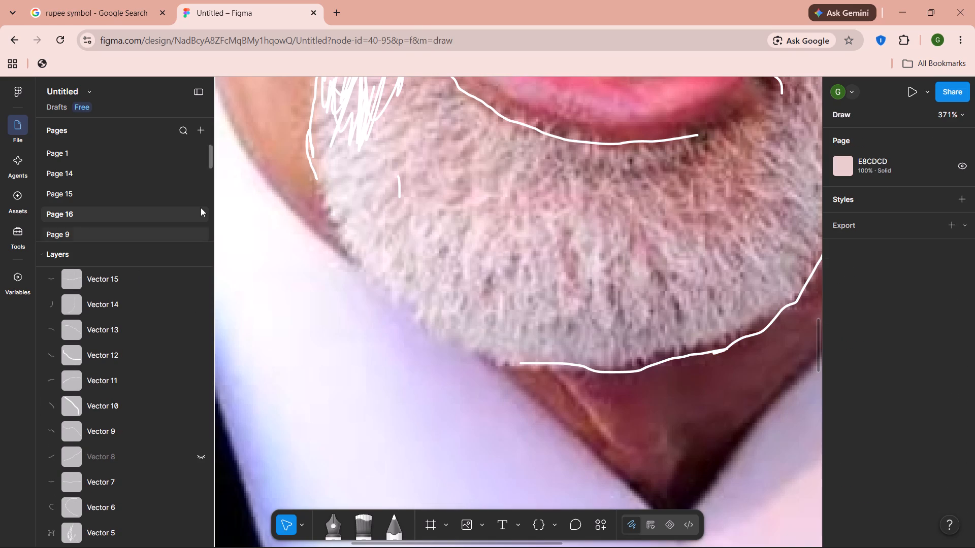
# Close the beard outline by tracing its lower left edge in white pencil from the left jaw to the line beneath the chin.
pyautogui.click(396, 519)
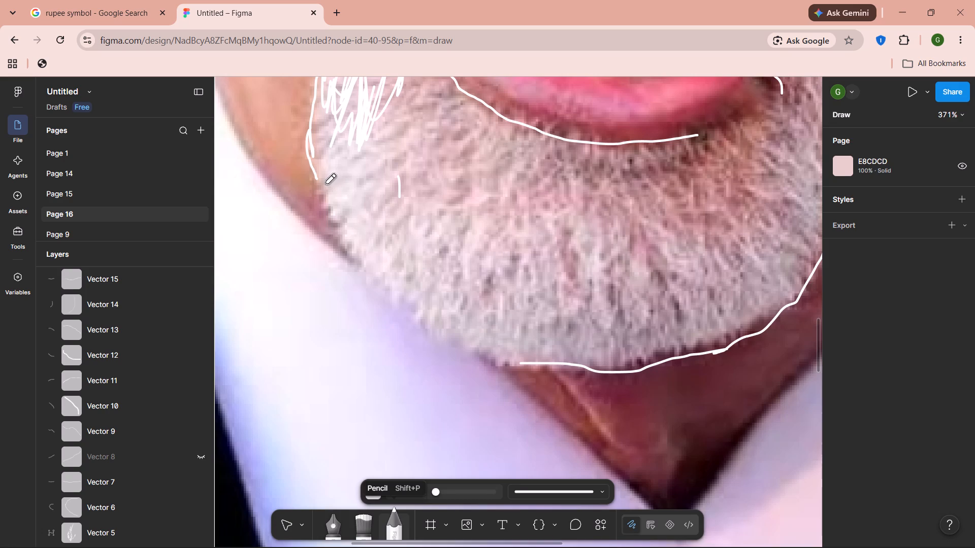
pyautogui.moveTo(319, 179); pyautogui.dragTo(352, 254)
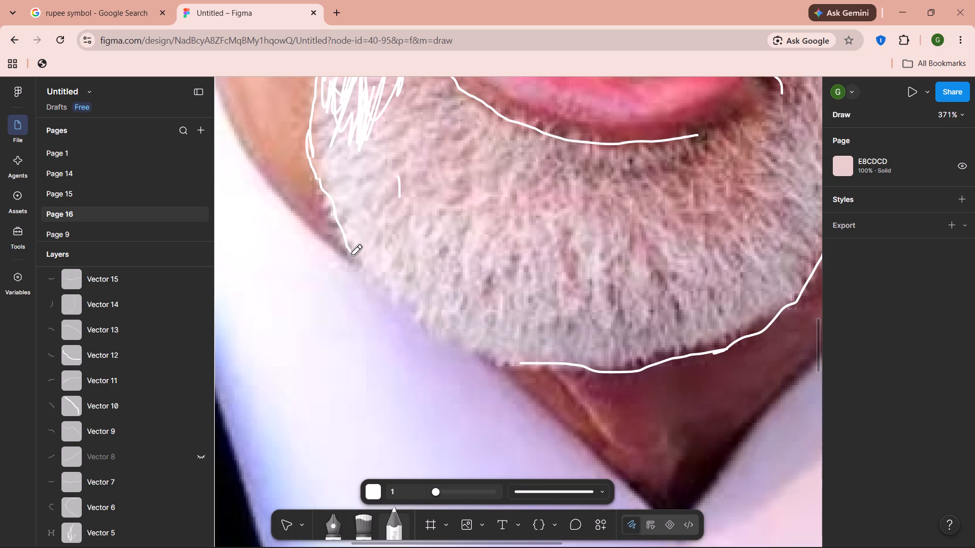
pyautogui.moveTo(352, 254); pyautogui.dragTo(471, 346)
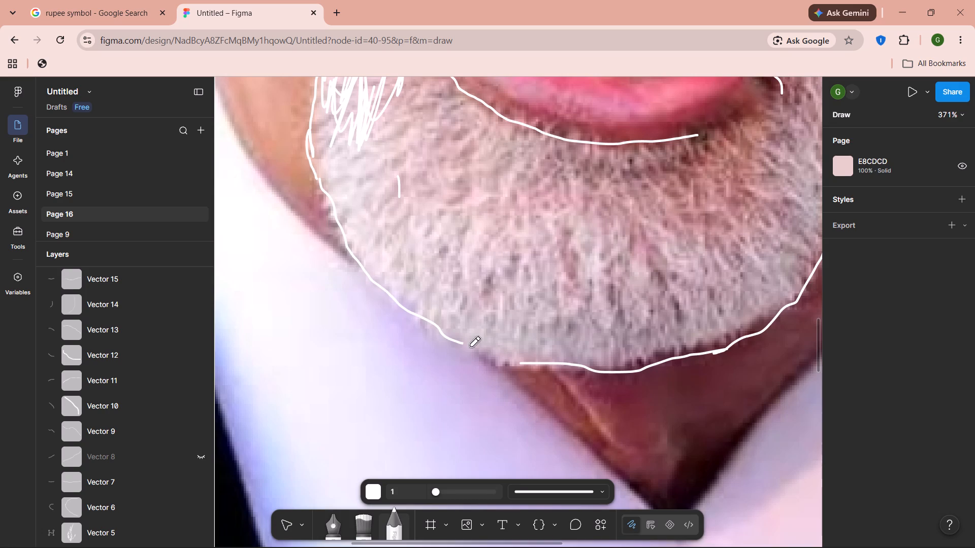
pyautogui.moveTo(471, 346); pyautogui.dragTo(523, 364)
# Hatch beard hair on the chin's left half below the lower lip with loose slanted white pencil zigzags.
pyautogui.moveTo(522, 270); pyautogui.dragTo(525, 195)
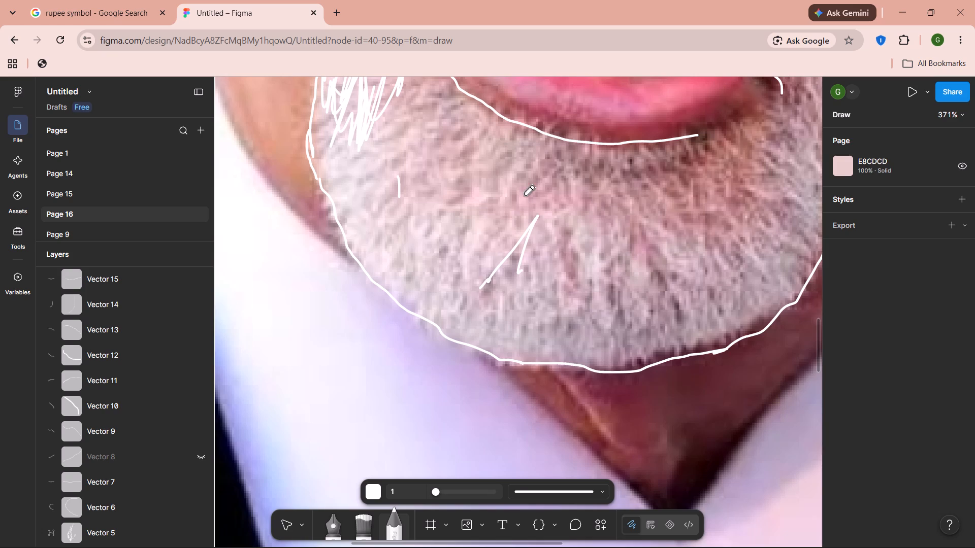
pyautogui.moveTo(525, 195); pyautogui.dragTo(470, 241)
pyautogui.moveTo(459, 242); pyautogui.dragTo(501, 139)
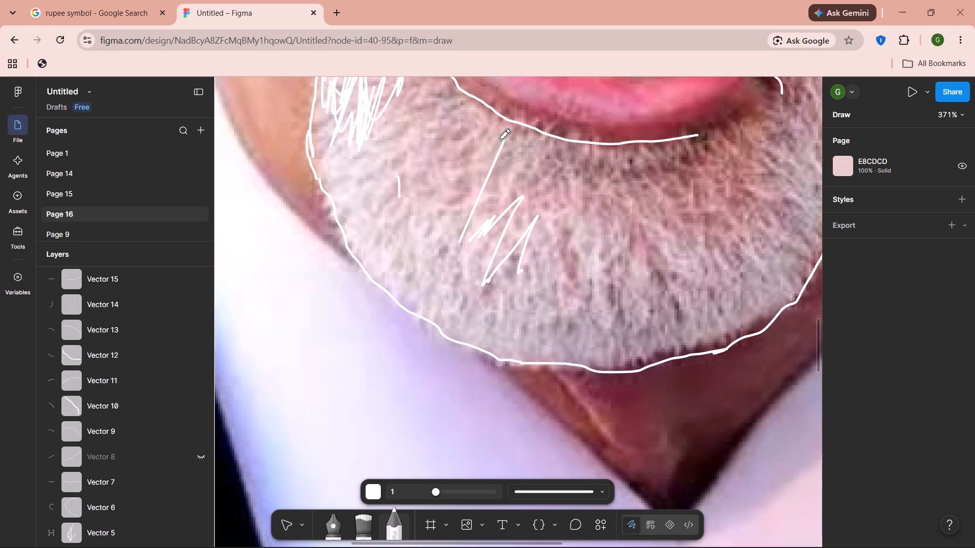
pyautogui.moveTo(501, 139); pyautogui.dragTo(458, 215)
# Hatch the middle of the chin with a dense white zigzag patch and looser strokes linking toward the left-half hatching.
pyautogui.hscroll(1, 458, 215)
pyautogui.click(534, 236)
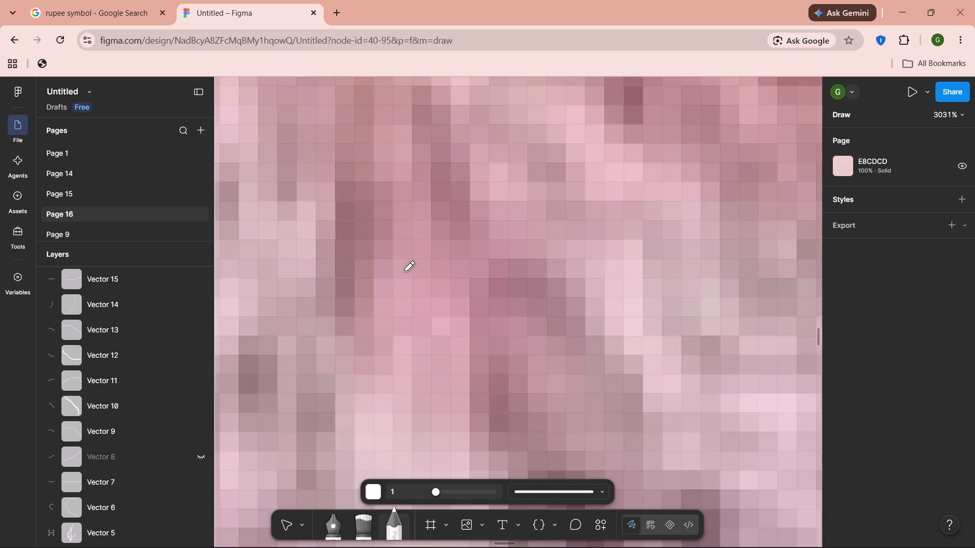
pyautogui.moveTo(220, 244); pyautogui.dragTo(258, 219)
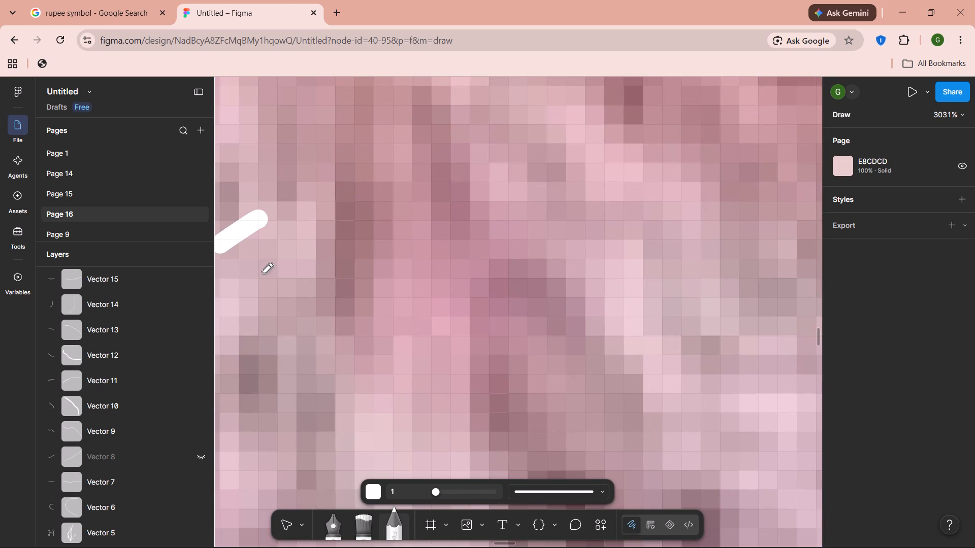
pyautogui.moveTo(282, 221); pyautogui.dragTo(552, 113)
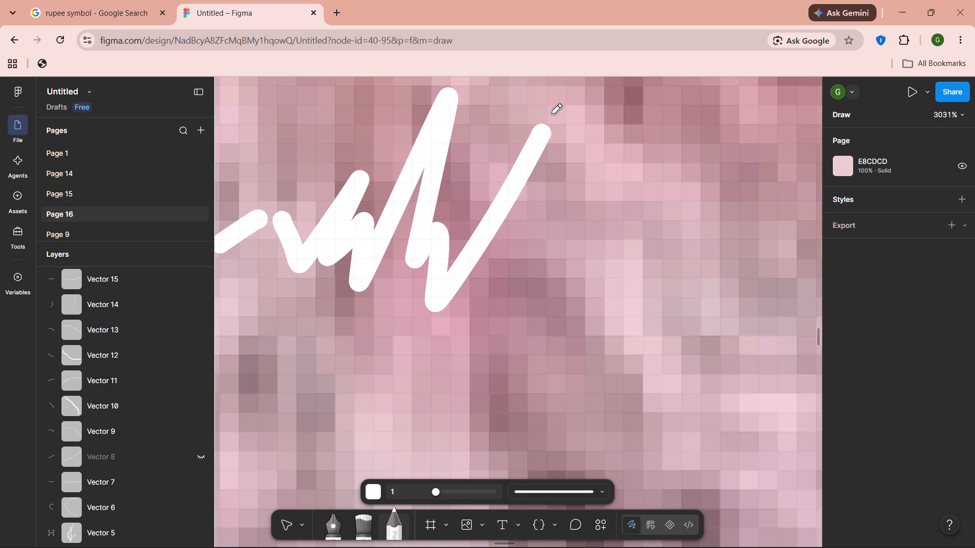
pyautogui.moveTo(552, 113); pyautogui.dragTo(304, 149)
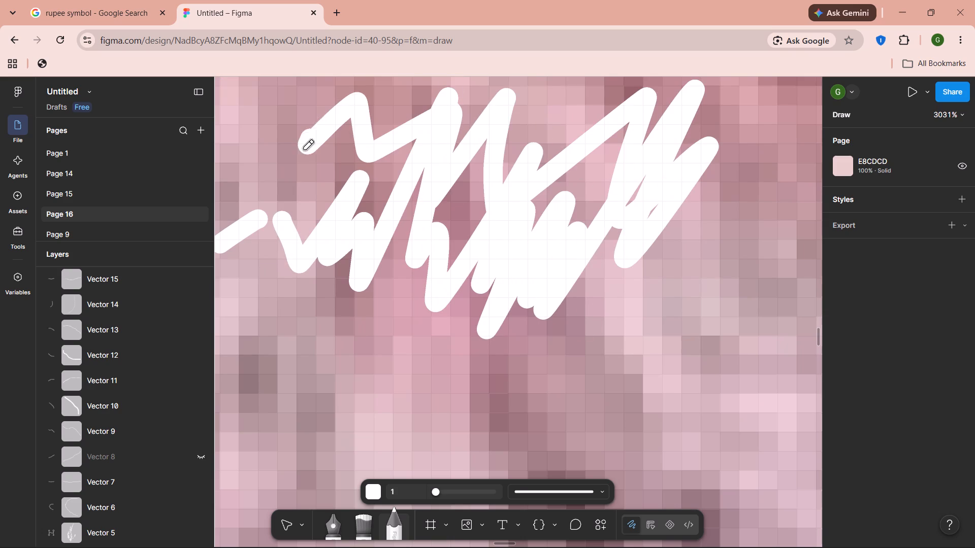
pyautogui.moveTo(304, 149); pyautogui.dragTo(425, 252)
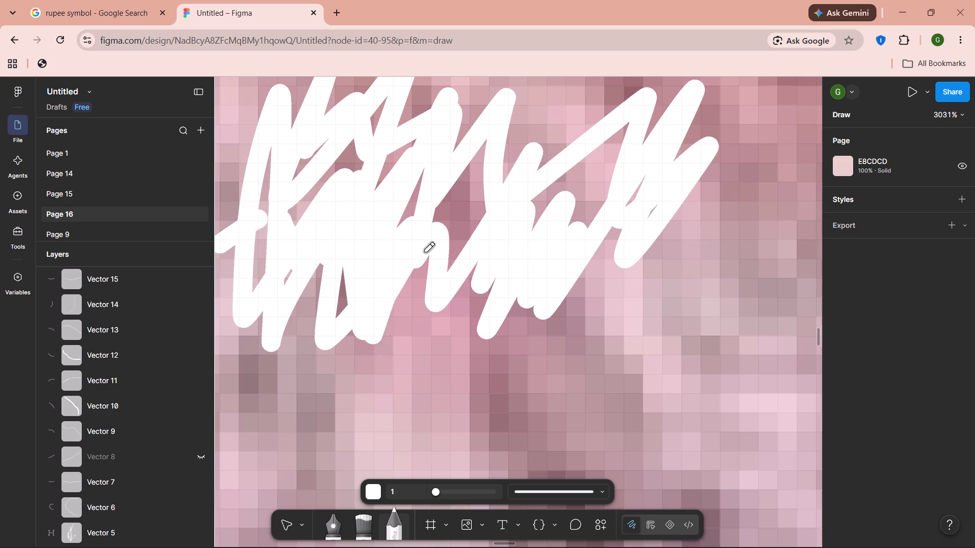
pyautogui.moveTo(425, 252); pyautogui.dragTo(781, 0)
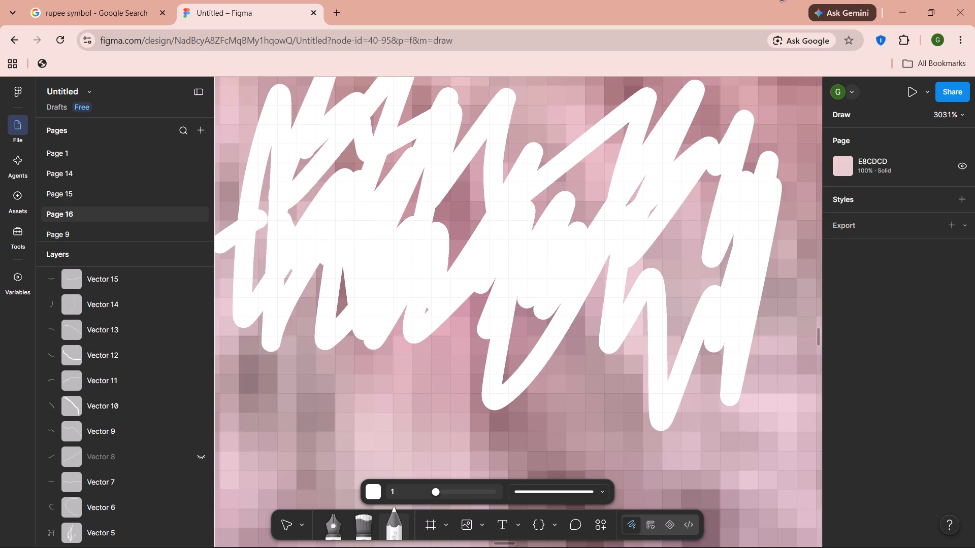
pyautogui.moveTo(781, 0); pyautogui.dragTo(634, 285)
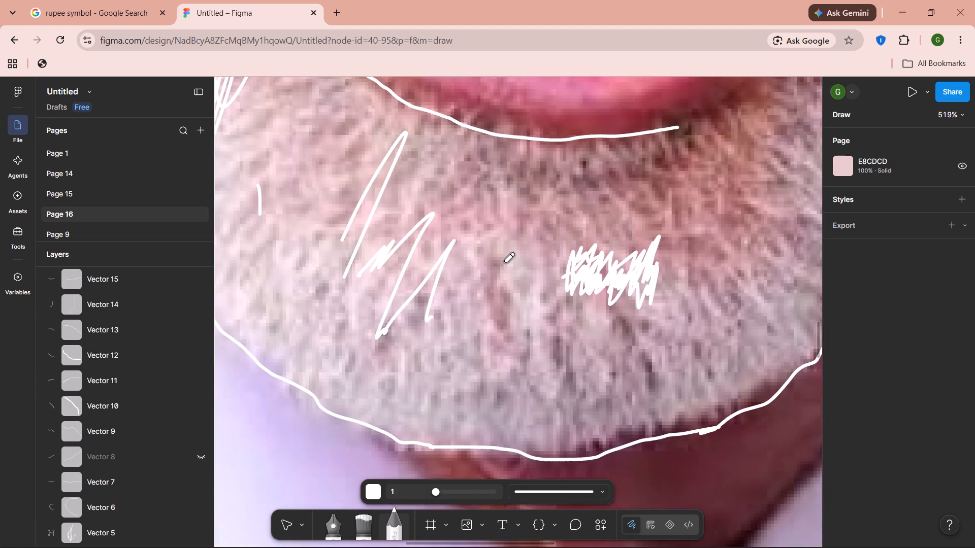
pyautogui.moveTo(505, 262); pyautogui.dragTo(473, 320)
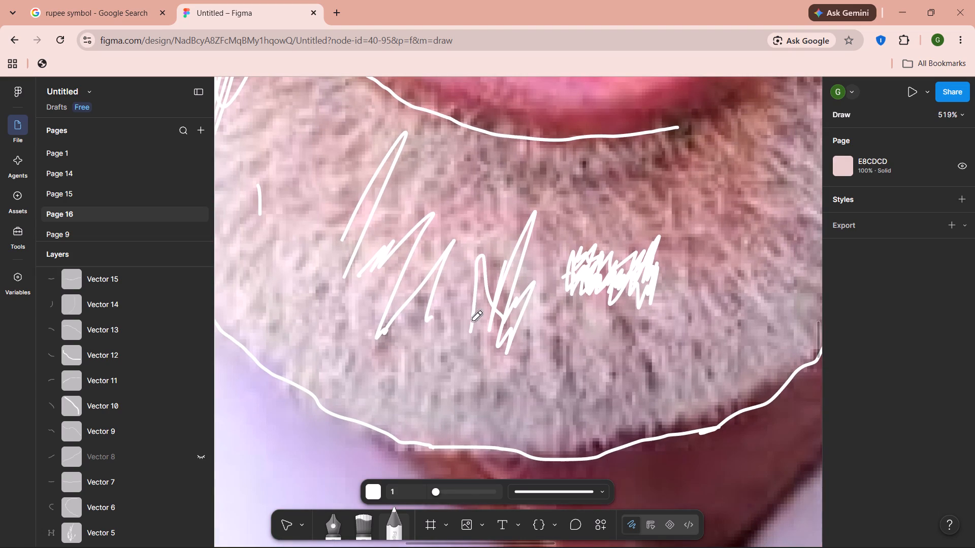
pyautogui.moveTo(473, 320); pyautogui.dragTo(472, 227)
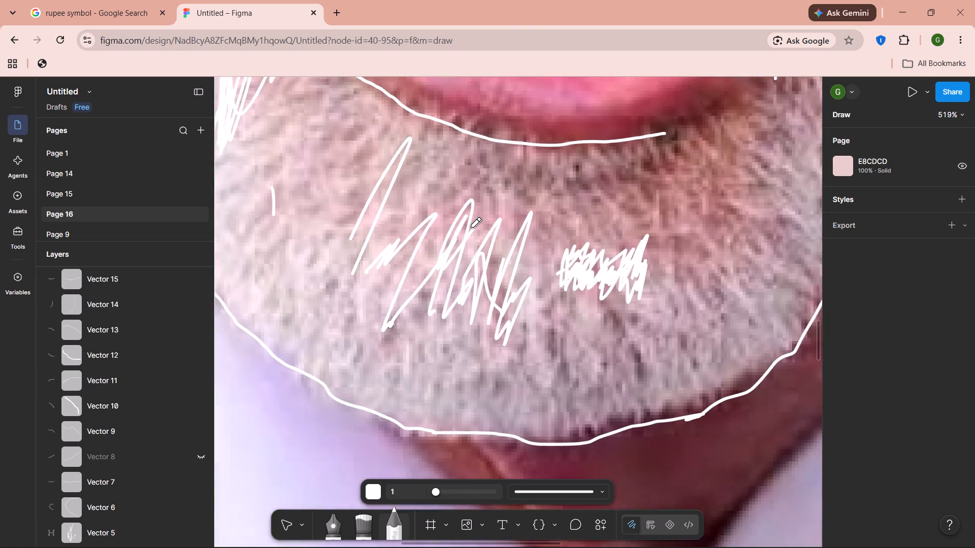
# Extend the white beard hatching from the left jaw outline down and inward across the beard's lower left area.
pyautogui.hscroll(2, 472, 227)
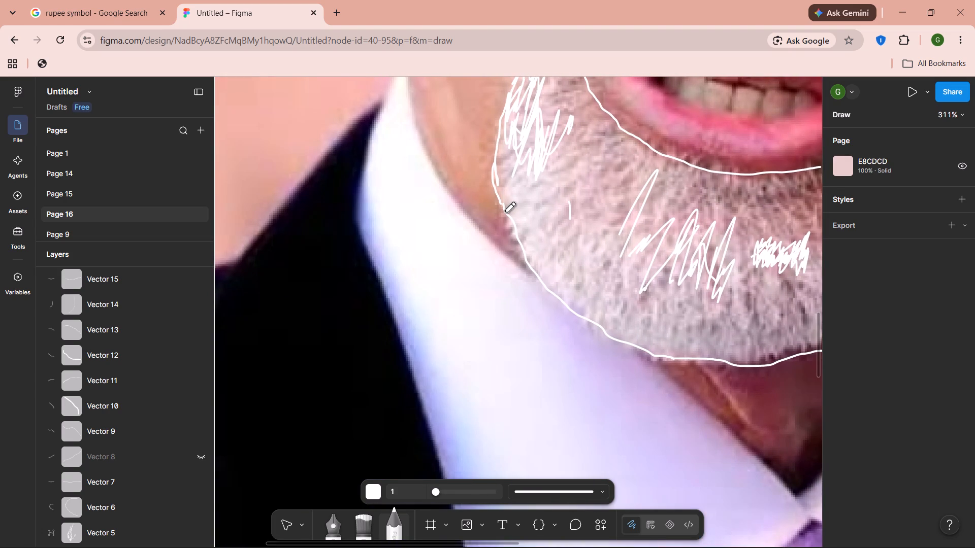
pyautogui.moveTo(506, 212); pyautogui.dragTo(516, 183)
pyautogui.moveTo(516, 180); pyautogui.dragTo(511, 175)
pyautogui.moveTo(495, 199); pyautogui.dragTo(504, 128)
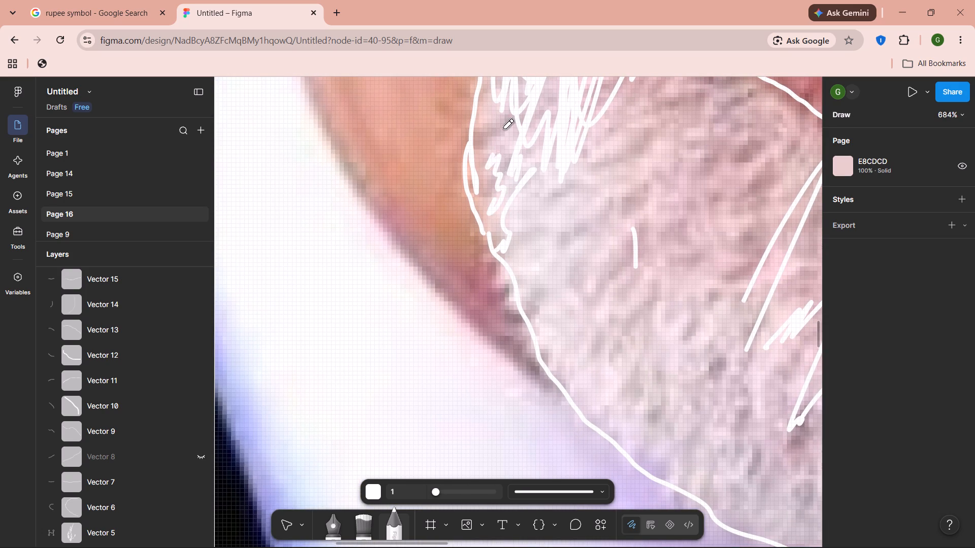
pyautogui.moveTo(504, 128); pyautogui.dragTo(543, 173)
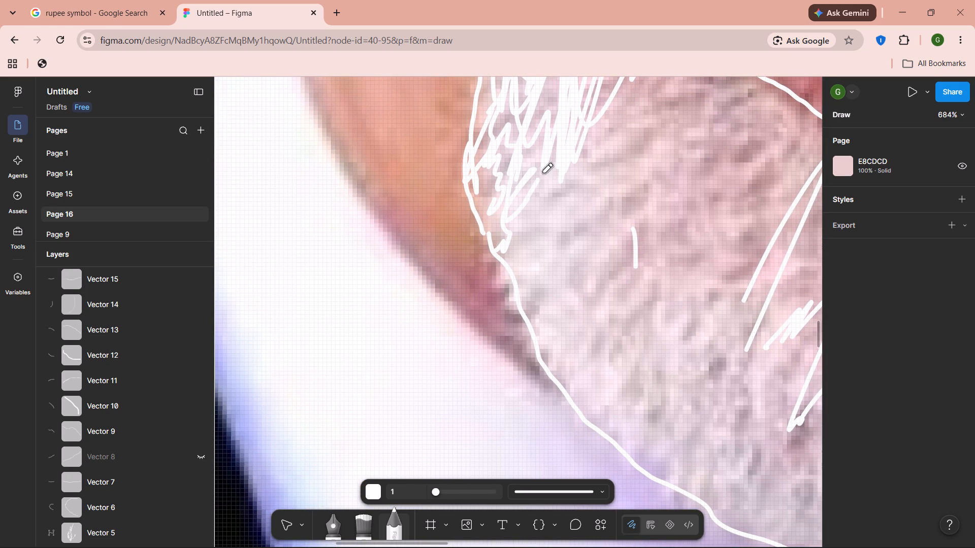
pyautogui.moveTo(543, 173); pyautogui.dragTo(621, 171)
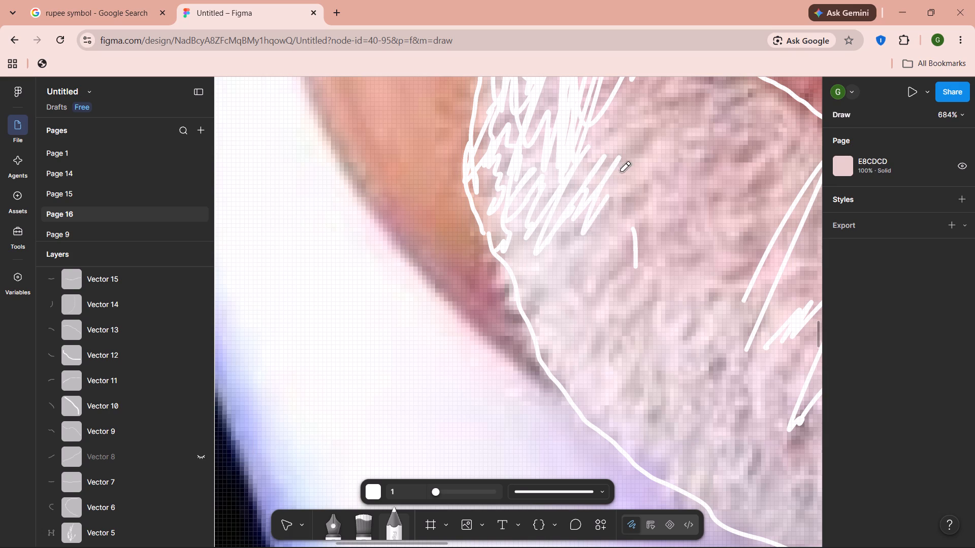
pyautogui.moveTo(621, 171); pyautogui.dragTo(646, 219)
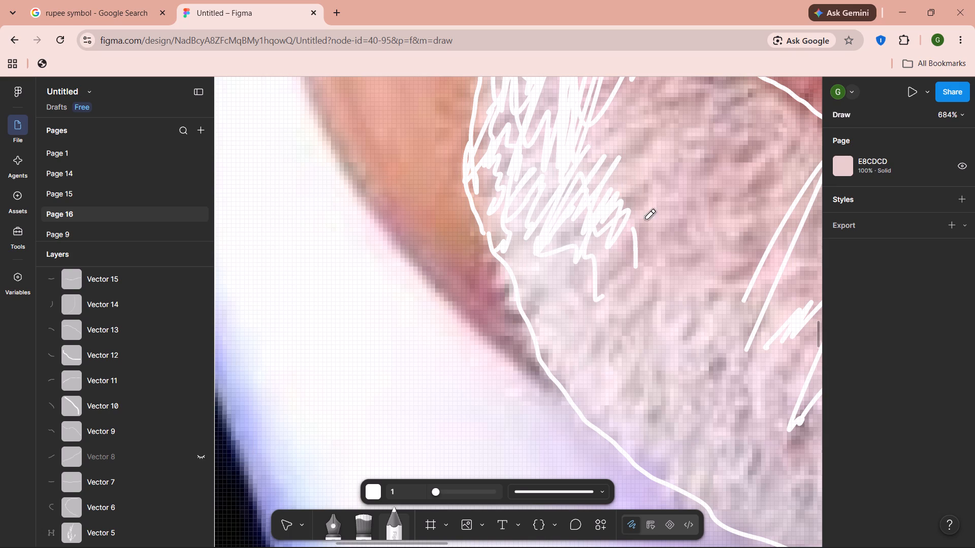
pyautogui.moveTo(646, 219); pyautogui.dragTo(558, 238)
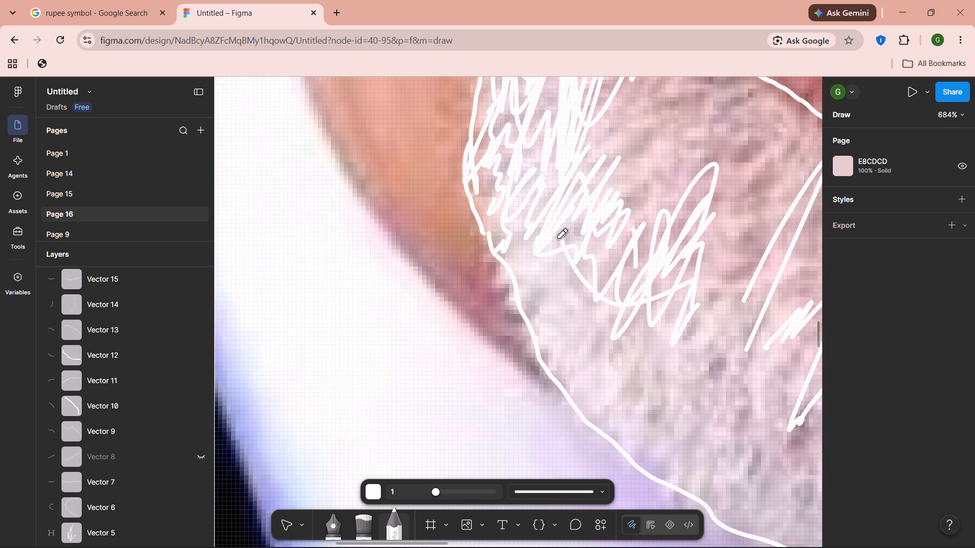
pyautogui.moveTo(558, 238); pyautogui.dragTo(676, 311)
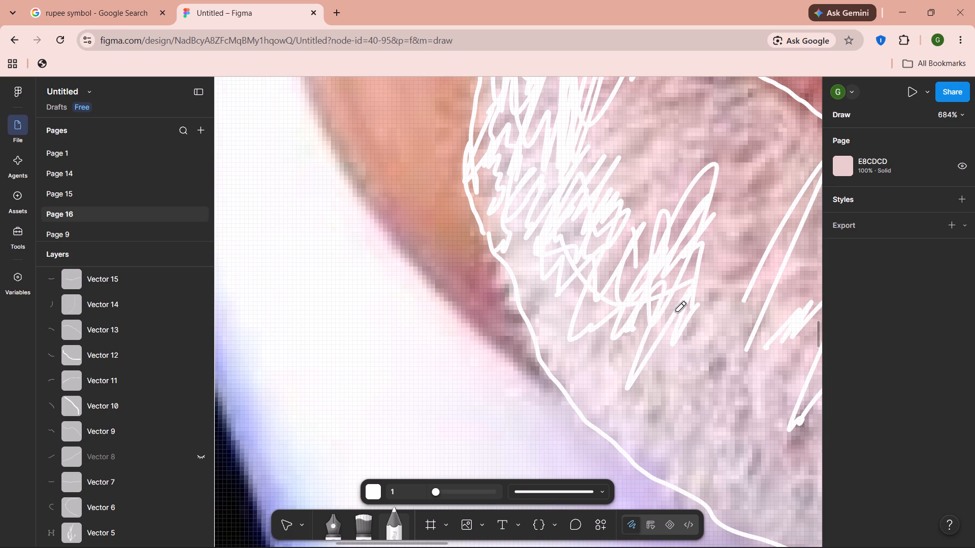
pyautogui.moveTo(676, 311); pyautogui.dragTo(651, 193)
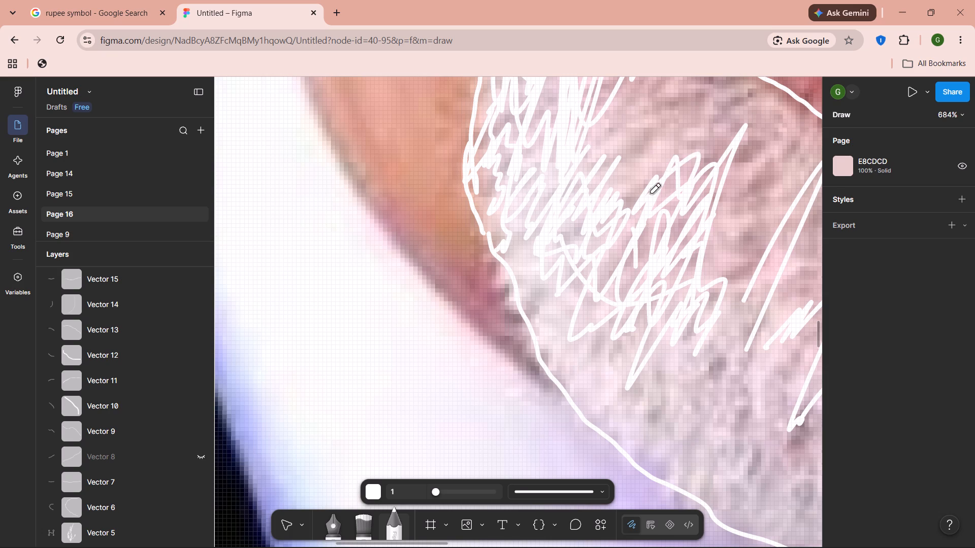
pyautogui.moveTo(651, 193); pyautogui.dragTo(616, 291)
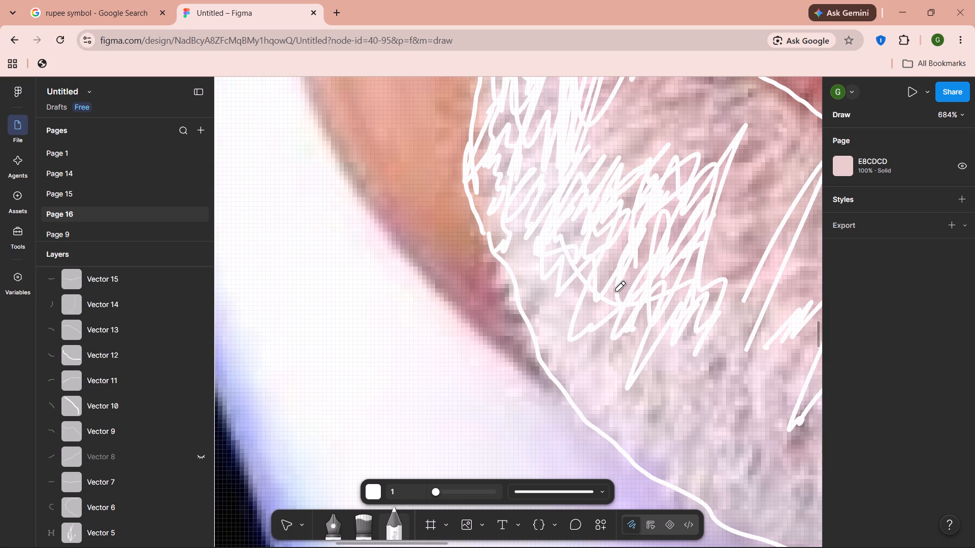
# Fill the beard's lower left edge with white zigzags and loops, and overlay loops and strokes on the jaw hatching.
pyautogui.moveTo(522, 270); pyautogui.dragTo(525, 268)
pyautogui.moveTo(525, 268); pyautogui.dragTo(603, 348)
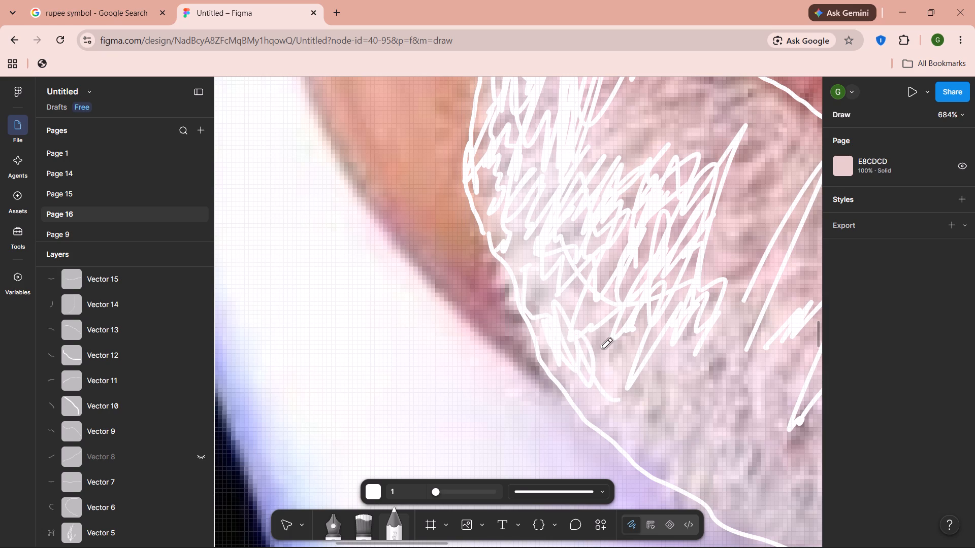
pyautogui.moveTo(603, 348); pyautogui.dragTo(750, 419)
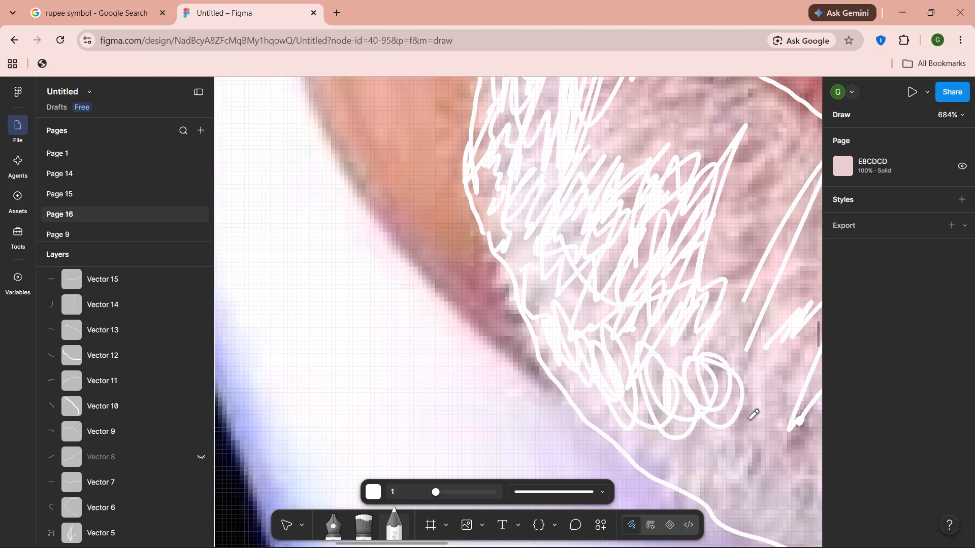
pyautogui.moveTo(750, 419); pyautogui.dragTo(737, 208)
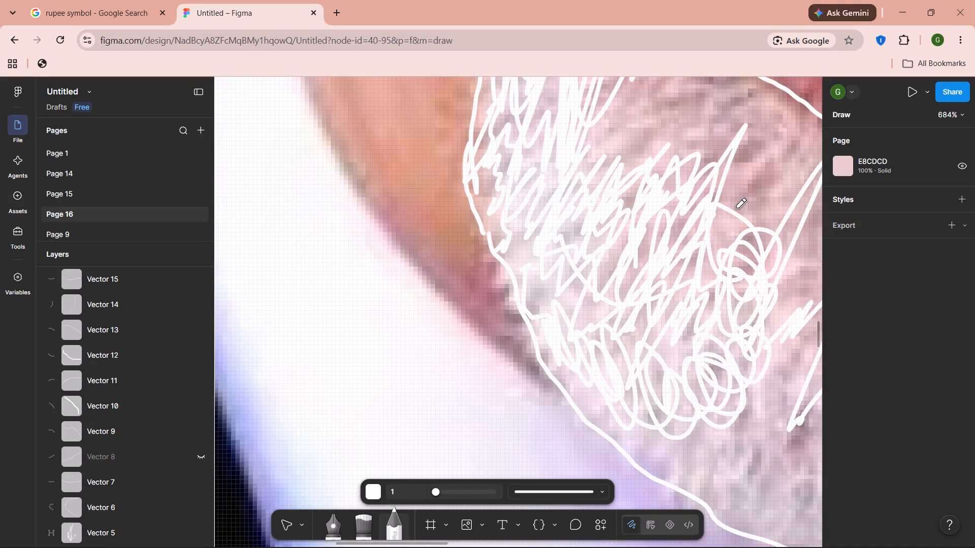
pyautogui.moveTo(737, 208); pyautogui.dragTo(513, 215)
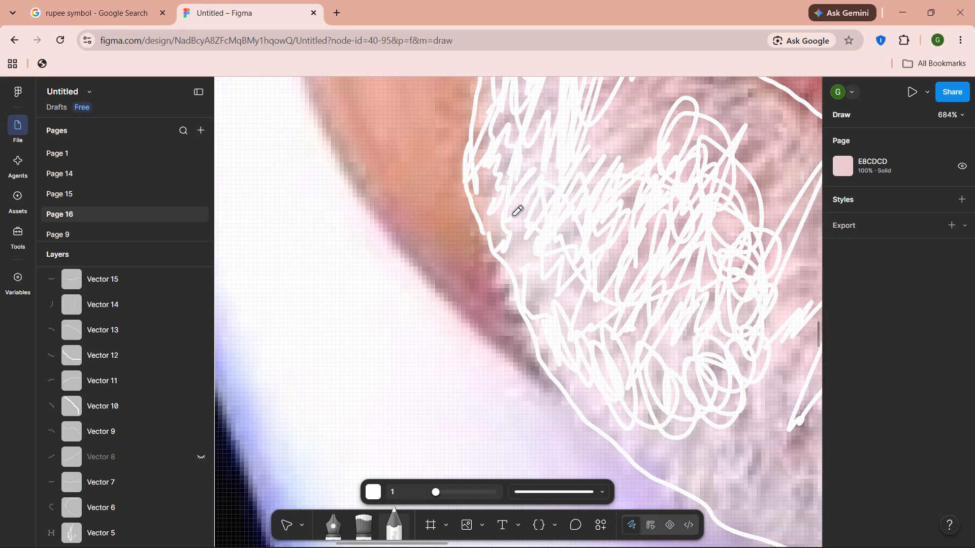
pyautogui.moveTo(513, 215); pyautogui.dragTo(573, 286)
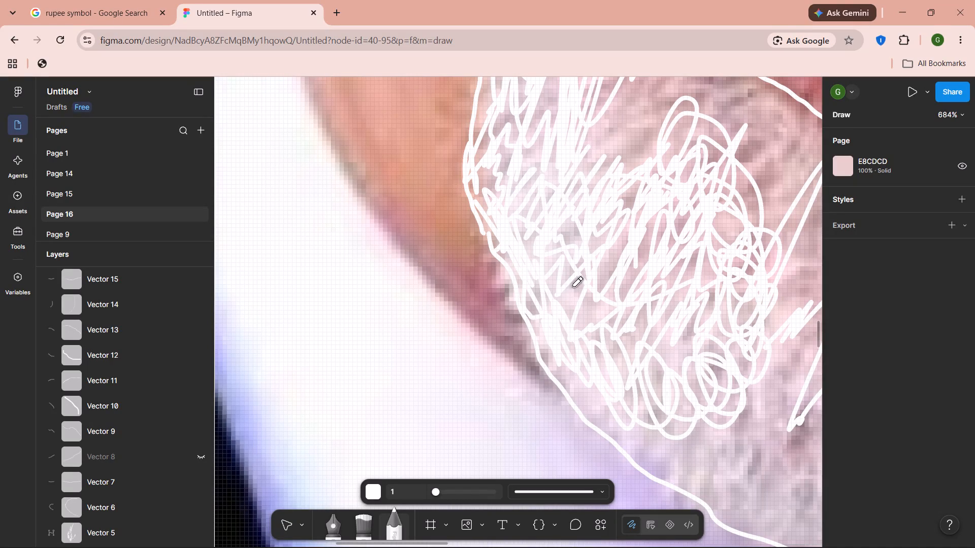
pyautogui.moveTo(573, 286); pyautogui.dragTo(657, 259)
# Hatch the beard between the left cheek edge and the mouth corner with dense white strokes down toward the jaw hatching.
pyautogui.scroll(1, 657, 259)
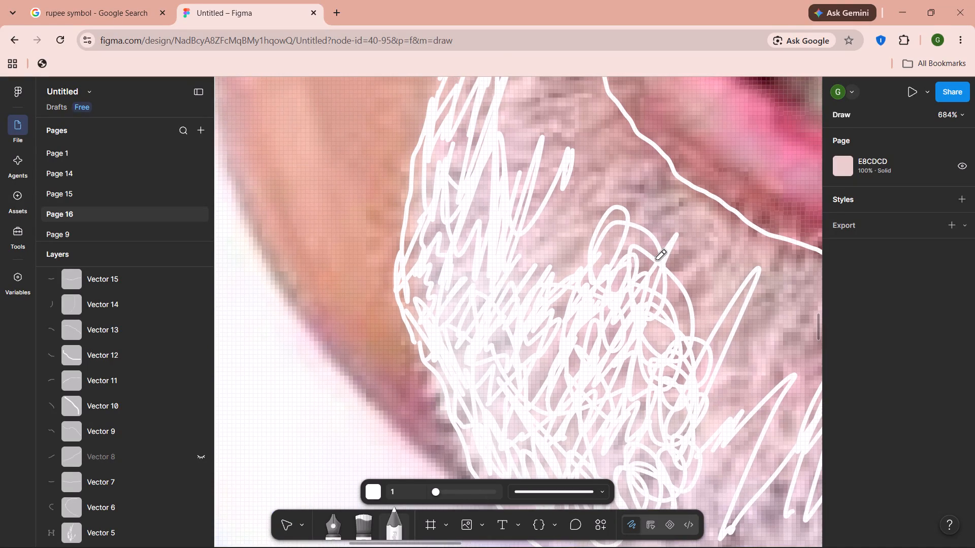
pyautogui.scroll(2, 560, 172)
pyautogui.moveTo(560, 172); pyautogui.dragTo(575, 229)
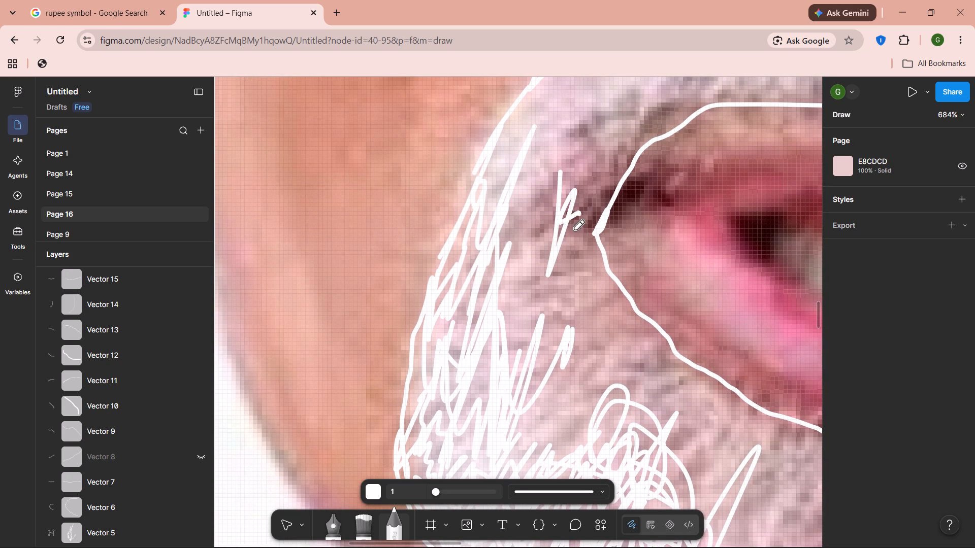
pyautogui.moveTo(575, 229); pyautogui.dragTo(546, 160)
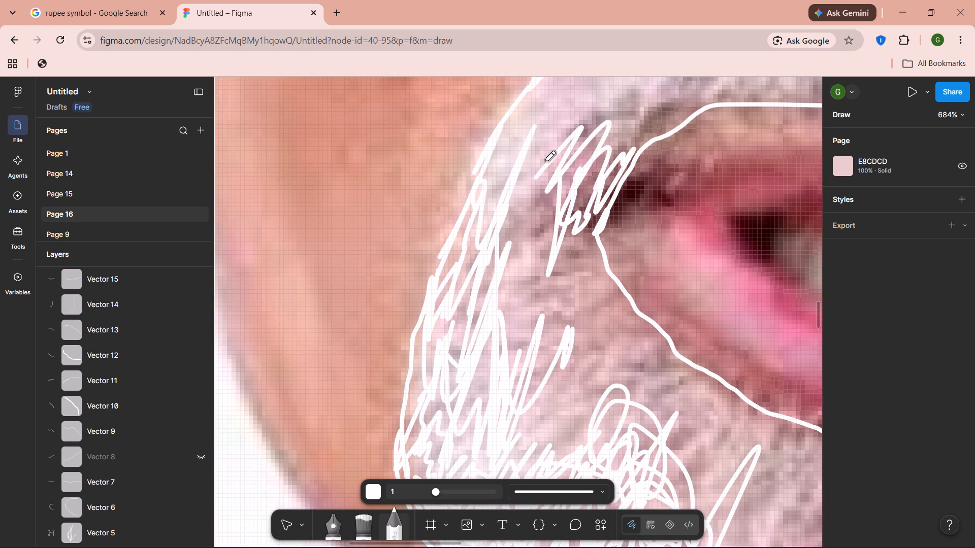
pyautogui.moveTo(546, 160); pyautogui.dragTo(543, 267)
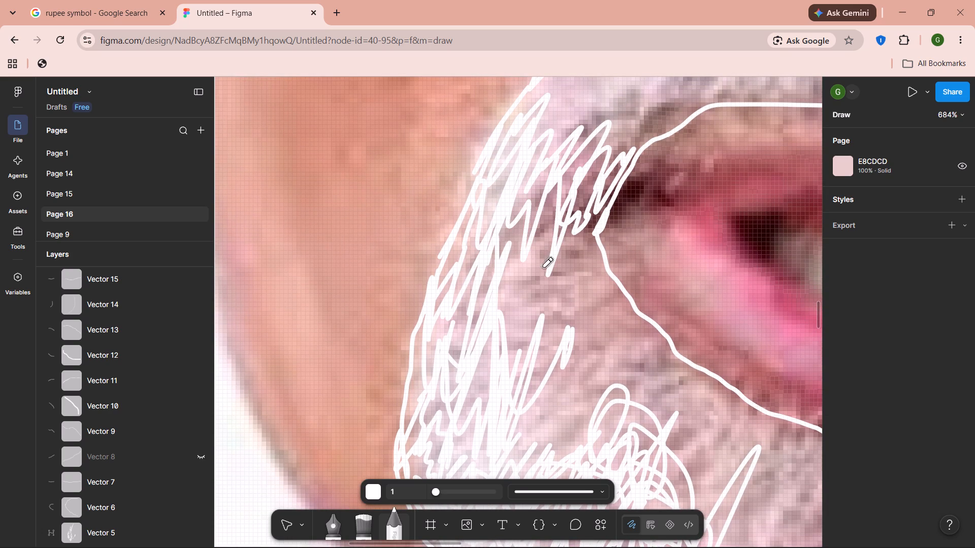
pyautogui.moveTo(543, 267); pyautogui.dragTo(583, 384)
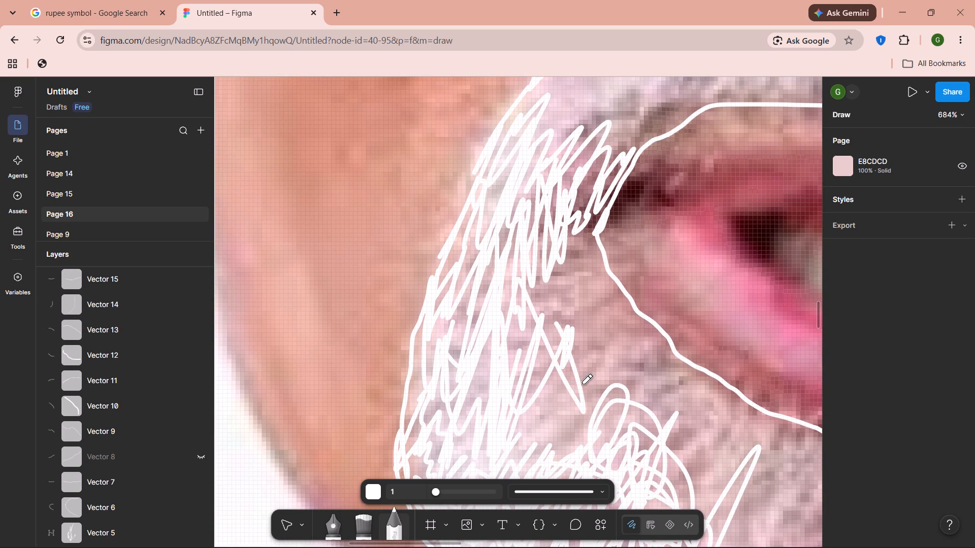
pyautogui.moveTo(583, 384); pyautogui.dragTo(584, 343)
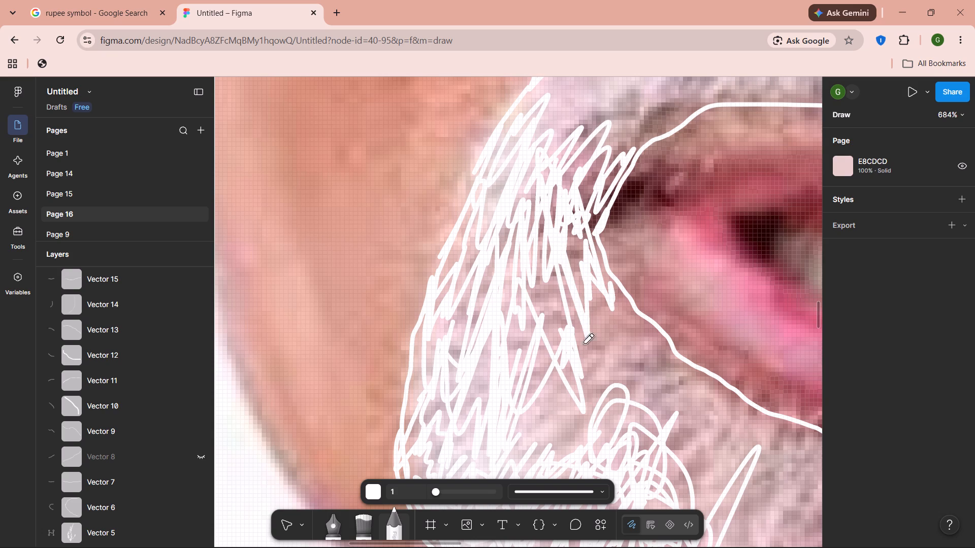
pyautogui.moveTo(584, 343); pyautogui.dragTo(528, 310)
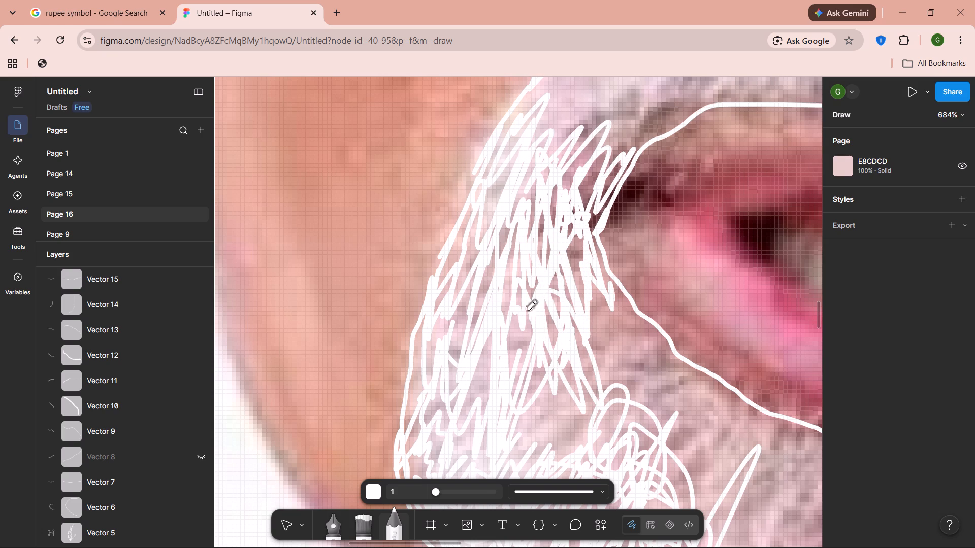
pyautogui.moveTo(528, 310); pyautogui.dragTo(529, 408)
pyautogui.scroll(-1, 529, 408)
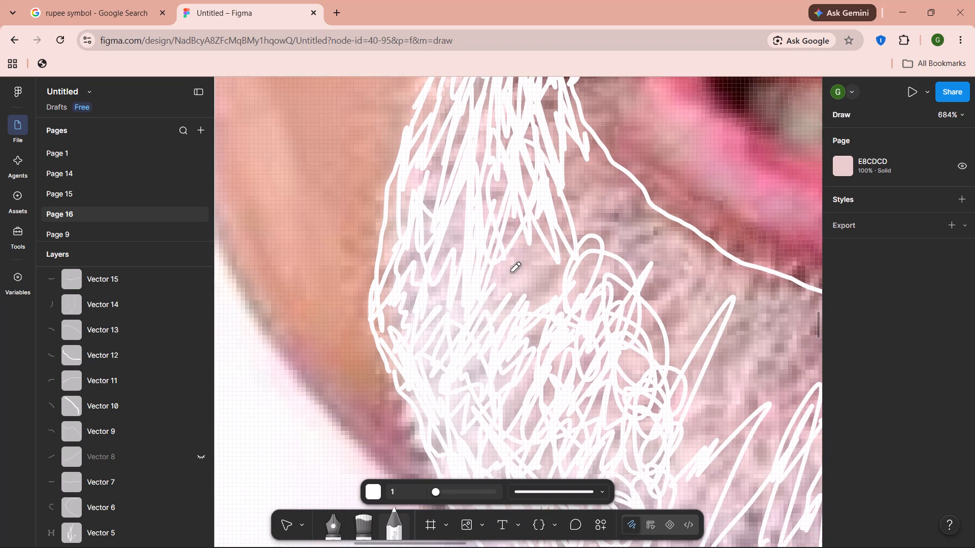
# Fill the beard below the left mouth corner with white strokes following the lip outline down to the looped jaw hatching.
pyautogui.moveTo(507, 248); pyautogui.dragTo(555, 286)
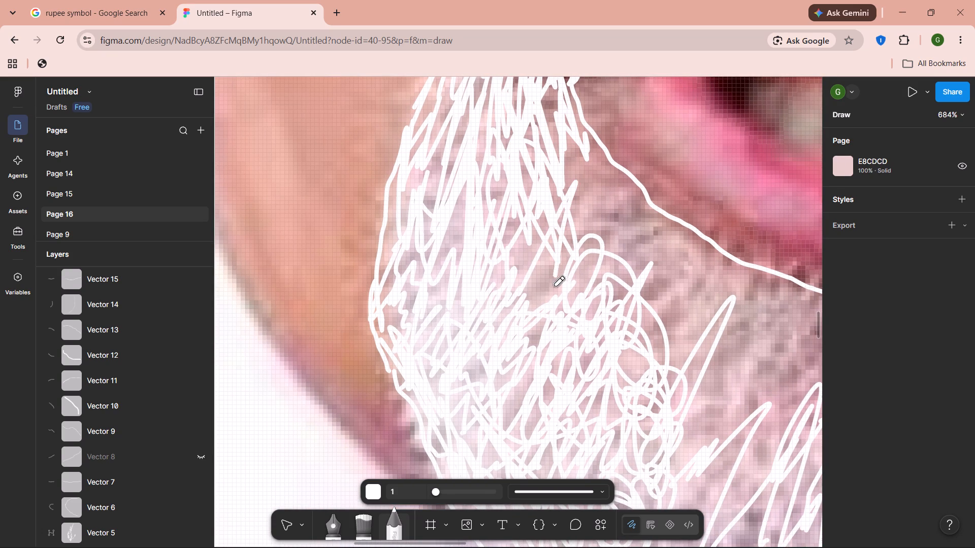
pyautogui.moveTo(555, 286); pyautogui.dragTo(613, 314)
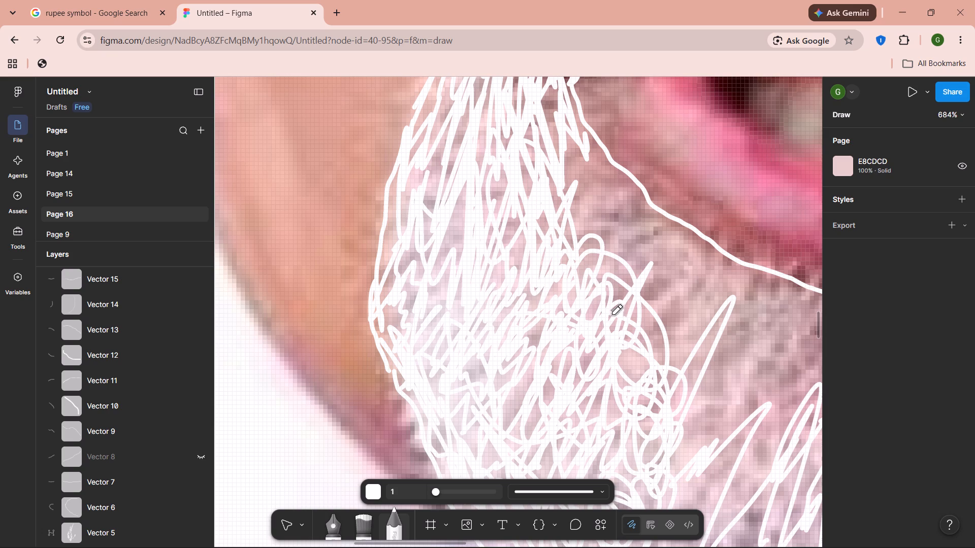
pyautogui.moveTo(613, 314); pyautogui.dragTo(628, 204)
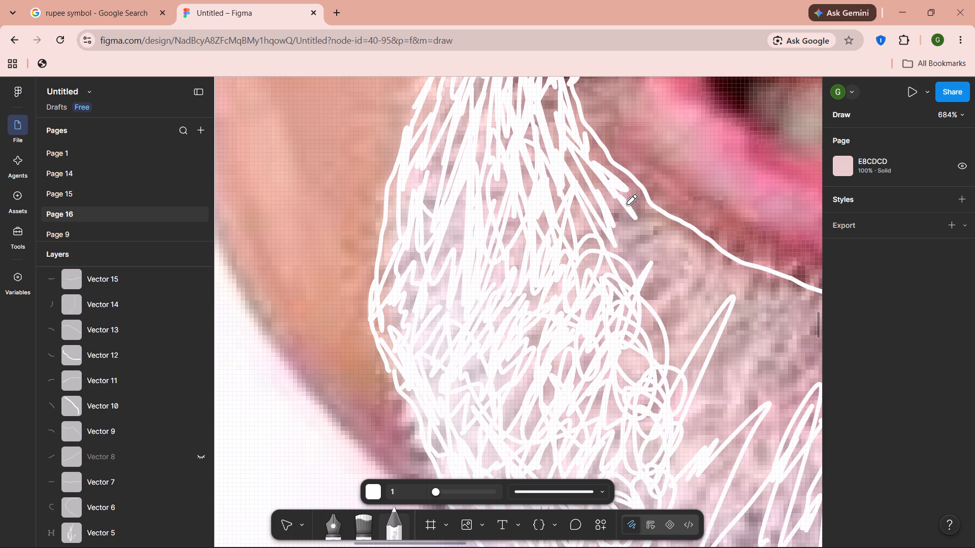
pyautogui.moveTo(628, 204); pyautogui.dragTo(698, 261)
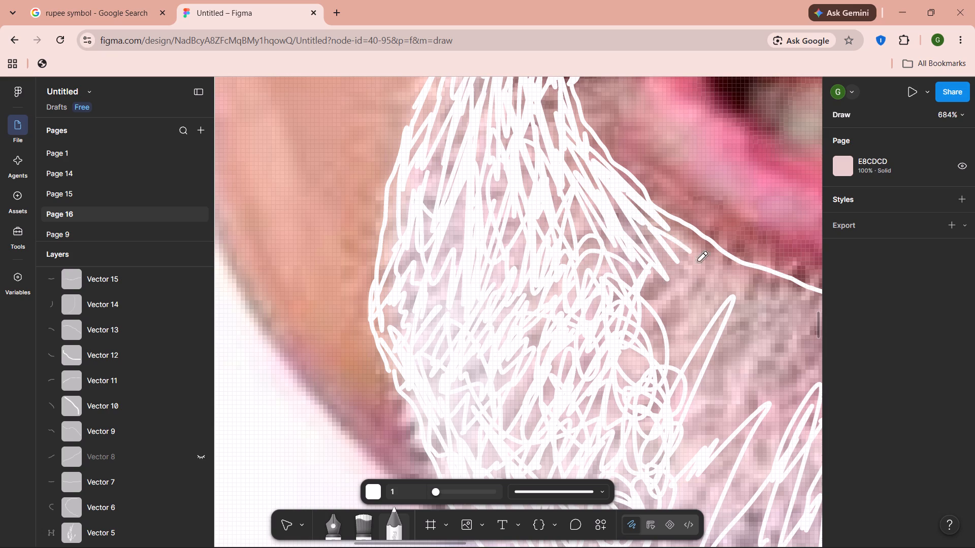
pyautogui.moveTo(698, 261); pyautogui.dragTo(690, 257)
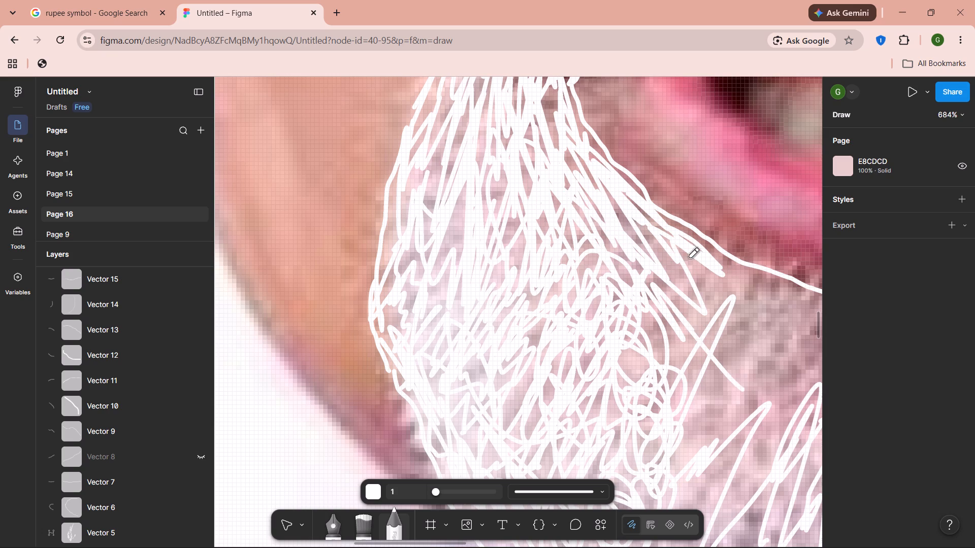
pyautogui.moveTo(690, 257); pyautogui.dragTo(636, 384)
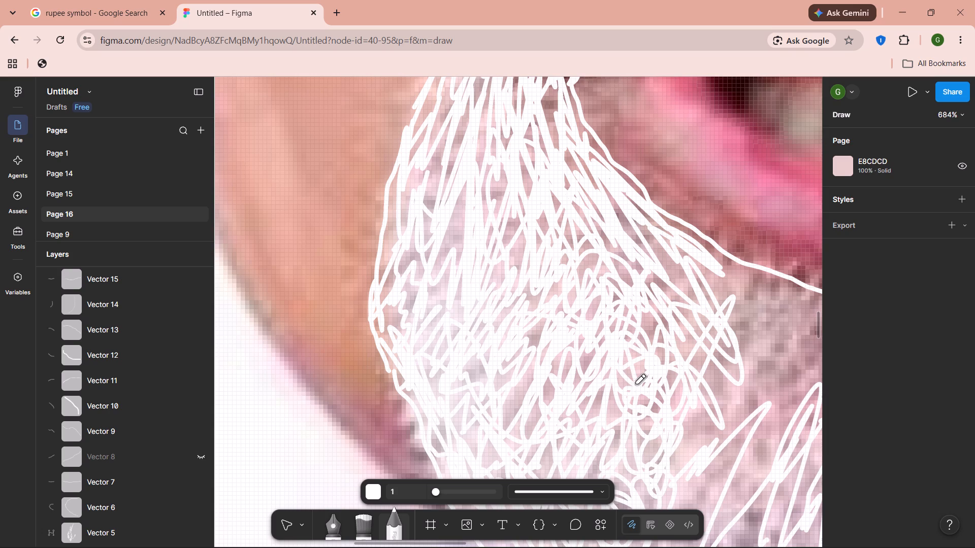
# Extend the white hatching diagonally from beneath the lower lip outline to the loose zigzags on the chin.
pyautogui.hscroll(-2, 636, 384)
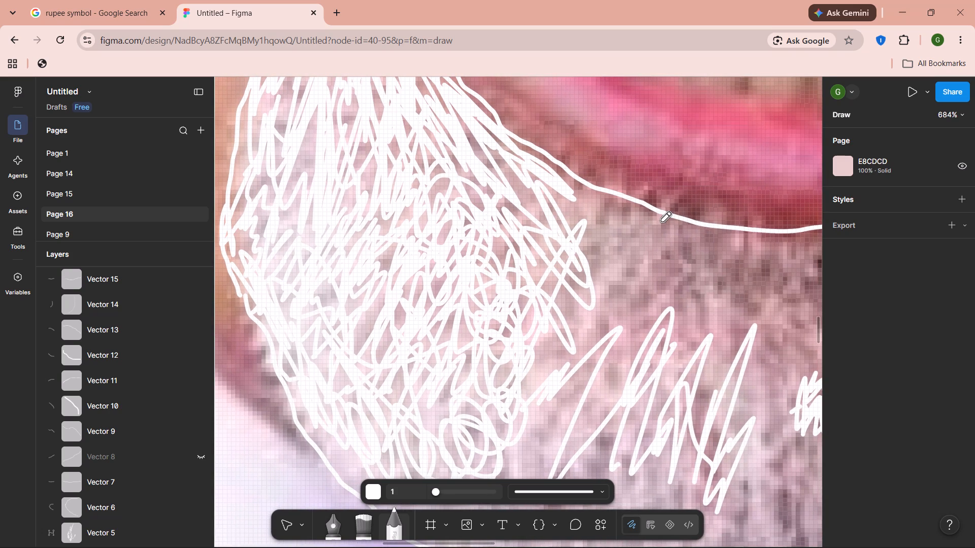
pyautogui.moveTo(652, 221); pyautogui.dragTo(617, 220)
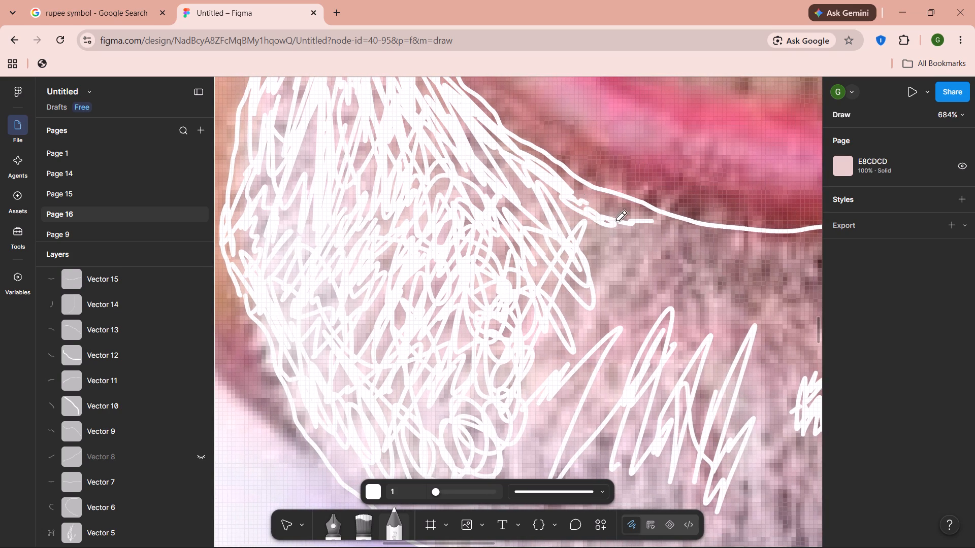
pyautogui.moveTo(617, 220); pyautogui.dragTo(623, 231)
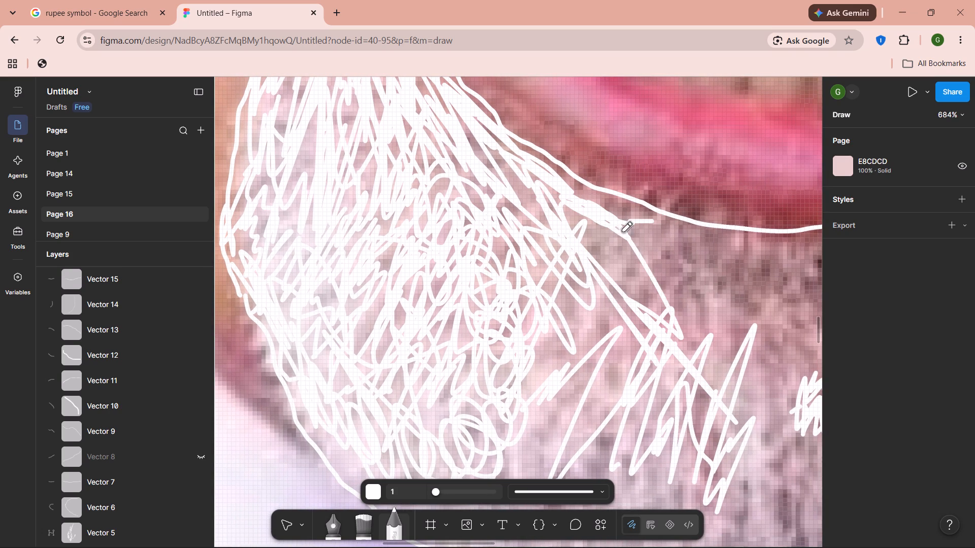
pyautogui.moveTo(623, 231); pyautogui.dragTo(595, 374)
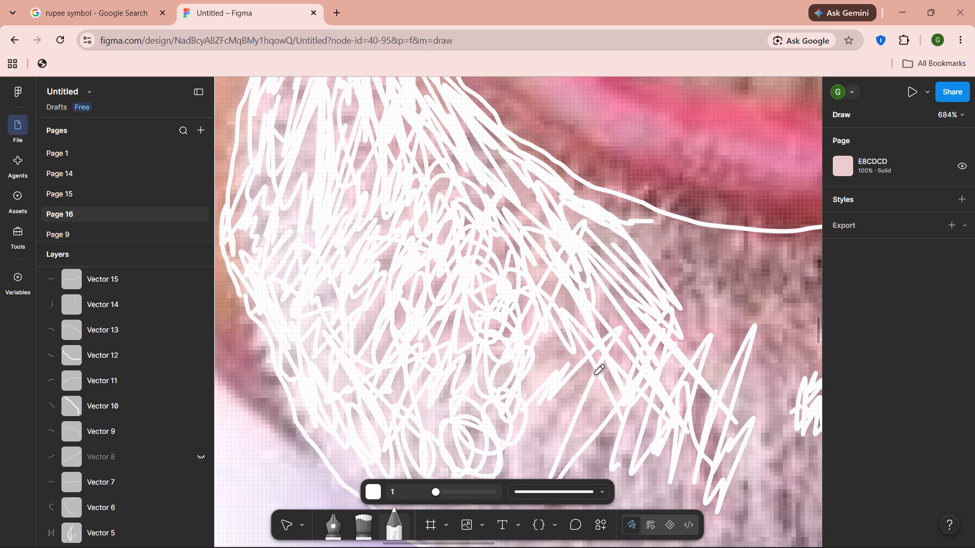
pyautogui.moveTo(595, 374); pyautogui.dragTo(586, 417)
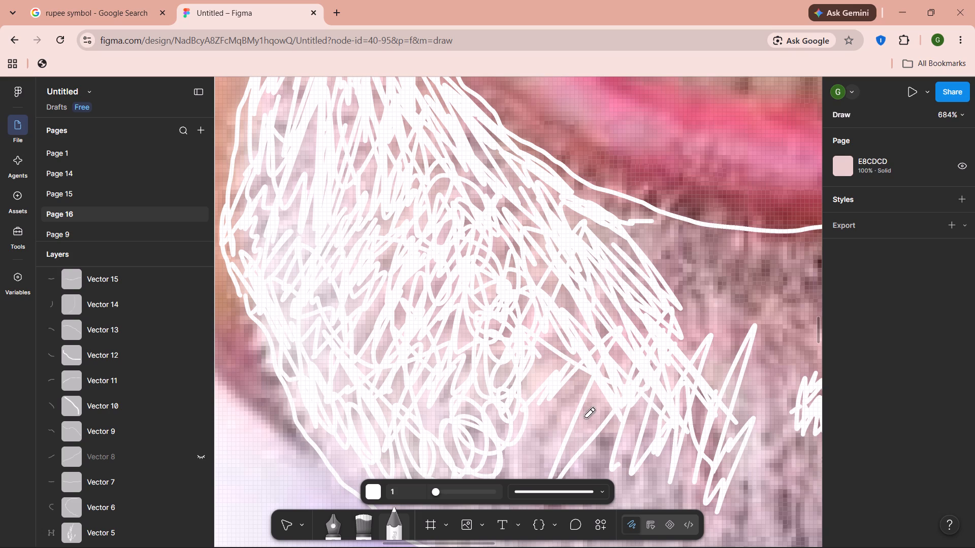
pyautogui.moveTo(586, 417); pyautogui.dragTo(585, 320)
# Add slanted white strokes between the lower lip and the chin patch, linking them to the left-half hatching.
pyautogui.scroll(-1, 582, 314)
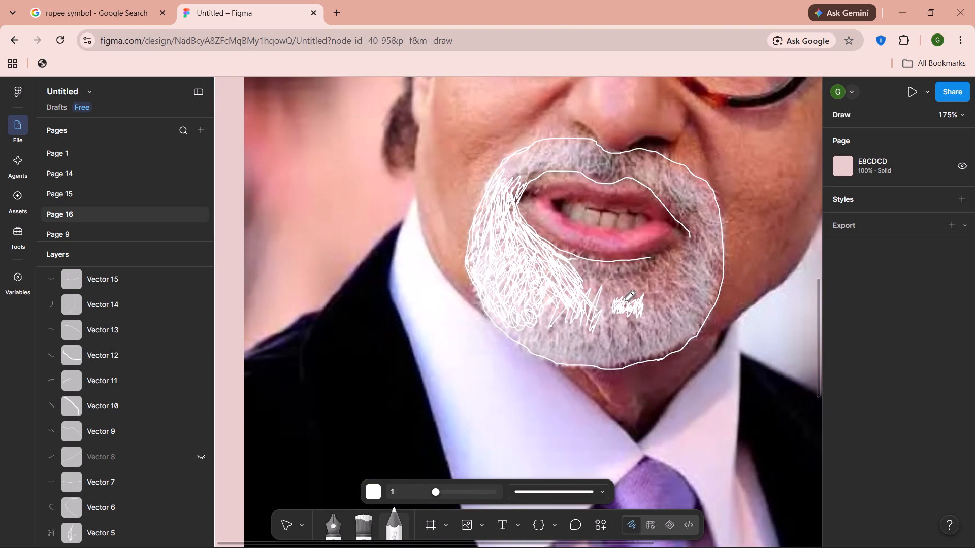
pyautogui.moveTo(626, 300); pyautogui.dragTo(620, 281)
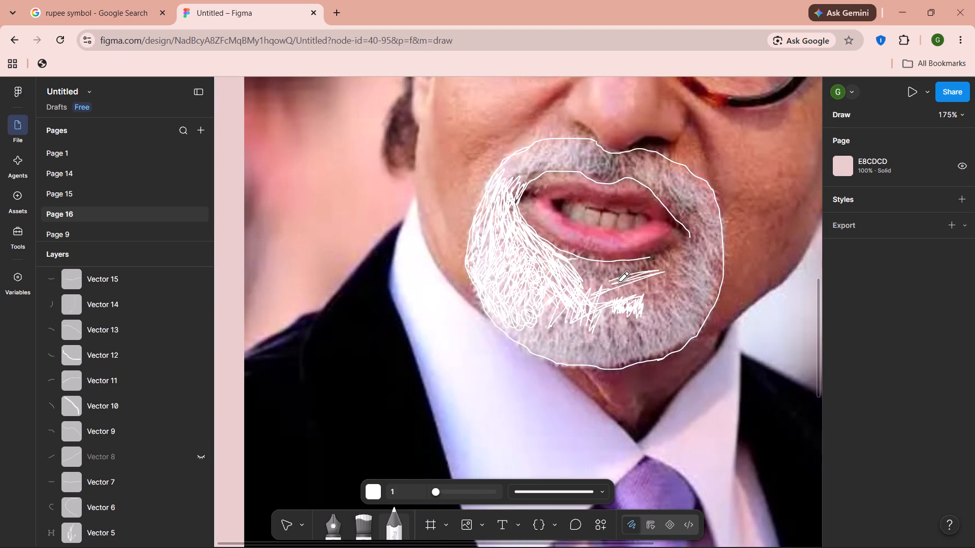
pyautogui.moveTo(620, 281); pyautogui.dragTo(667, 277)
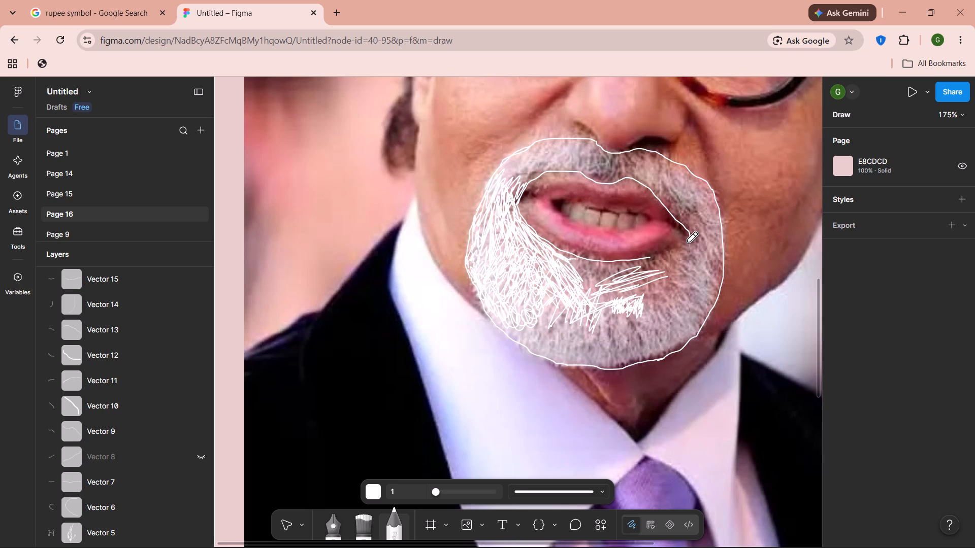
# Close the mouth outline by continuing the lower lip line up to the right mouth corner.
pyautogui.moveTo(650, 257); pyautogui.dragTo(656, 257)
pyautogui.moveTo(656, 257); pyautogui.dragTo(693, 231)
# Hatch from the right mouth corner down to the chin patch and thicken the strokes across the patch.
pyautogui.moveTo(693, 231); pyautogui.dragTo(661, 286)
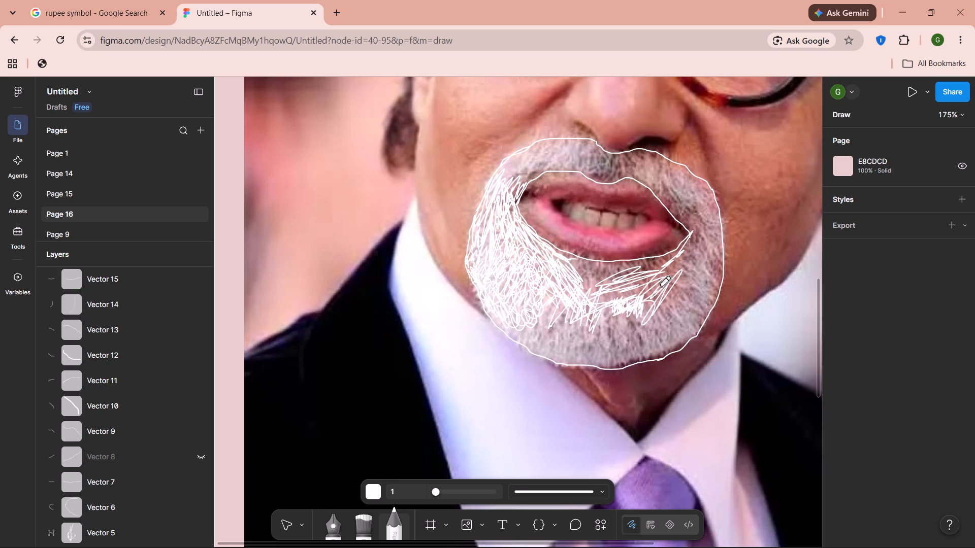
pyautogui.moveTo(661, 286); pyautogui.dragTo(655, 288)
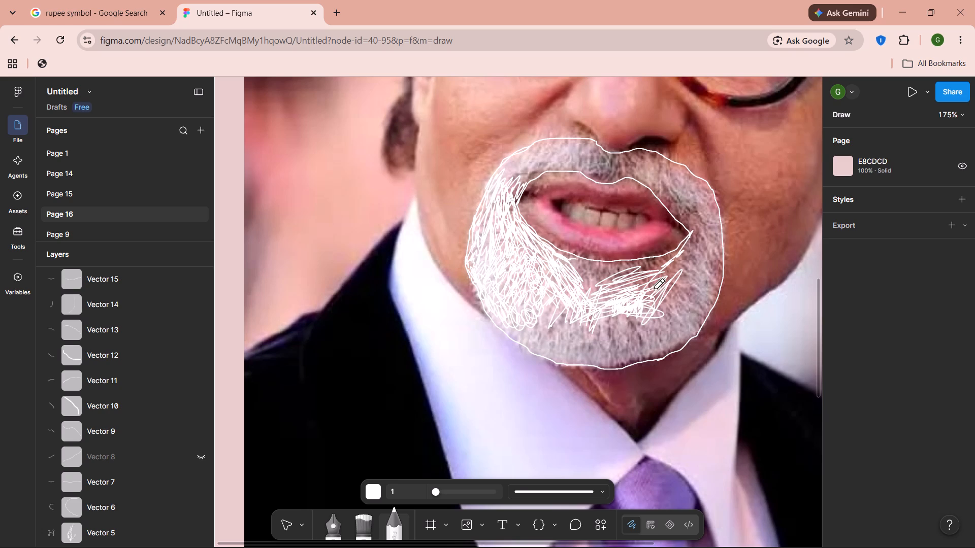
pyautogui.moveTo(655, 288); pyautogui.dragTo(576, 285)
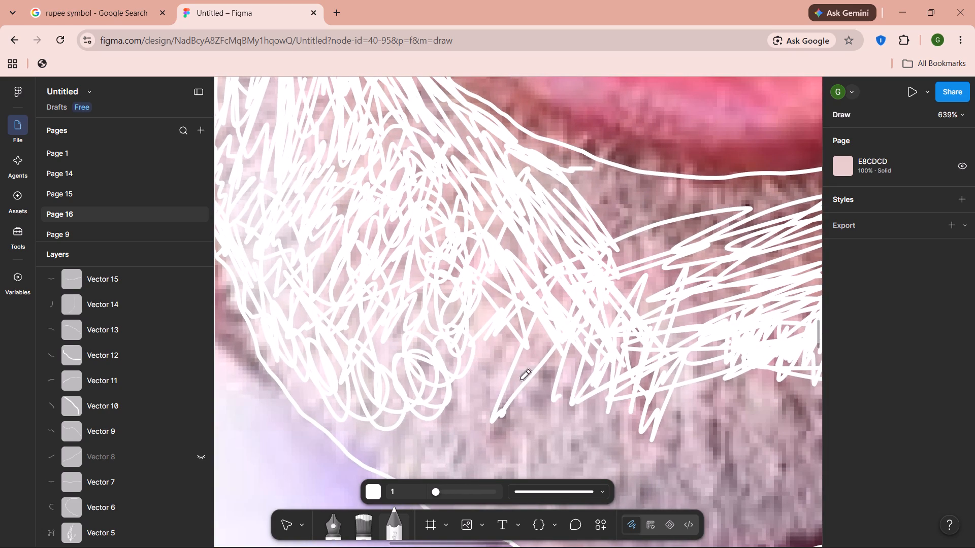
# Fill the gap between the looped jaw hatching and the beard's lower left outline with dense white zigzags down to the chin edge.
pyautogui.scroll(-1, 497, 414)
pyautogui.moveTo(496, 372); pyautogui.dragTo(496, 344)
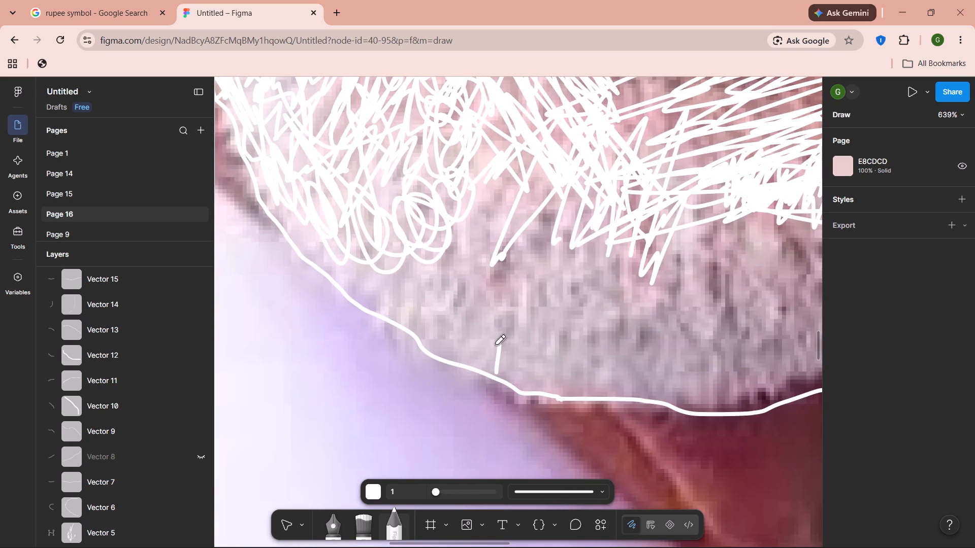
pyautogui.moveTo(496, 344); pyautogui.dragTo(462, 273)
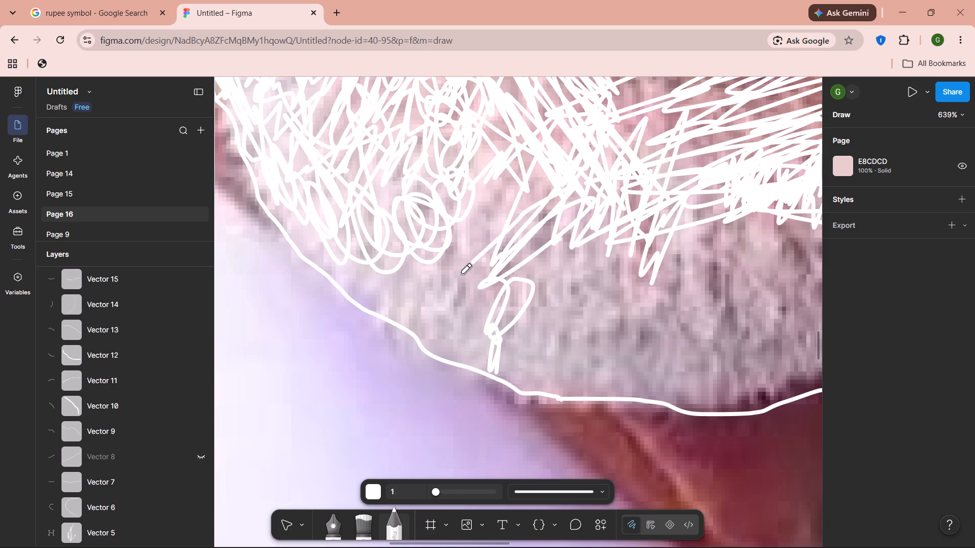
pyautogui.moveTo(462, 273); pyautogui.dragTo(388, 288)
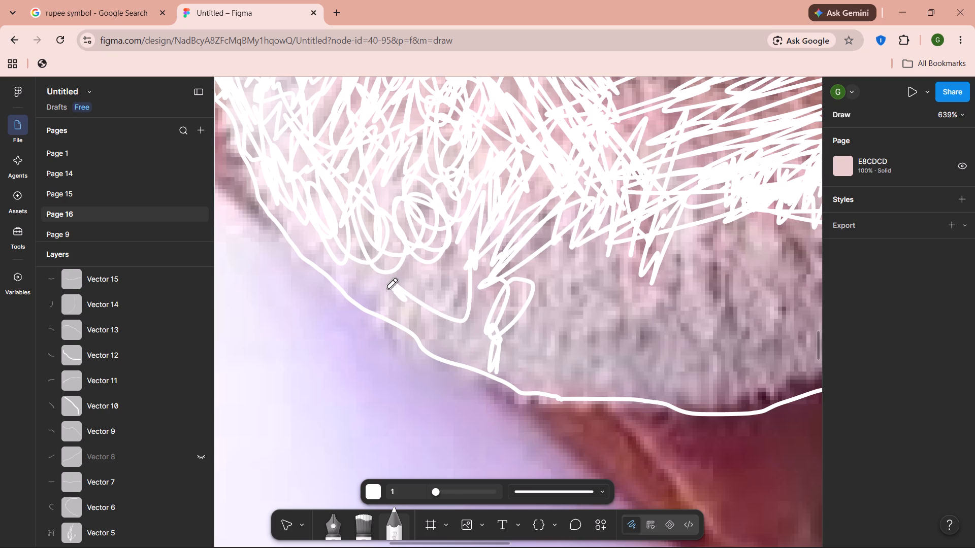
pyautogui.moveTo(388, 288); pyautogui.dragTo(338, 271)
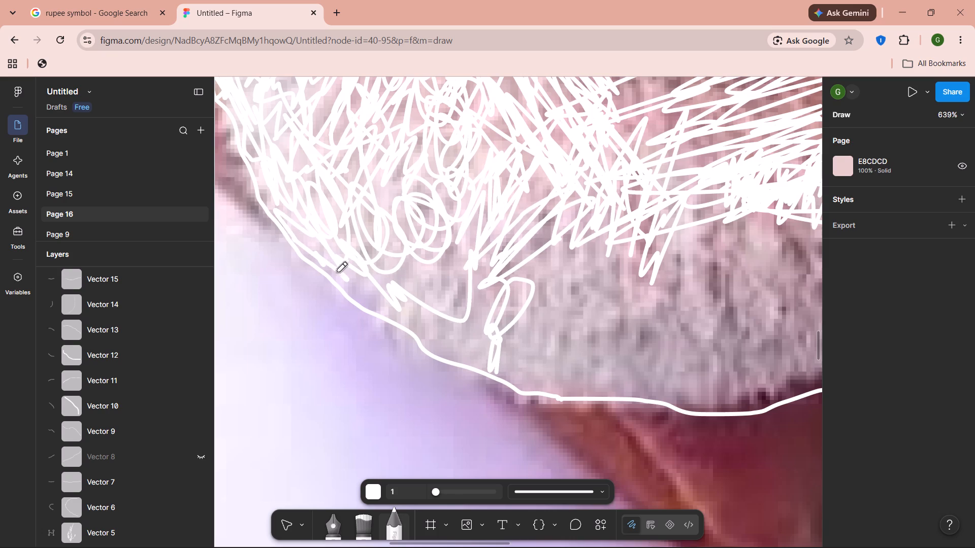
pyautogui.moveTo(338, 271); pyautogui.dragTo(480, 336)
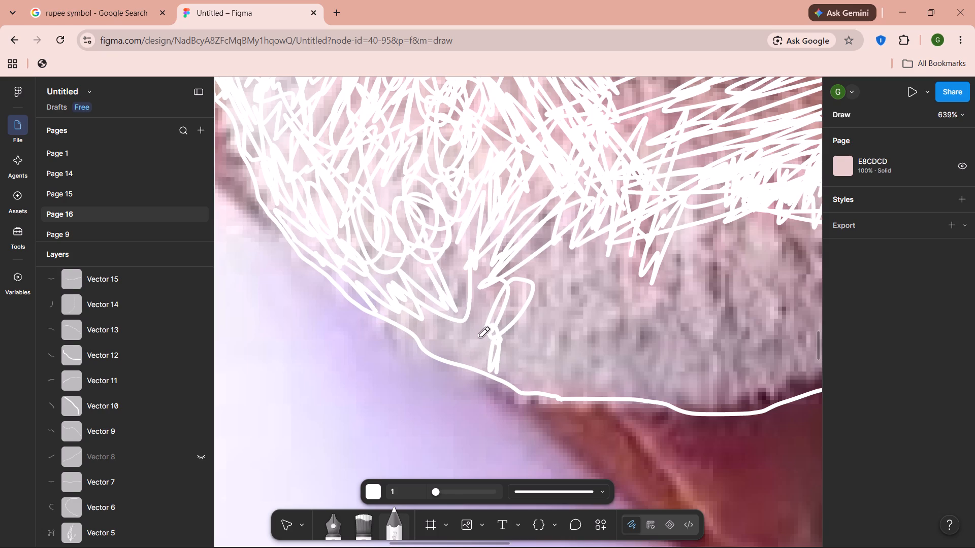
pyautogui.moveTo(480, 336); pyautogui.dragTo(542, 278)
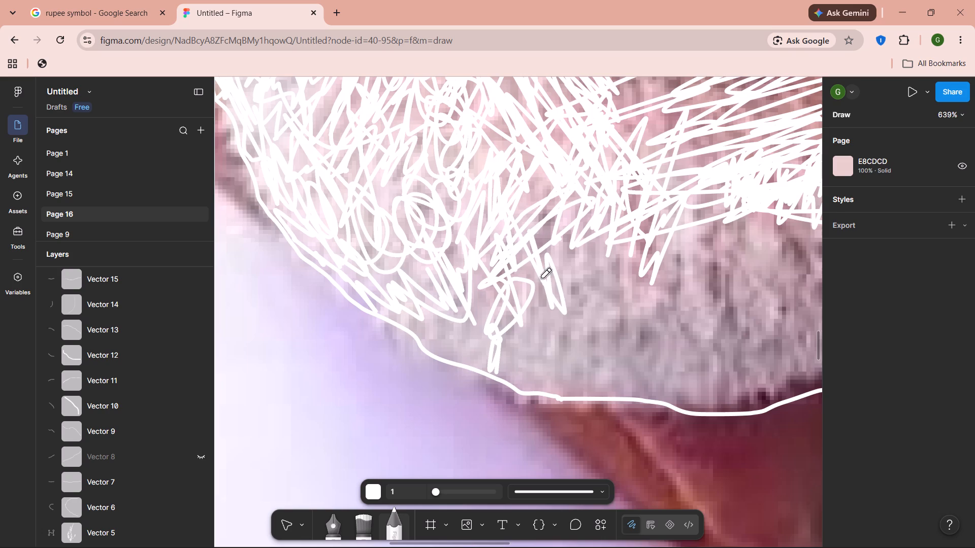
pyautogui.moveTo(542, 278); pyautogui.dragTo(488, 303)
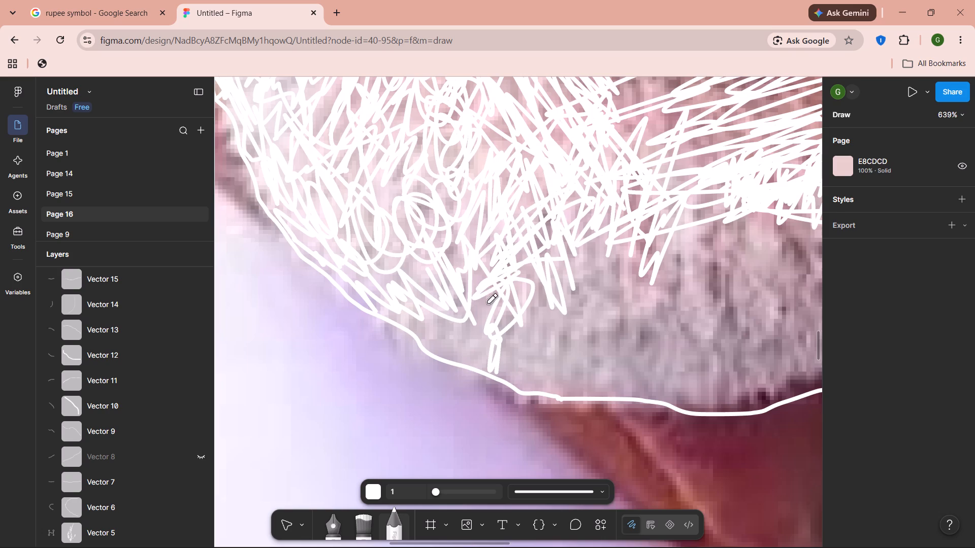
pyautogui.moveTo(488, 303); pyautogui.dragTo(421, 272)
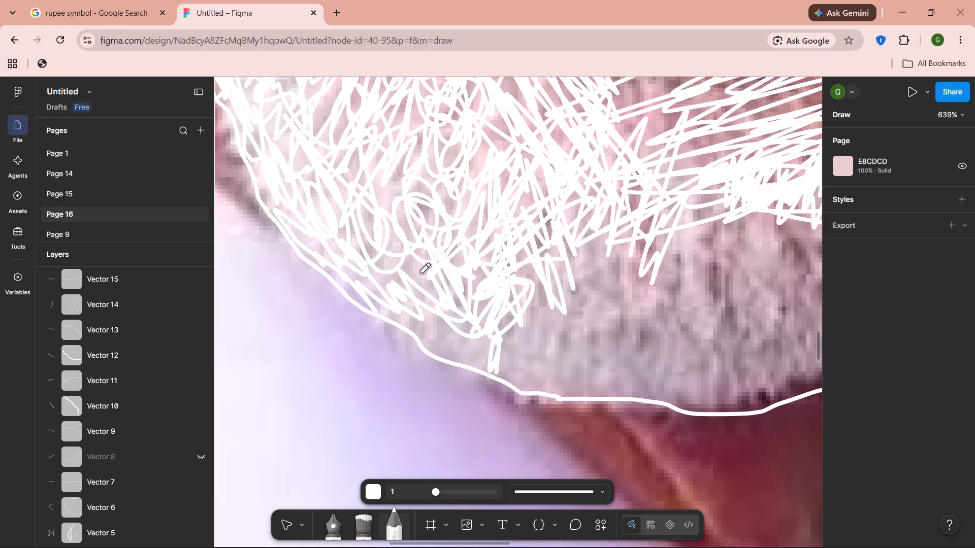
pyautogui.moveTo(421, 272); pyautogui.dragTo(408, 300)
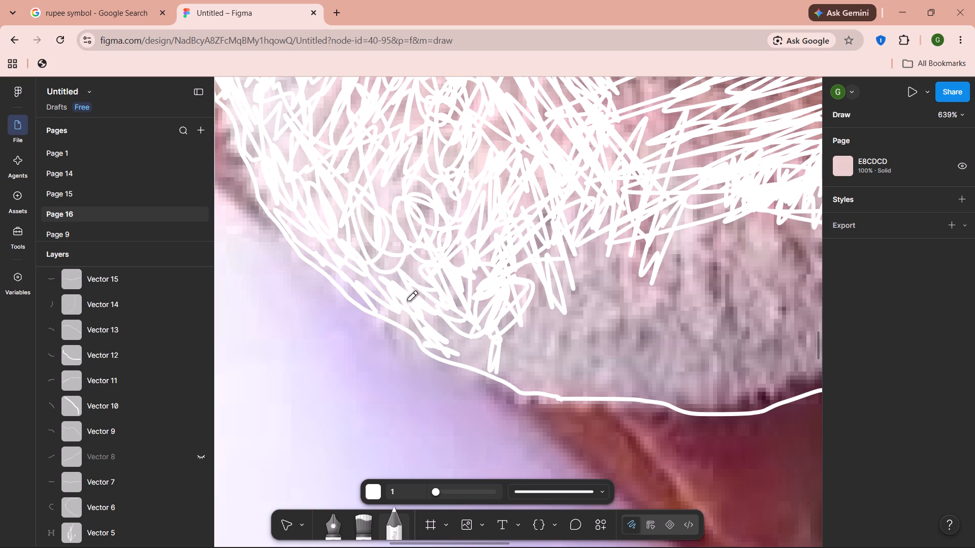
pyautogui.moveTo(408, 300); pyautogui.dragTo(480, 364)
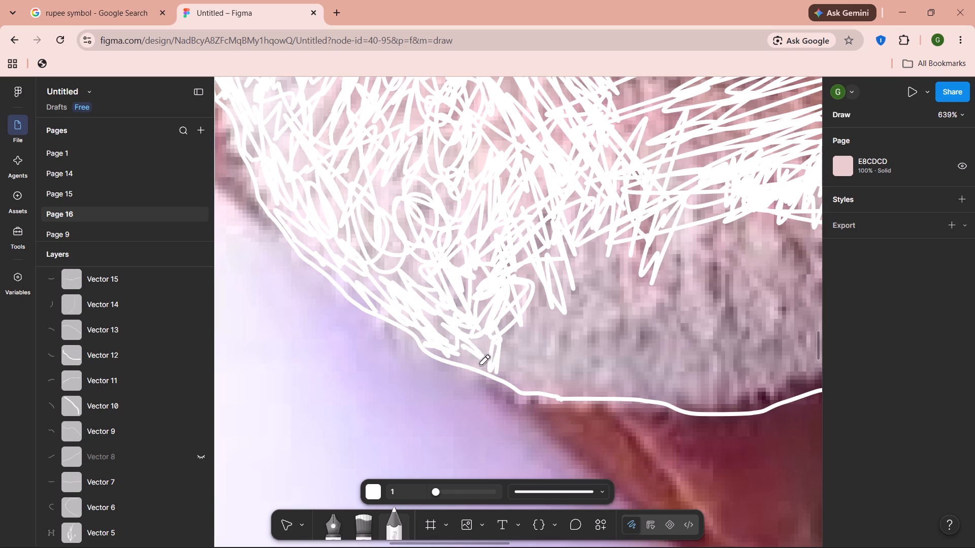
pyautogui.moveTo(480, 364); pyautogui.dragTo(538, 333)
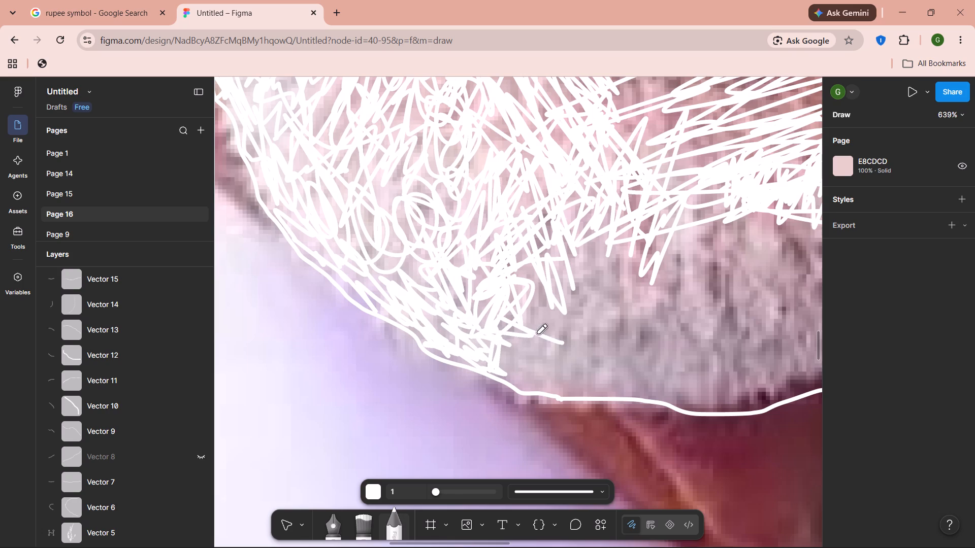
# Extend the white zigzags across the left side of the chin and thicken the hatching up toward the lower lip.
pyautogui.moveTo(538, 333); pyautogui.dragTo(598, 291)
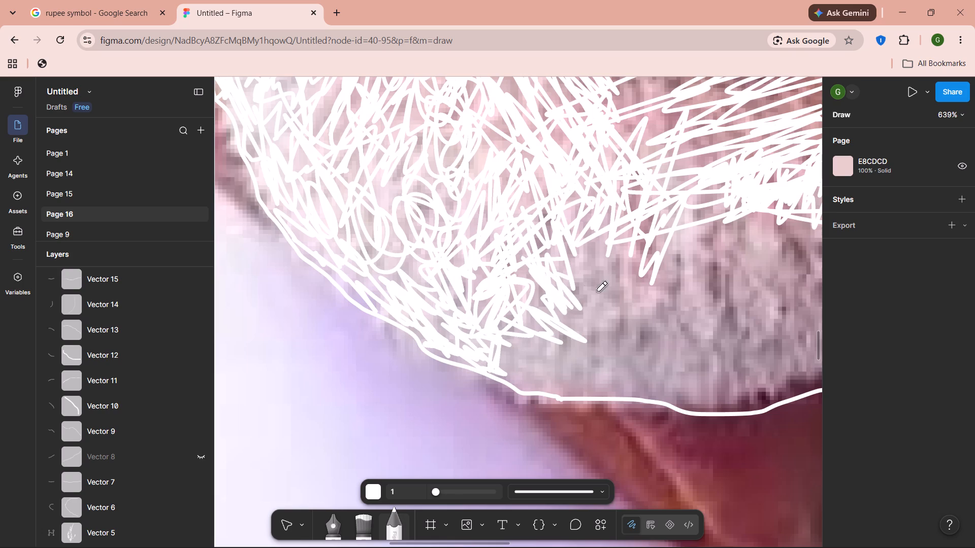
pyautogui.moveTo(598, 291); pyautogui.dragTo(616, 186)
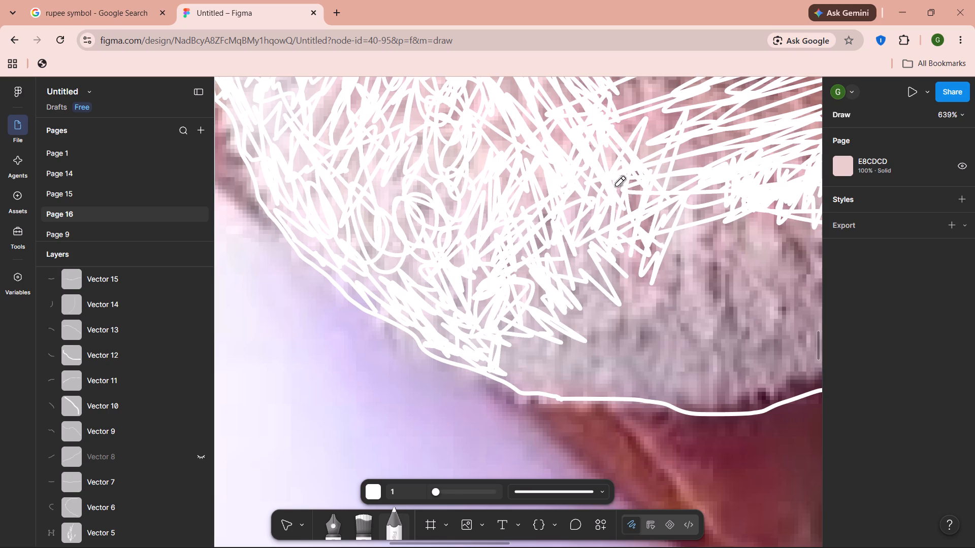
pyautogui.moveTo(616, 186); pyautogui.dragTo(652, 82)
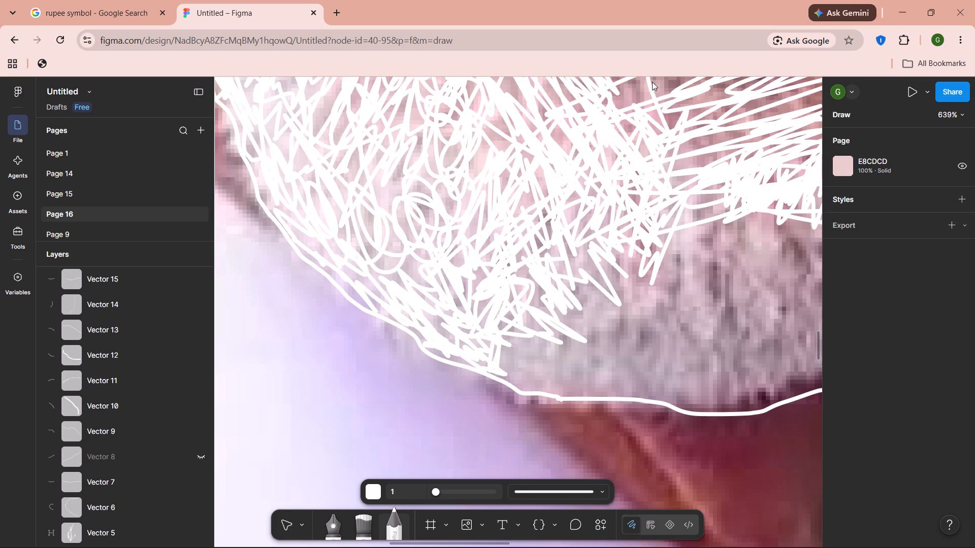
pyautogui.moveTo(652, 82); pyautogui.dragTo(674, 155)
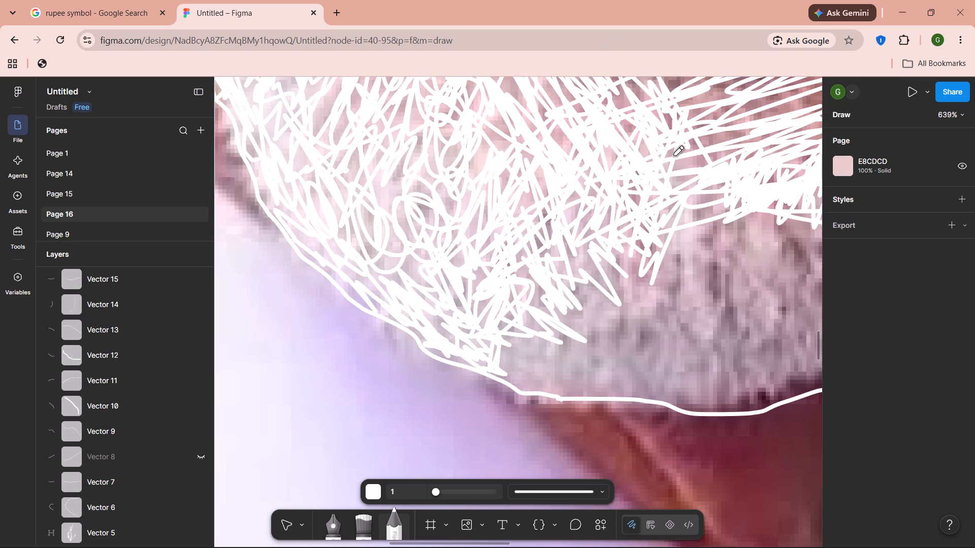
pyautogui.moveTo(674, 155); pyautogui.dragTo(729, 124)
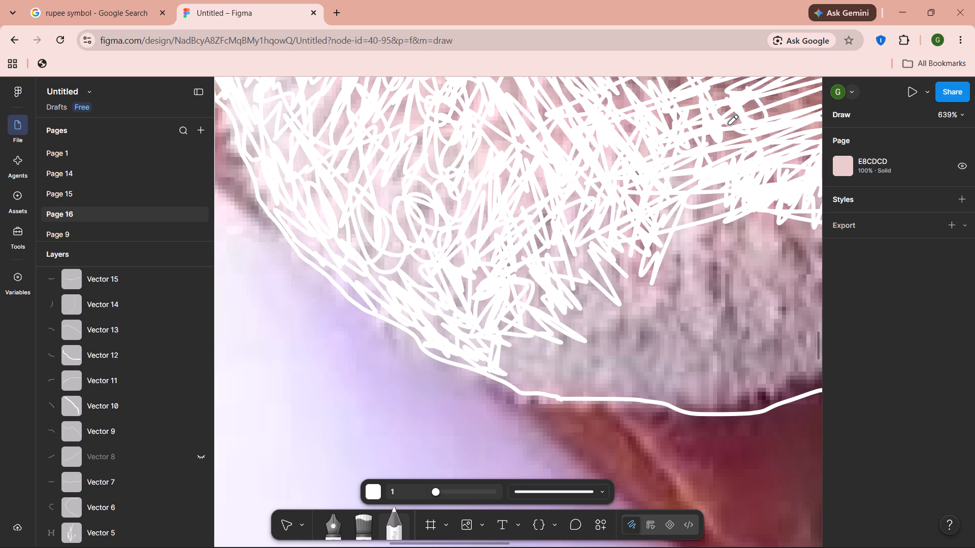
pyautogui.moveTo(729, 124); pyautogui.dragTo(627, 273)
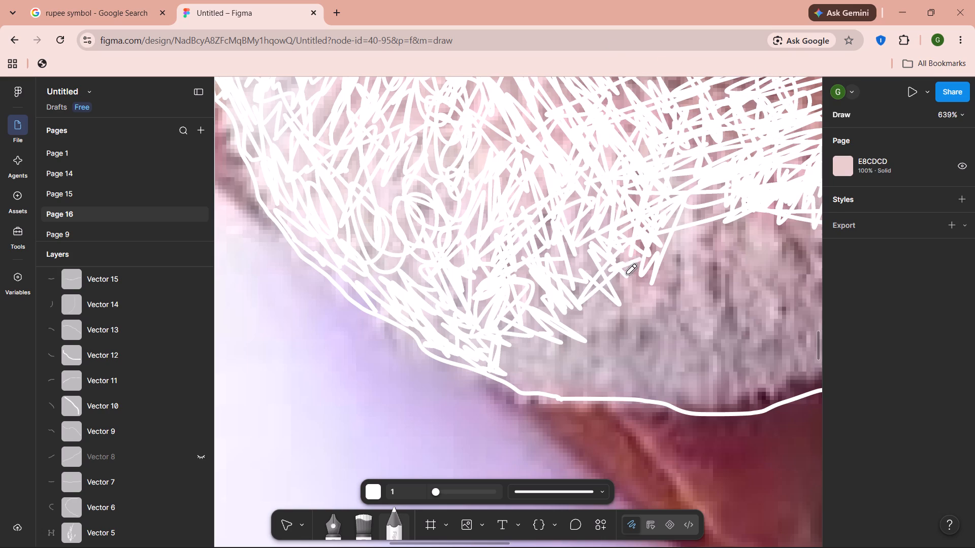
# Extend the white zigzag hatching from below the chin patch down to the beard's bottom outline.
pyautogui.moveTo(627, 273); pyautogui.dragTo(799, 211)
pyautogui.moveTo(666, 247); pyautogui.dragTo(661, 255)
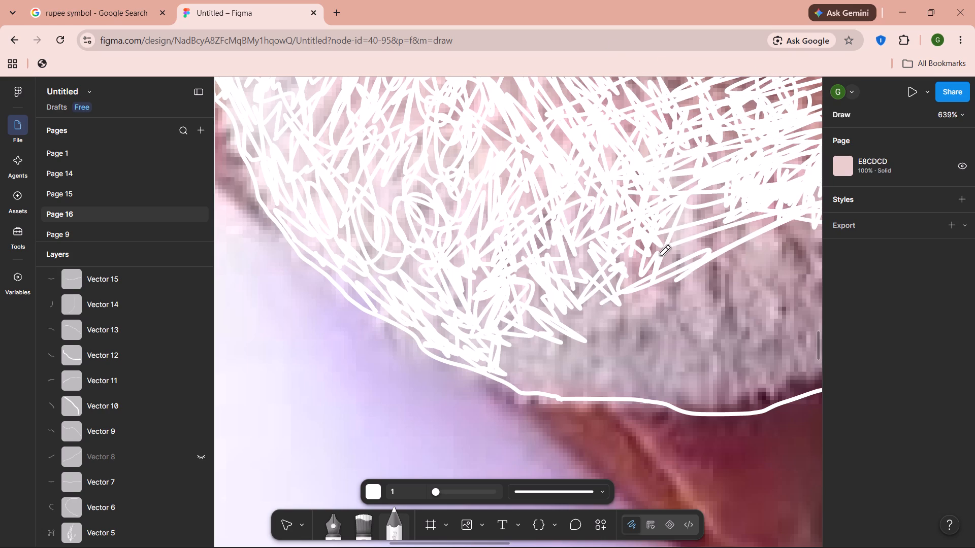
pyautogui.moveTo(661, 255); pyautogui.dragTo(781, 324)
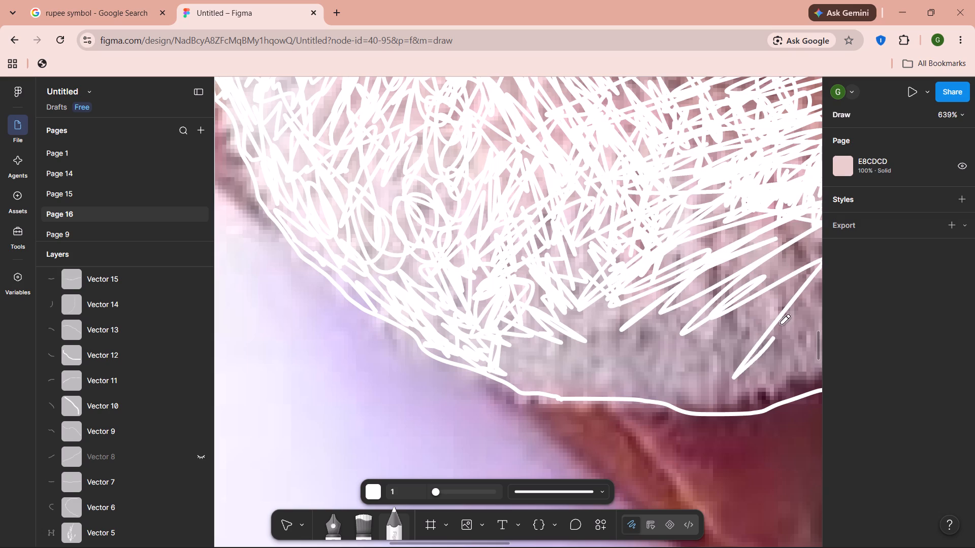
pyautogui.moveTo(781, 324); pyautogui.dragTo(574, 373)
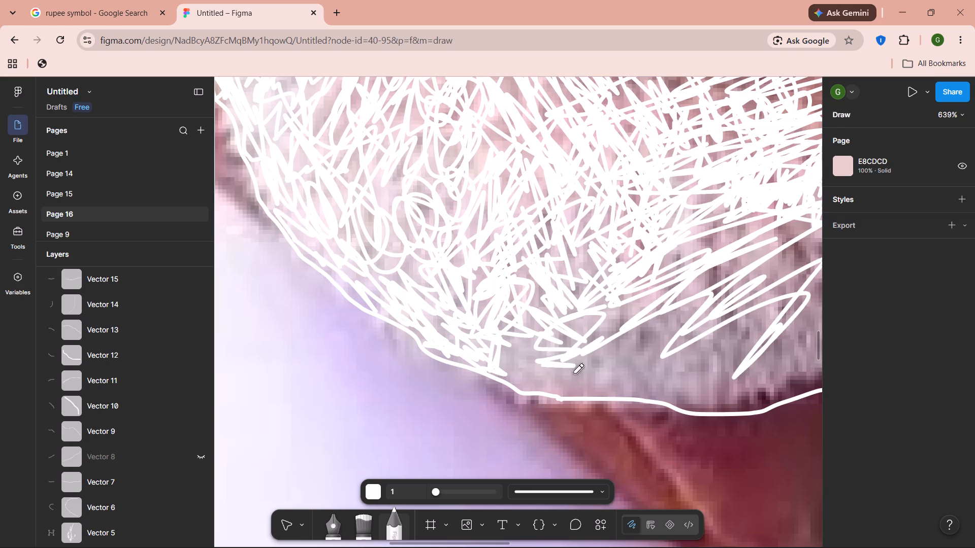
pyautogui.moveTo(574, 373); pyautogui.dragTo(658, 347)
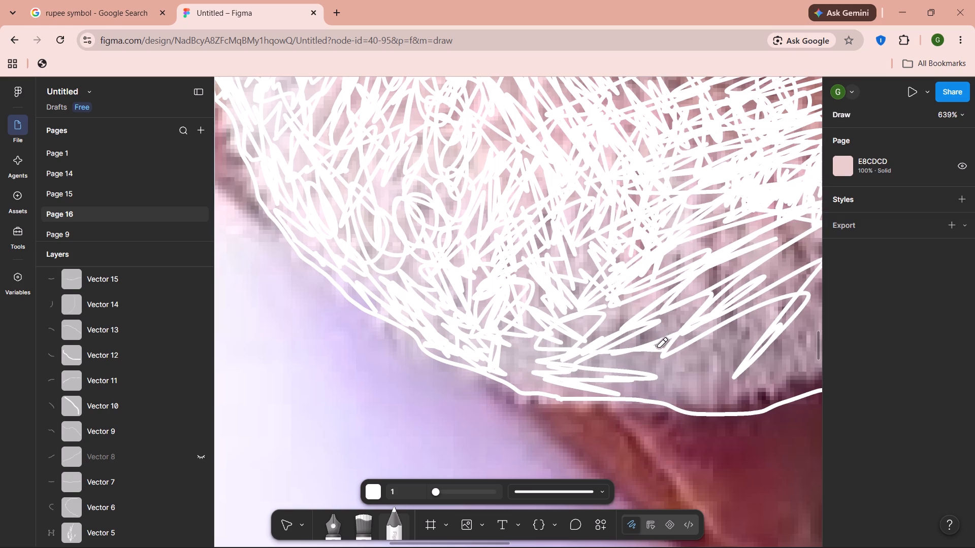
pyautogui.moveTo(658, 347); pyautogui.dragTo(532, 367)
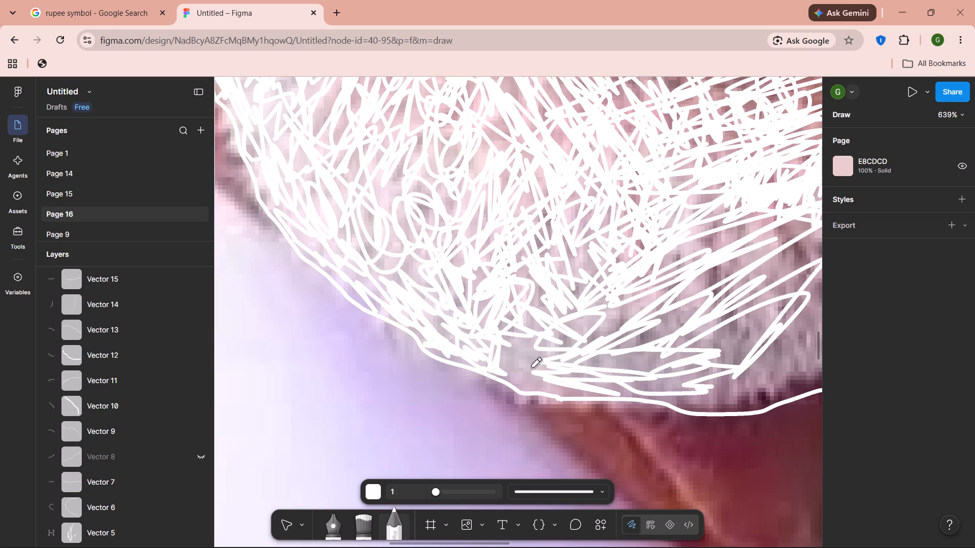
# Fill the gap at the lower left chin edge and cross-hatch loosely over the new zigzags across the lower chin.
pyautogui.moveTo(532, 367); pyautogui.dragTo(519, 371)
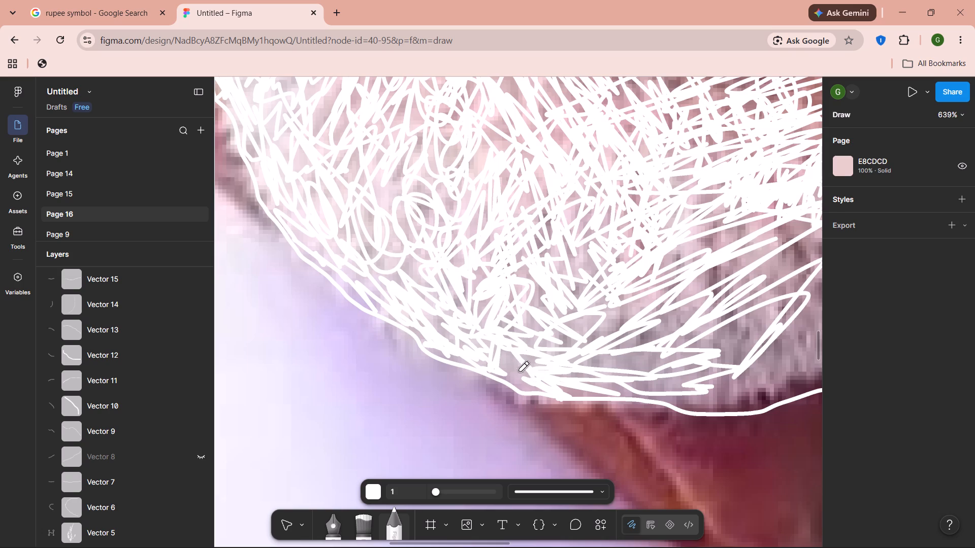
pyautogui.moveTo(519, 371); pyautogui.dragTo(510, 350)
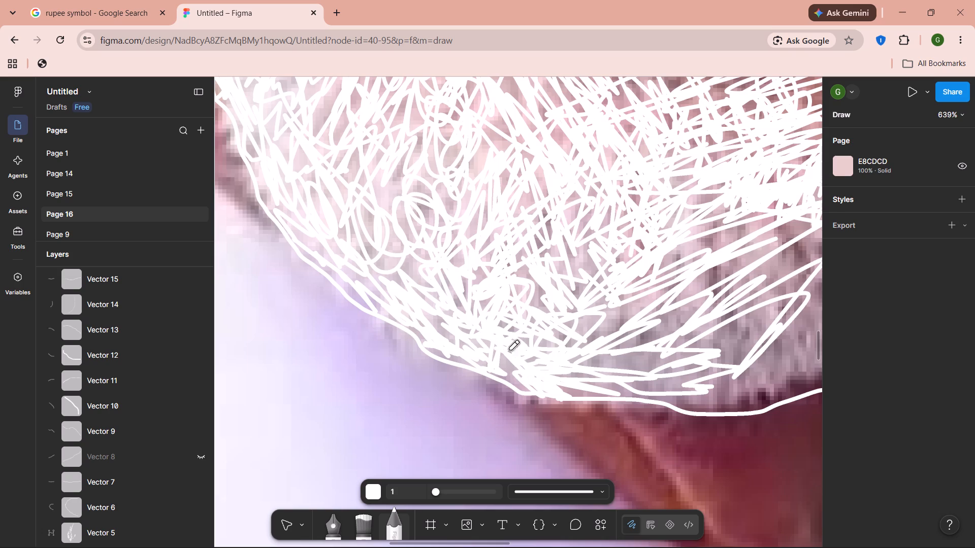
pyautogui.moveTo(510, 350); pyautogui.dragTo(730, 186)
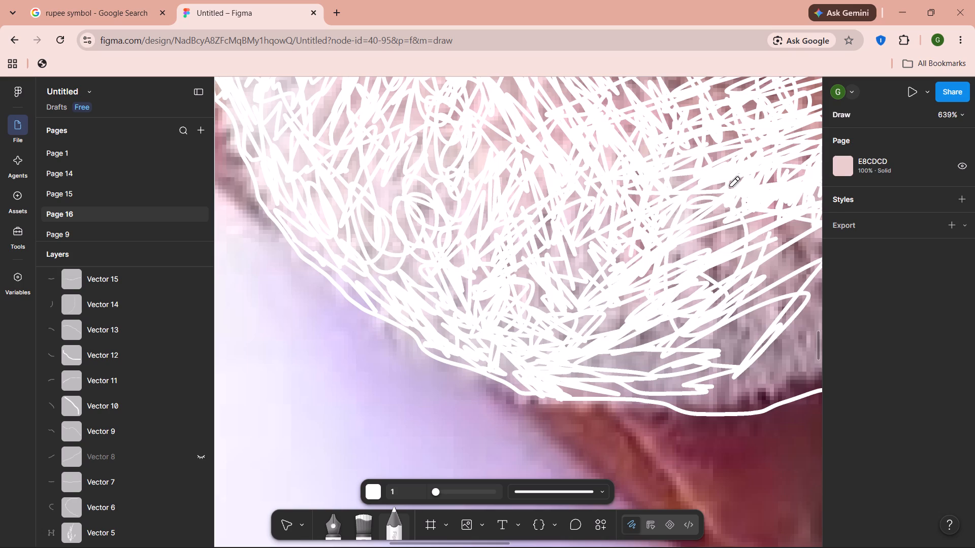
pyautogui.moveTo(730, 186); pyautogui.dragTo(605, 344)
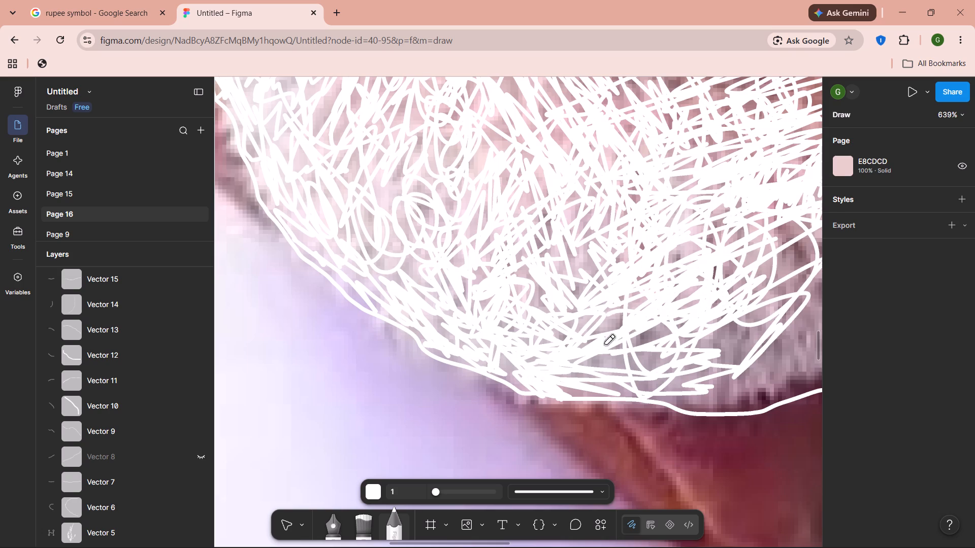
pyautogui.moveTo(605, 344); pyautogui.dragTo(640, 379)
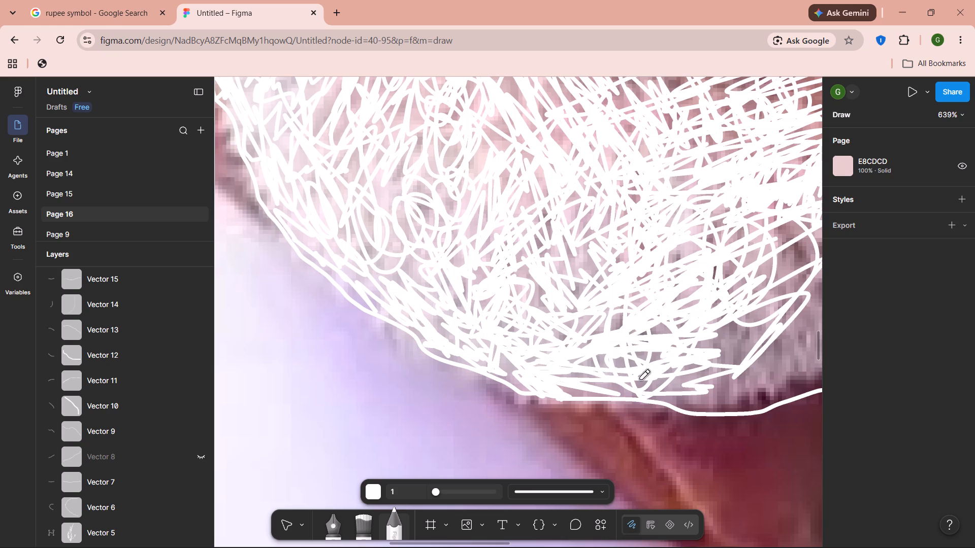
pyautogui.moveTo(640, 379); pyautogui.dragTo(714, 375)
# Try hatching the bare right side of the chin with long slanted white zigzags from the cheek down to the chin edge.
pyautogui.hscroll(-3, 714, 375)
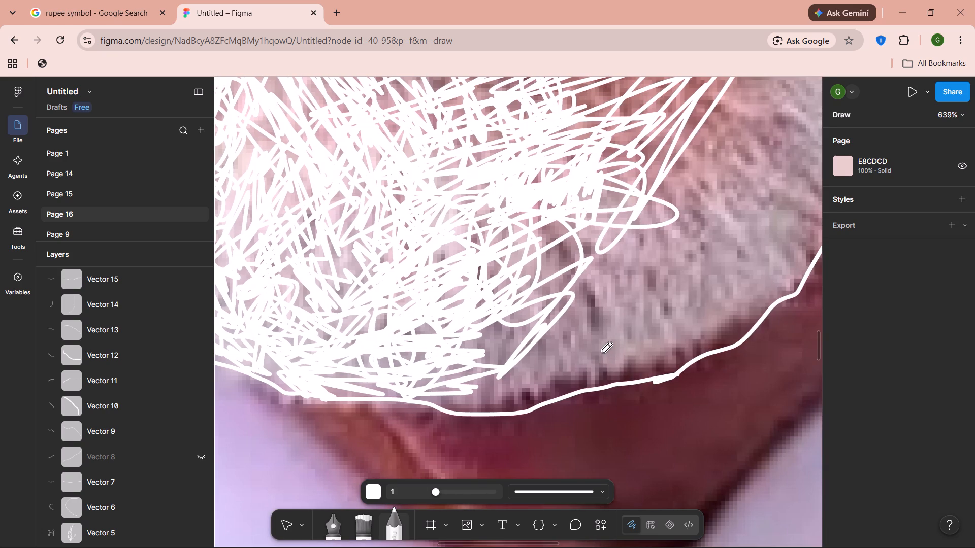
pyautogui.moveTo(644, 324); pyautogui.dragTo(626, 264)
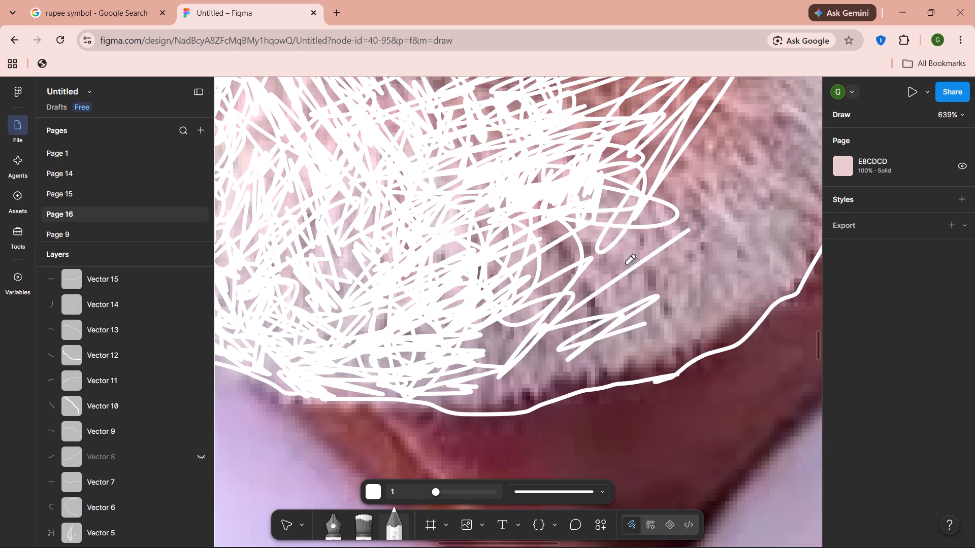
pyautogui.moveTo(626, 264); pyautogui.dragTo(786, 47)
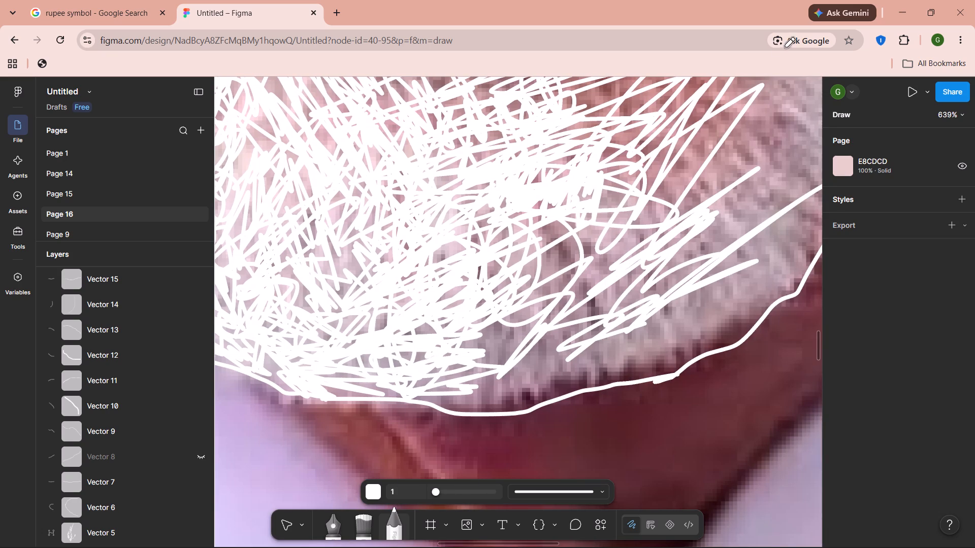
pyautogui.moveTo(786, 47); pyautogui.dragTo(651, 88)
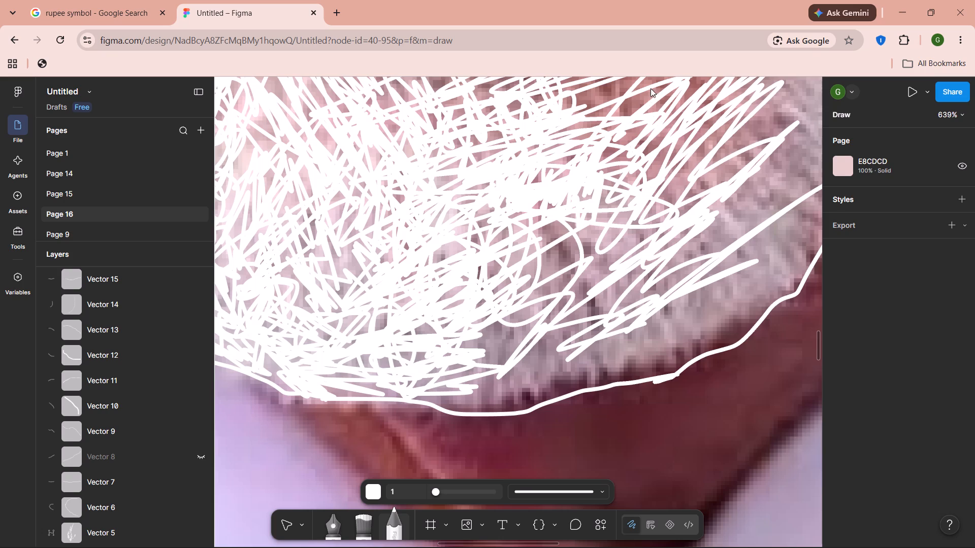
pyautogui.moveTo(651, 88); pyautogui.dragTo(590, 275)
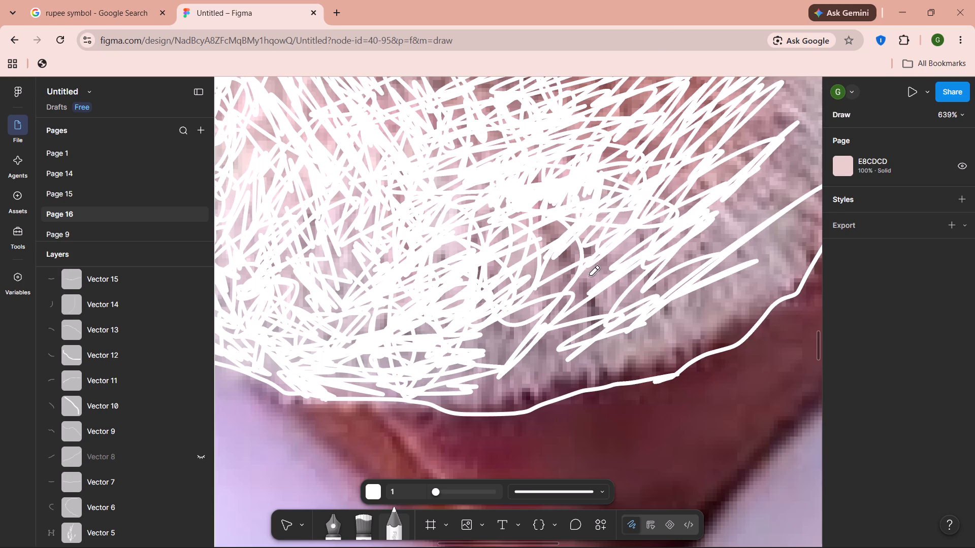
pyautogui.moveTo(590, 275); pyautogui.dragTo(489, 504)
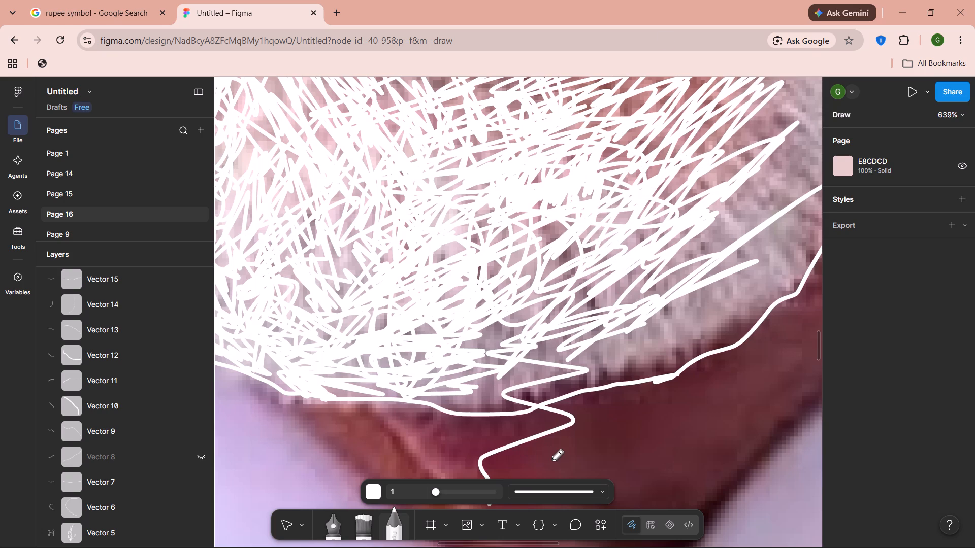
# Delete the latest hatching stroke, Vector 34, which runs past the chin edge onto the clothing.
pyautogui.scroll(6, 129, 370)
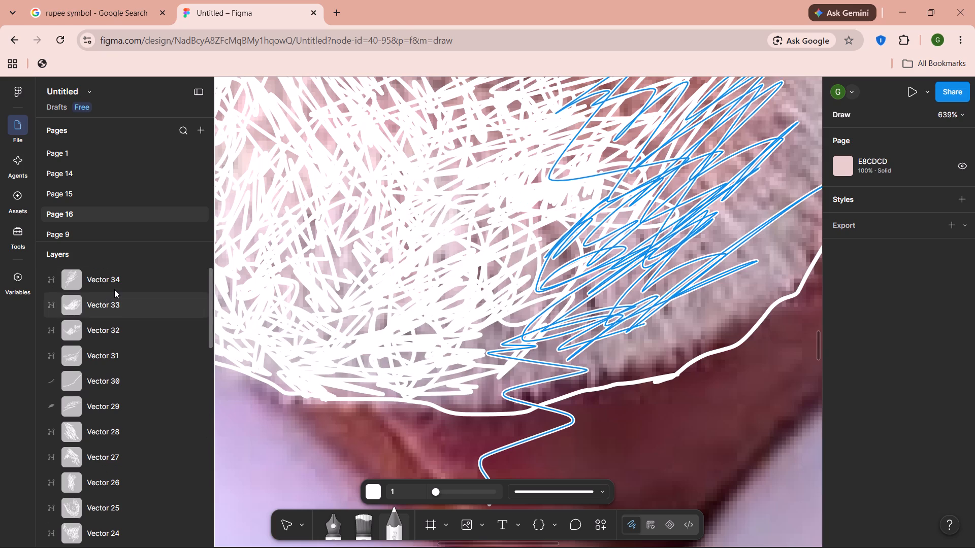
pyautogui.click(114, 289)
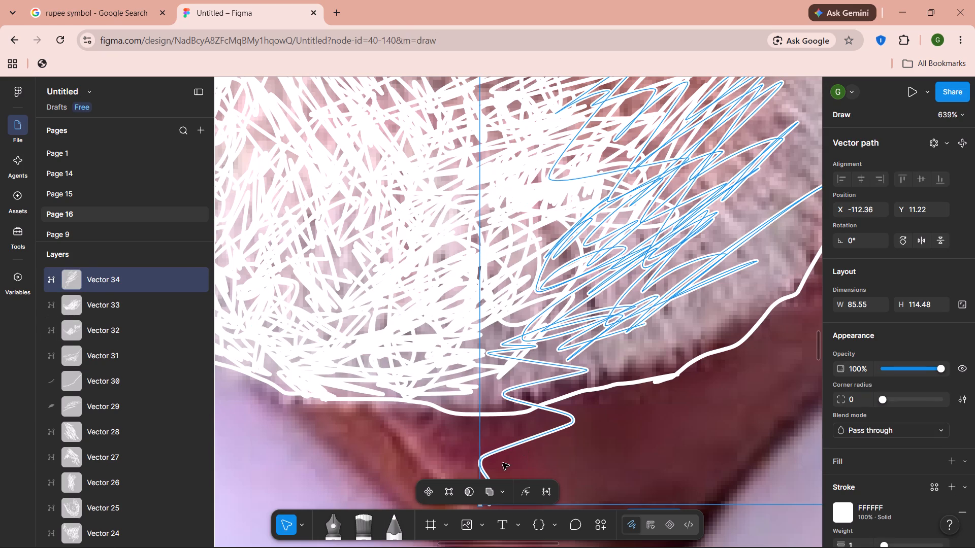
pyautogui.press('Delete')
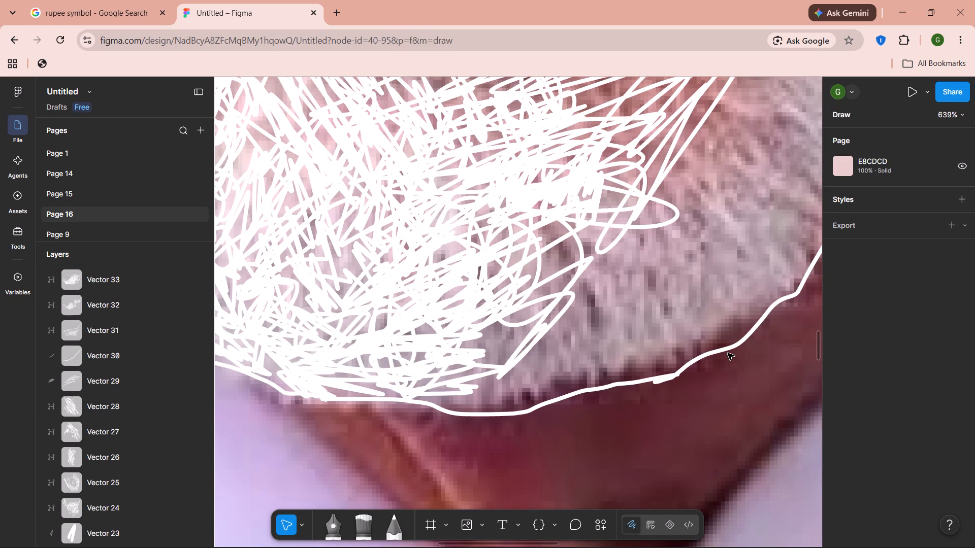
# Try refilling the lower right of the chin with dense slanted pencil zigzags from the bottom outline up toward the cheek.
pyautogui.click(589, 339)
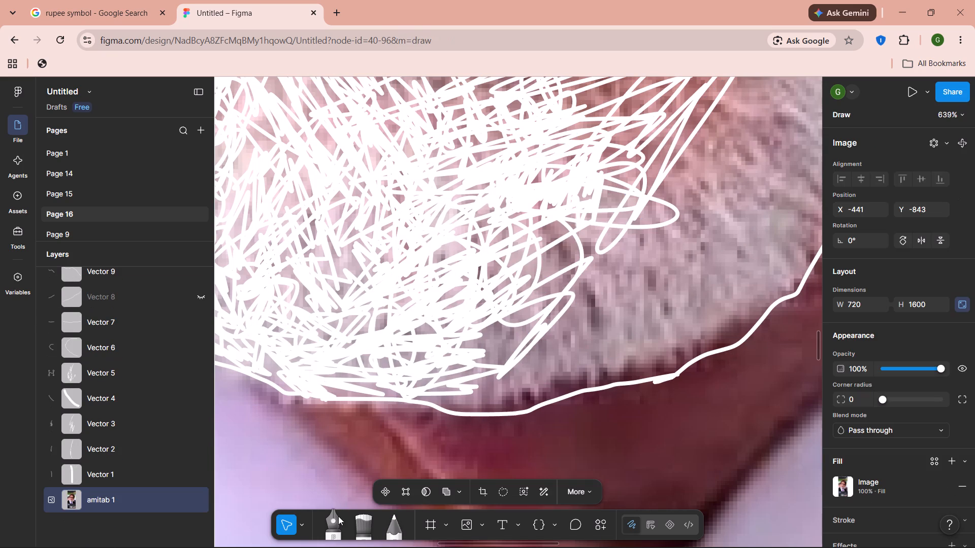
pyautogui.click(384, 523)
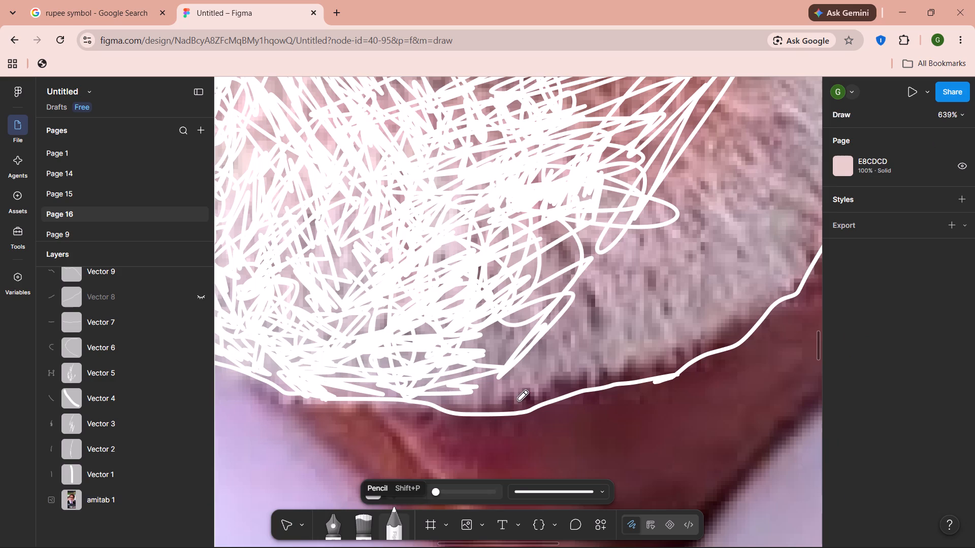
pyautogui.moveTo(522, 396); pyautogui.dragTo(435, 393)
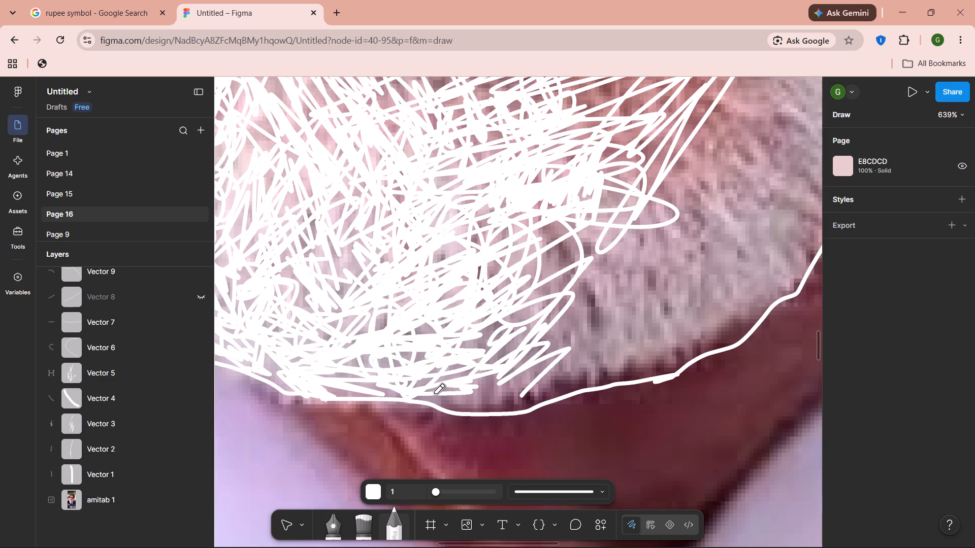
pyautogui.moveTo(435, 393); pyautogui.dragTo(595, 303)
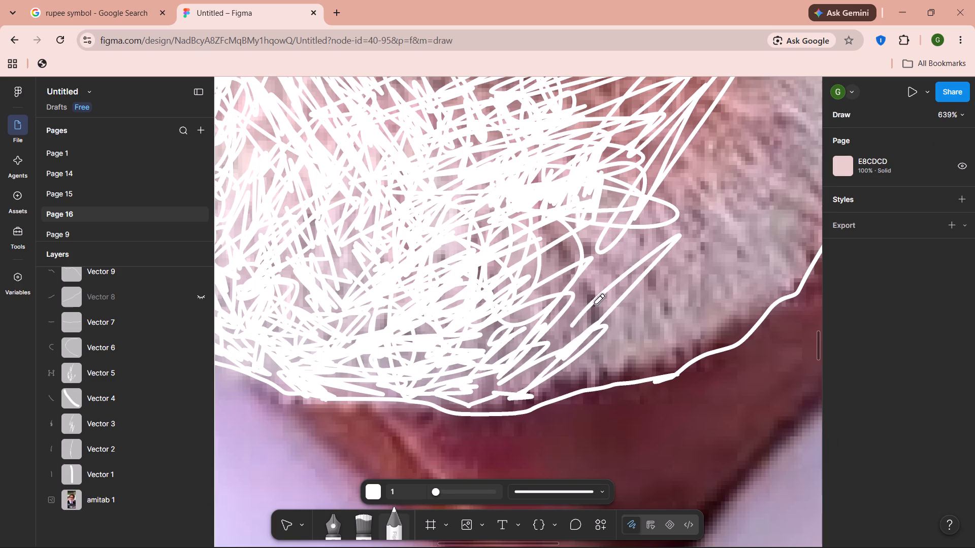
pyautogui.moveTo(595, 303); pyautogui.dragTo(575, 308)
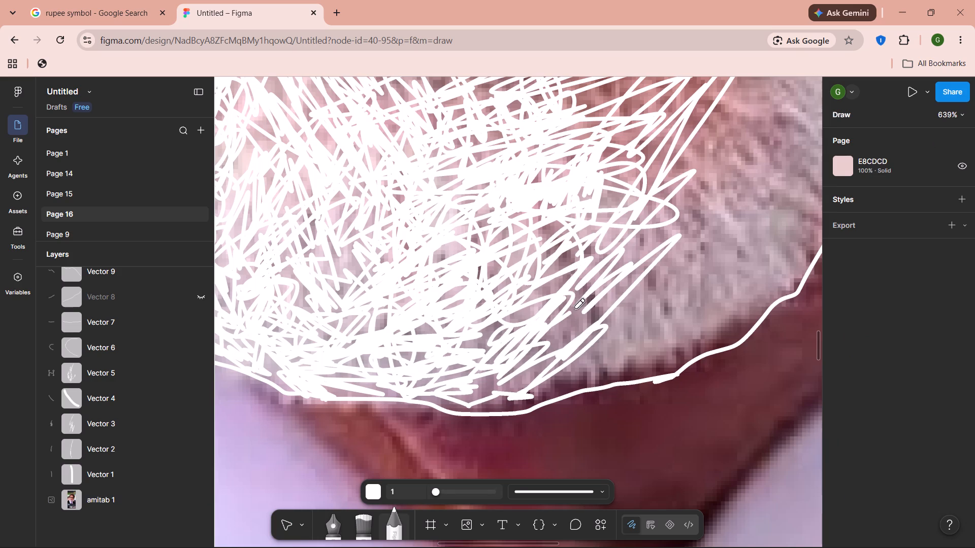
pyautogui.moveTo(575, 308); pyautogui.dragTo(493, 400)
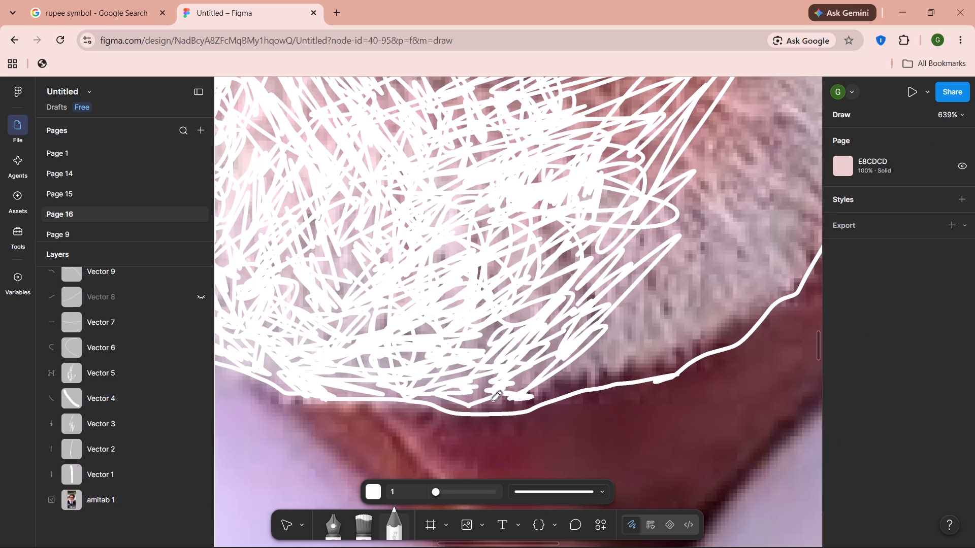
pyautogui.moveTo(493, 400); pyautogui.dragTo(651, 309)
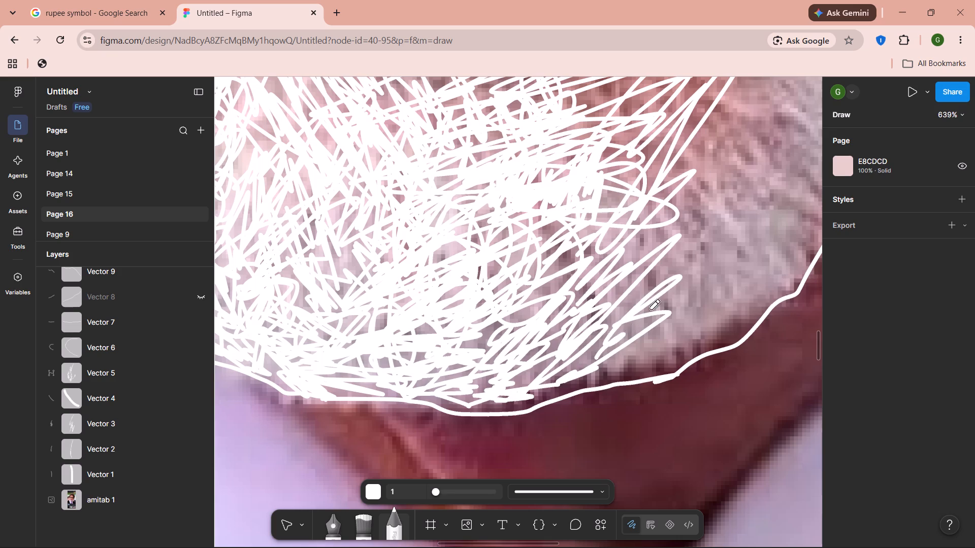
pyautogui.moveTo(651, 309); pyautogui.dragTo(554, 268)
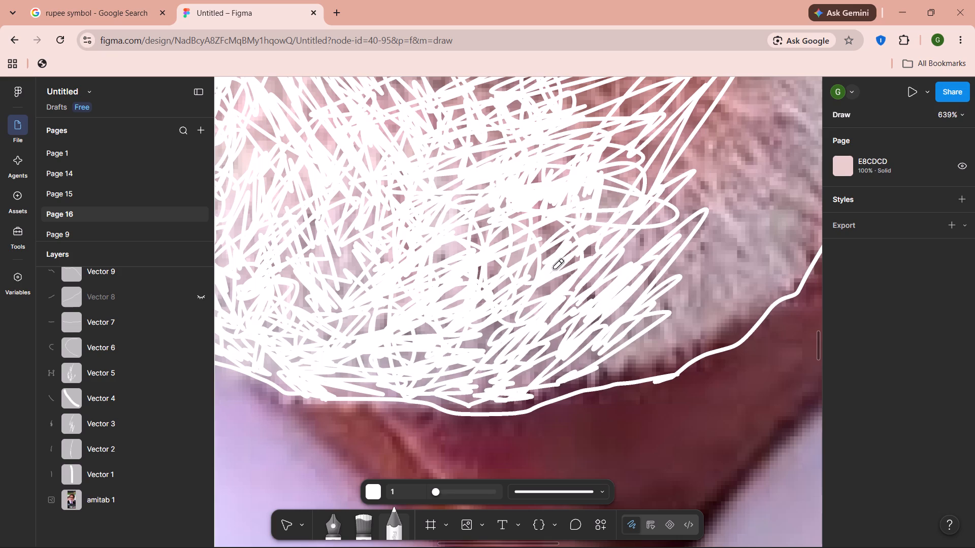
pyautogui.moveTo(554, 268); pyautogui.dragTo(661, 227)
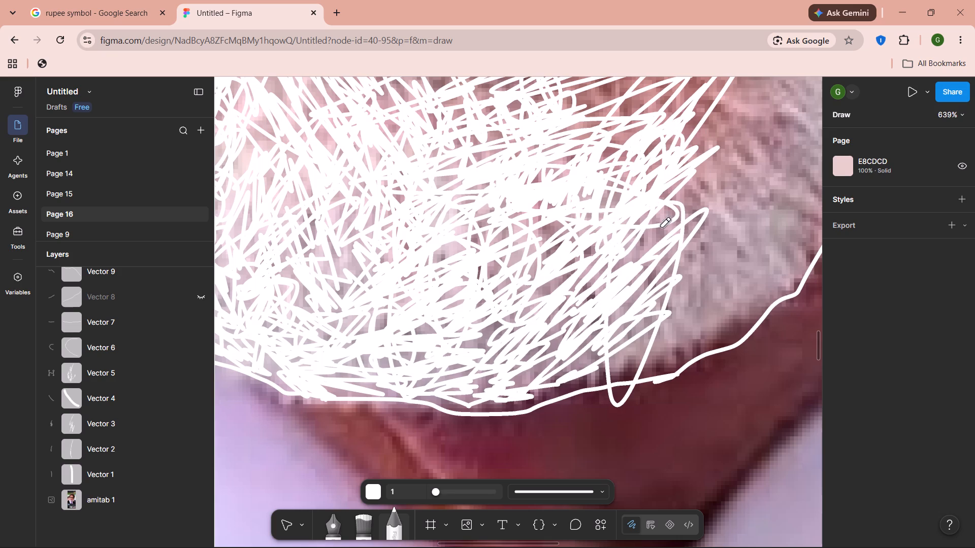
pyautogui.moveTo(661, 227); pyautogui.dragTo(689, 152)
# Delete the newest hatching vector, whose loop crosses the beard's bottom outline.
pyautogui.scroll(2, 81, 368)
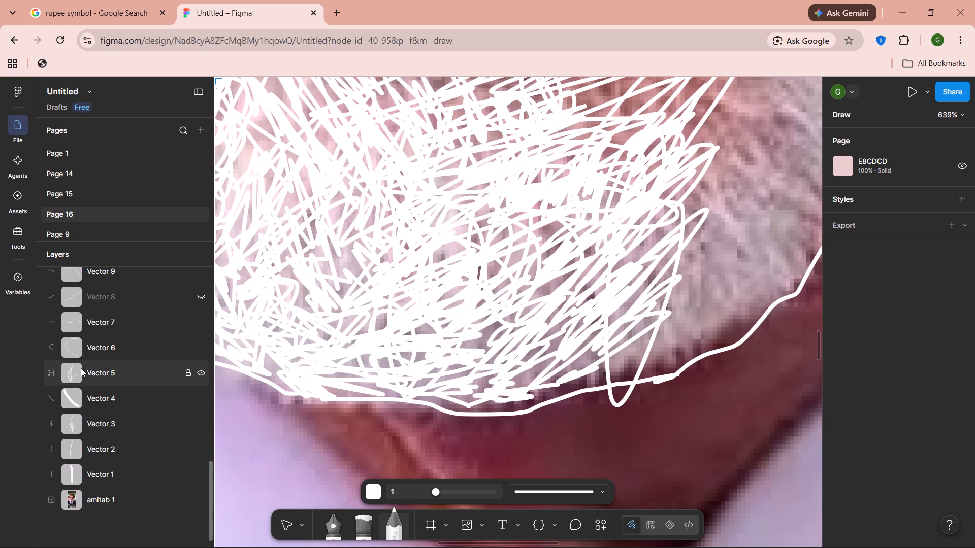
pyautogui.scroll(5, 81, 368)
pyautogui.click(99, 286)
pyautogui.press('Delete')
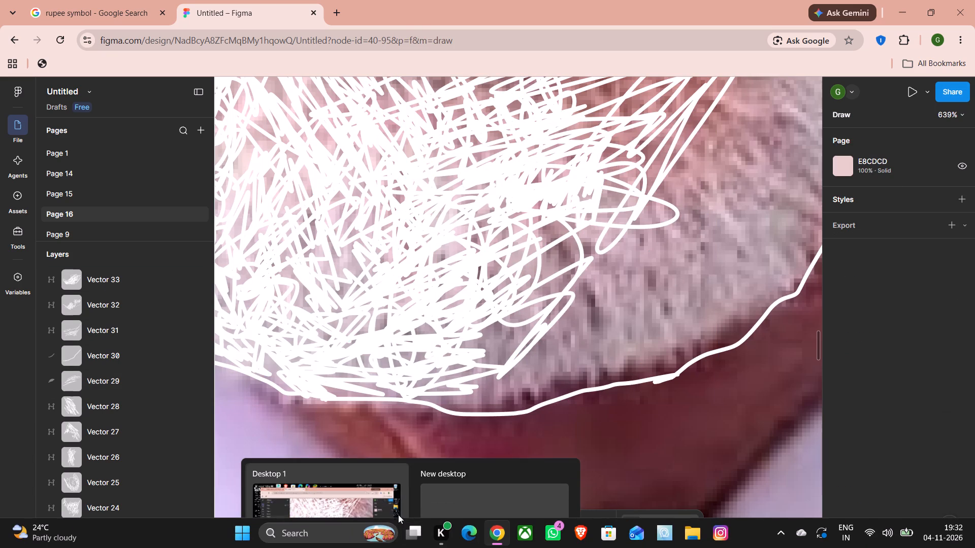
# Hatch the right side of the chin with slanted white pencil zigzags running up into loops below the mouth.
pyautogui.click(396, 528)
pyautogui.moveTo(585, 351); pyautogui.dragTo(634, 164)
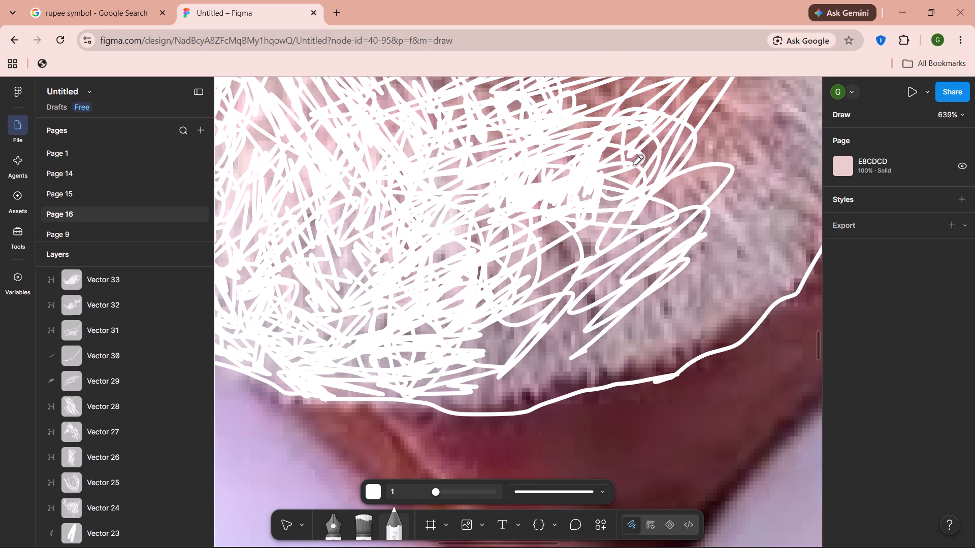
pyautogui.moveTo(634, 164); pyautogui.dragTo(625, 111)
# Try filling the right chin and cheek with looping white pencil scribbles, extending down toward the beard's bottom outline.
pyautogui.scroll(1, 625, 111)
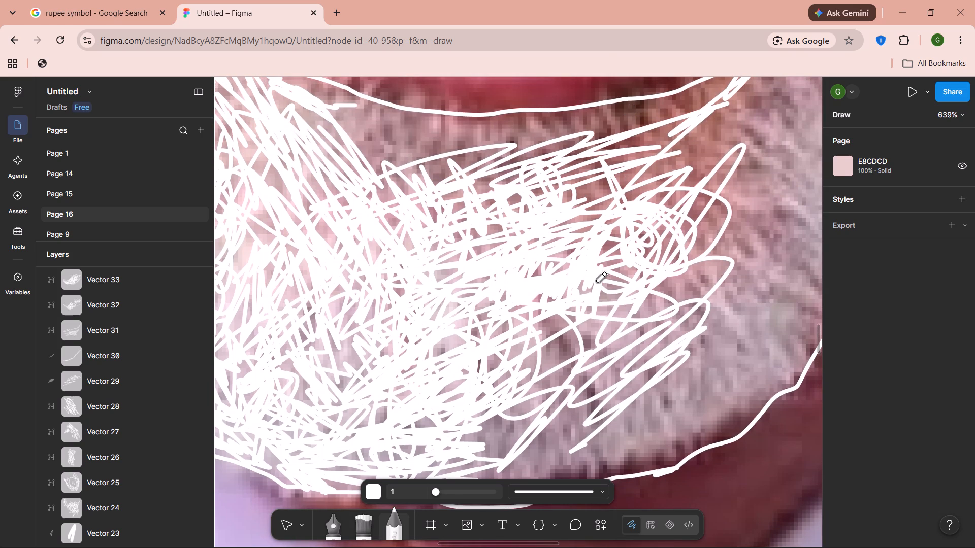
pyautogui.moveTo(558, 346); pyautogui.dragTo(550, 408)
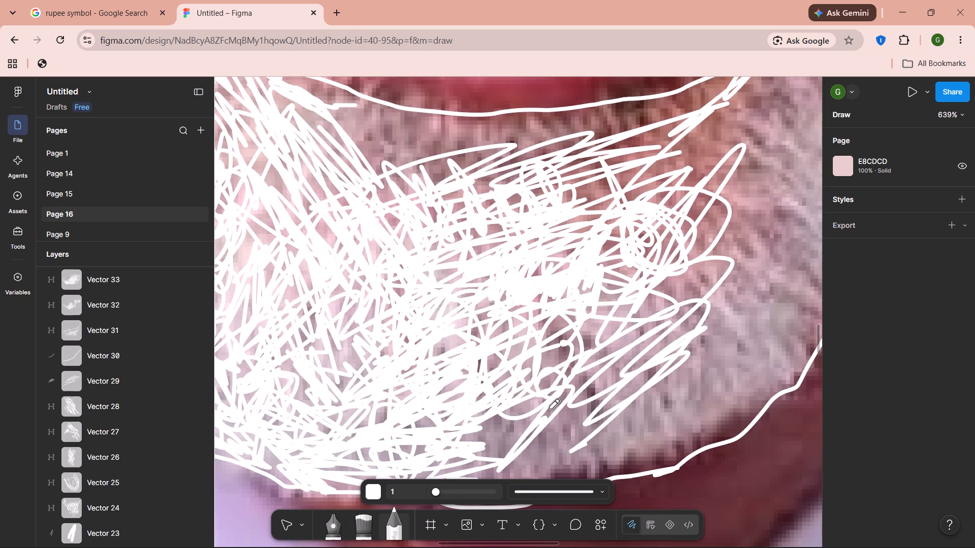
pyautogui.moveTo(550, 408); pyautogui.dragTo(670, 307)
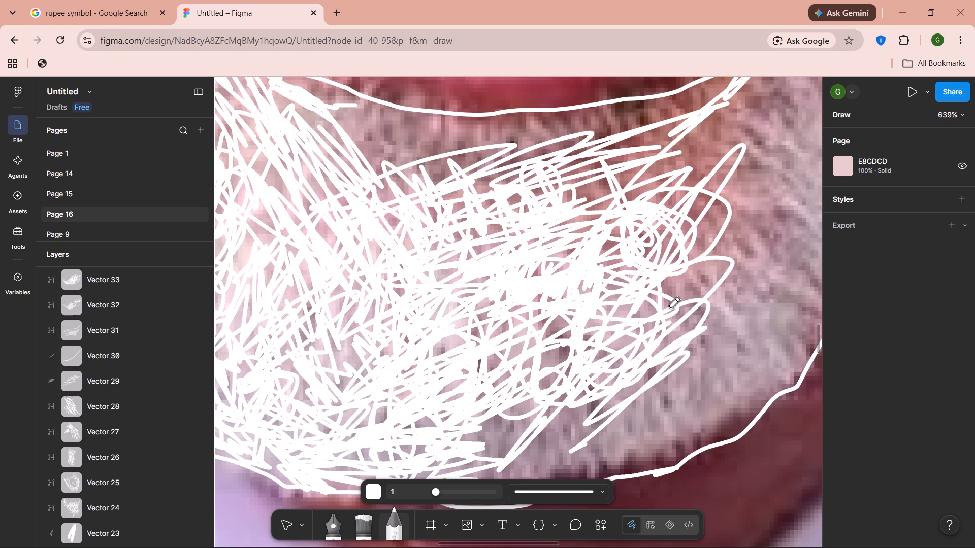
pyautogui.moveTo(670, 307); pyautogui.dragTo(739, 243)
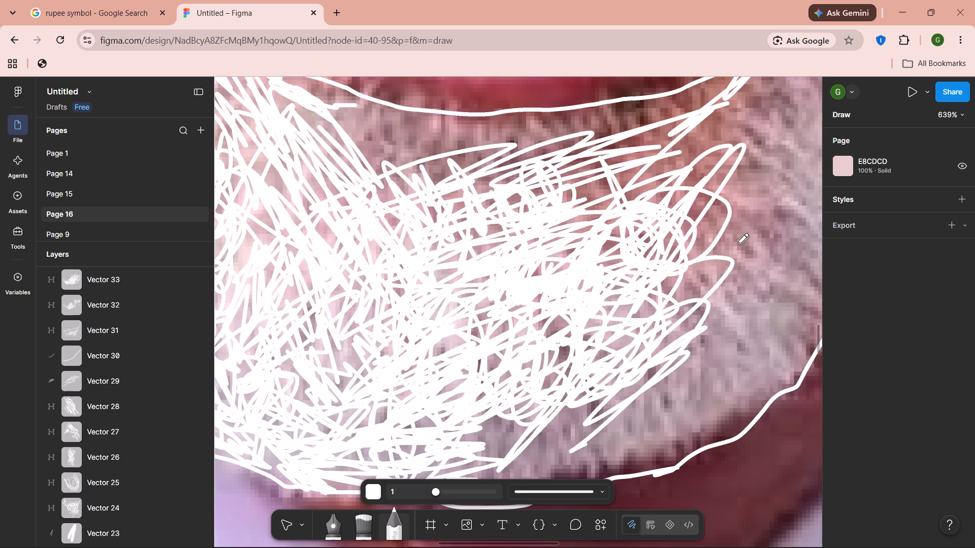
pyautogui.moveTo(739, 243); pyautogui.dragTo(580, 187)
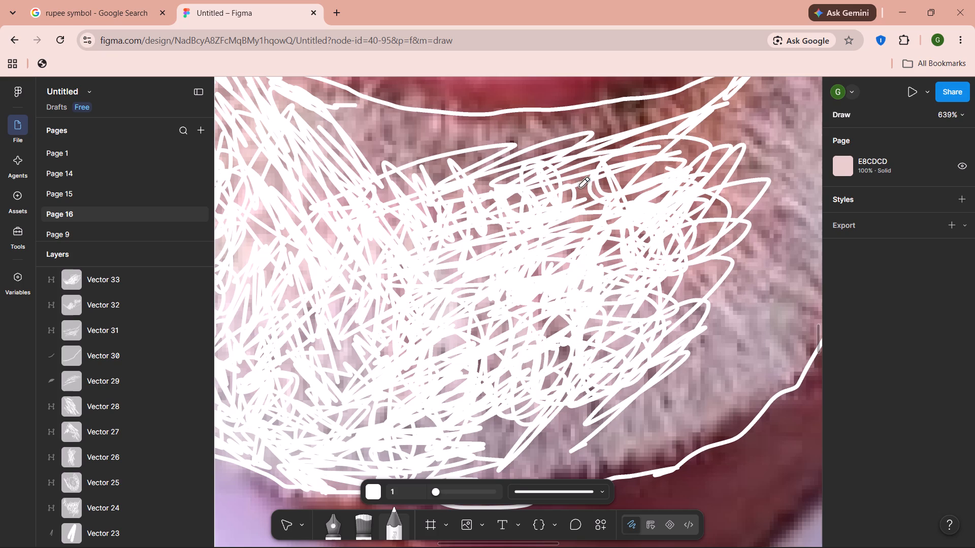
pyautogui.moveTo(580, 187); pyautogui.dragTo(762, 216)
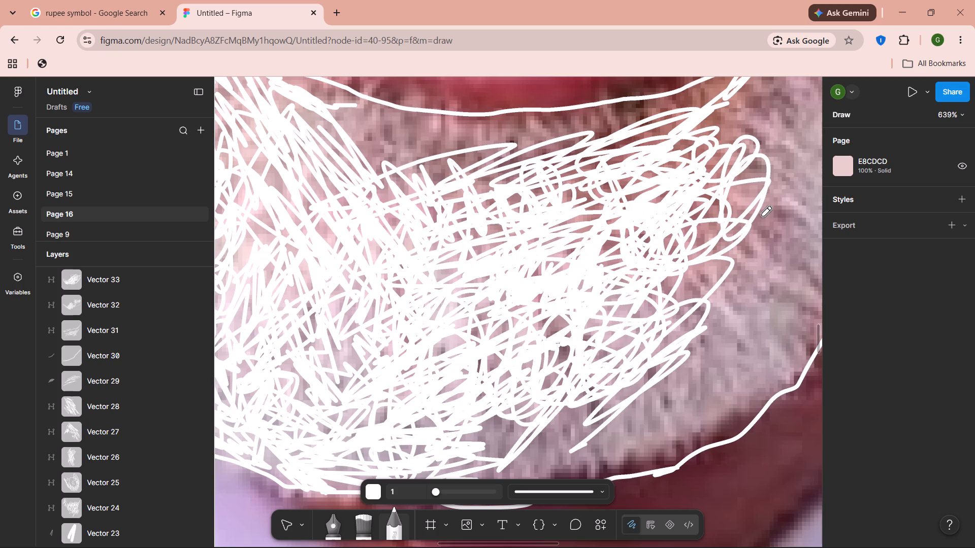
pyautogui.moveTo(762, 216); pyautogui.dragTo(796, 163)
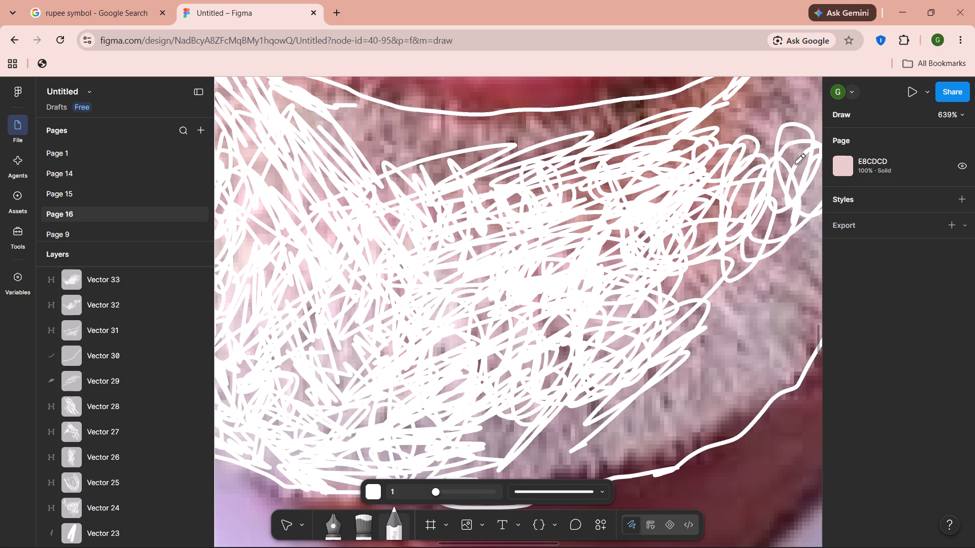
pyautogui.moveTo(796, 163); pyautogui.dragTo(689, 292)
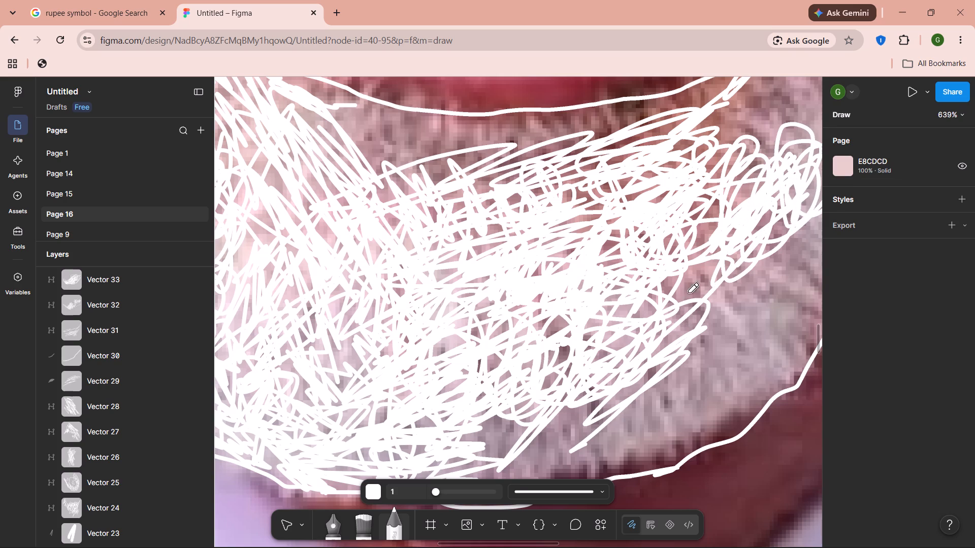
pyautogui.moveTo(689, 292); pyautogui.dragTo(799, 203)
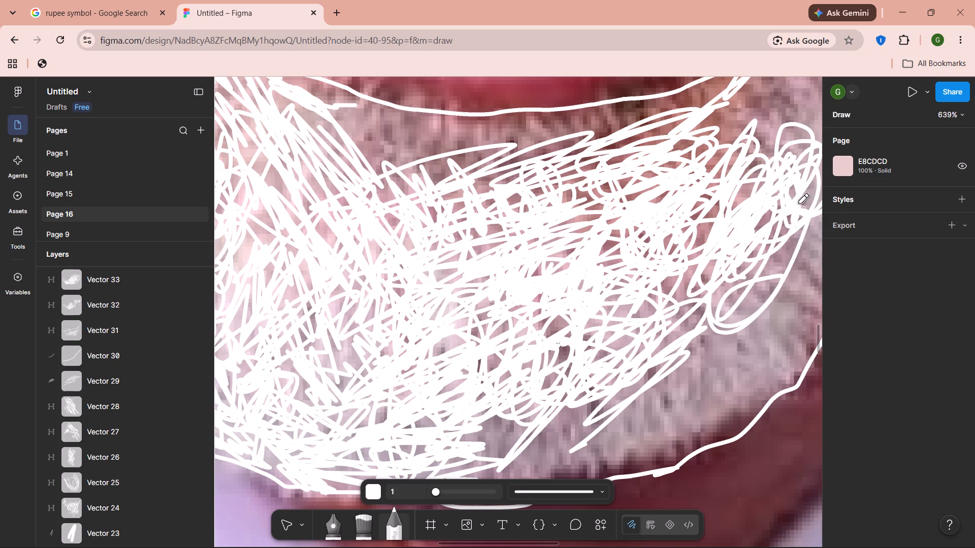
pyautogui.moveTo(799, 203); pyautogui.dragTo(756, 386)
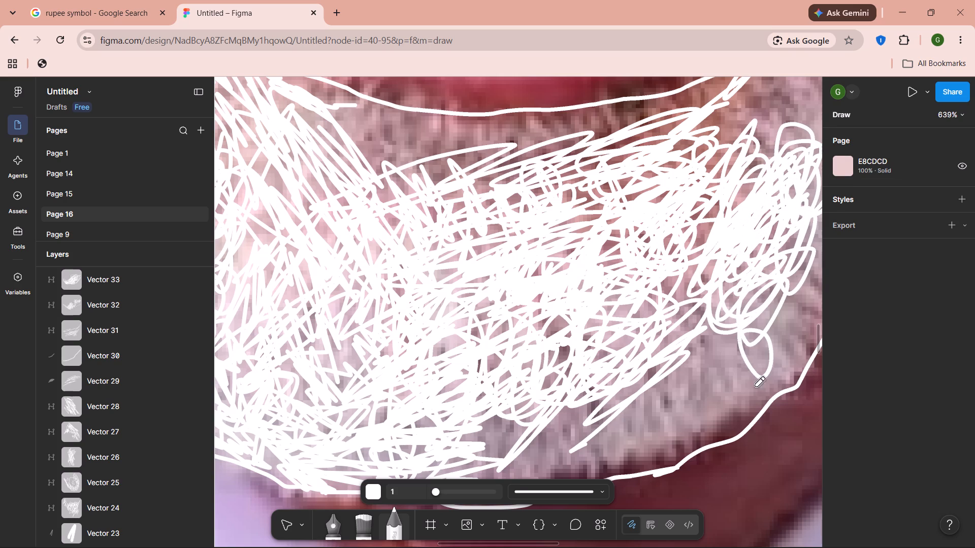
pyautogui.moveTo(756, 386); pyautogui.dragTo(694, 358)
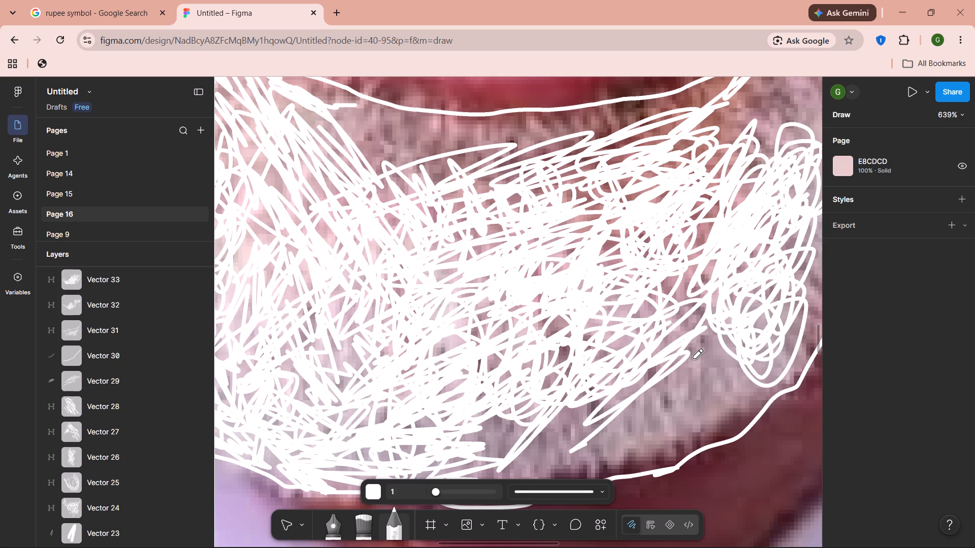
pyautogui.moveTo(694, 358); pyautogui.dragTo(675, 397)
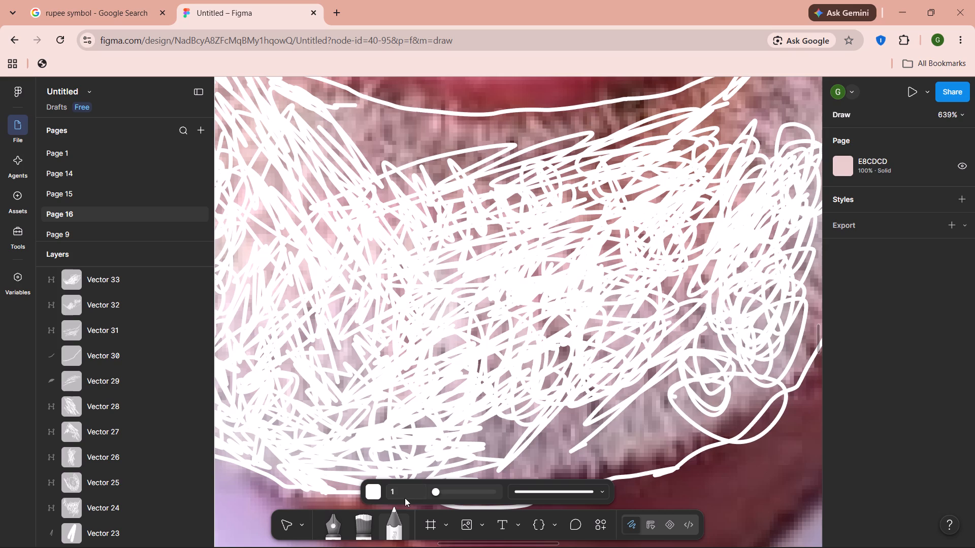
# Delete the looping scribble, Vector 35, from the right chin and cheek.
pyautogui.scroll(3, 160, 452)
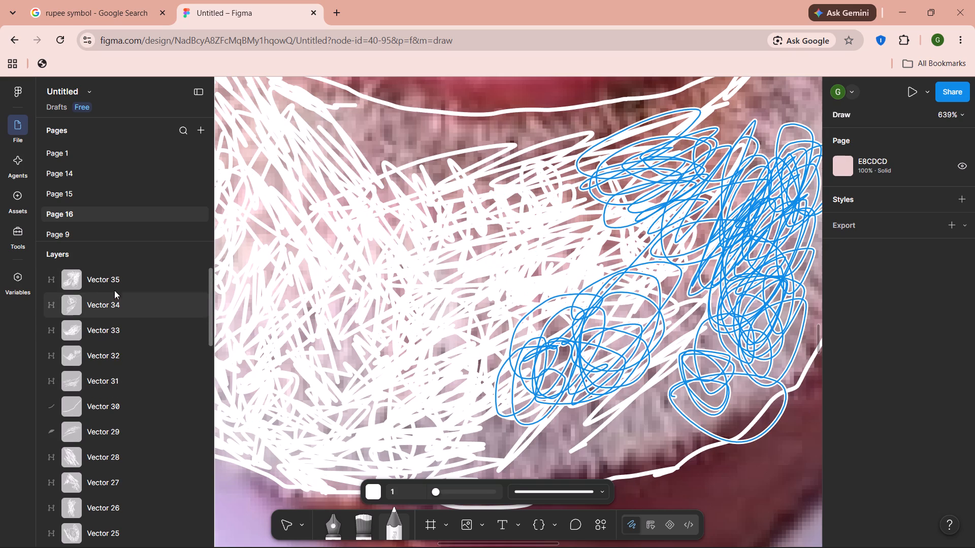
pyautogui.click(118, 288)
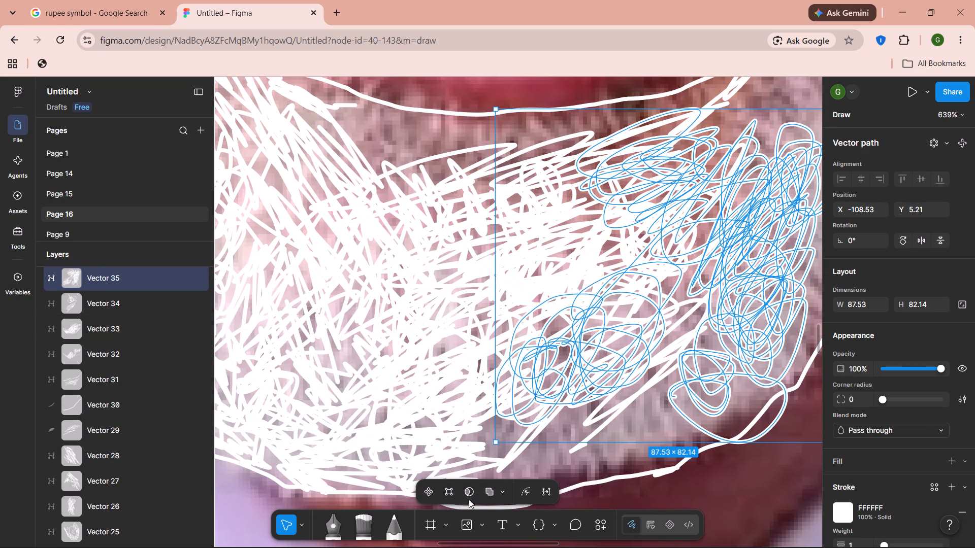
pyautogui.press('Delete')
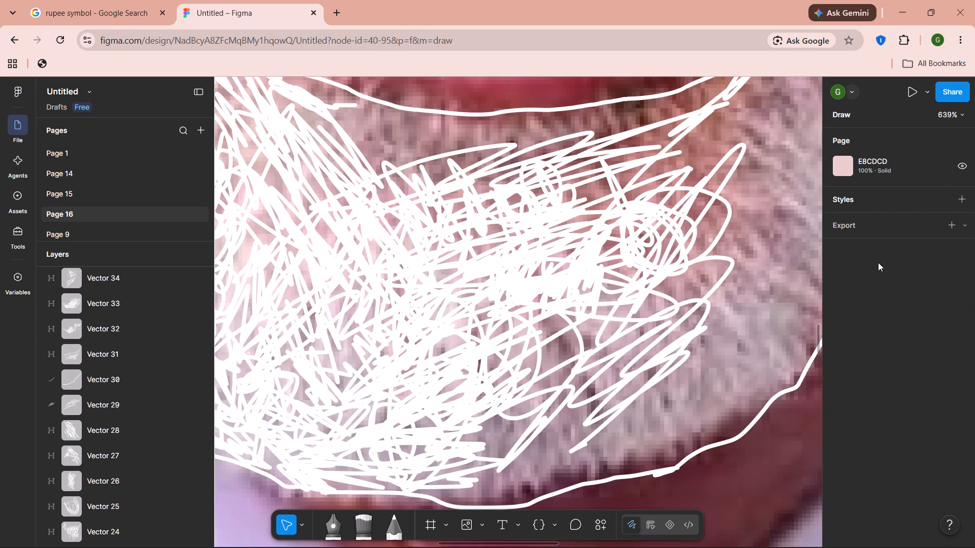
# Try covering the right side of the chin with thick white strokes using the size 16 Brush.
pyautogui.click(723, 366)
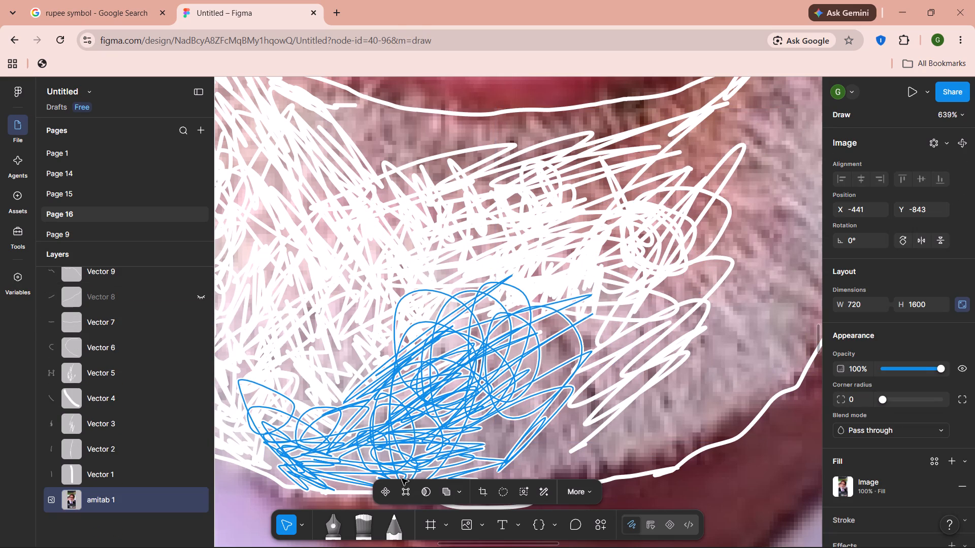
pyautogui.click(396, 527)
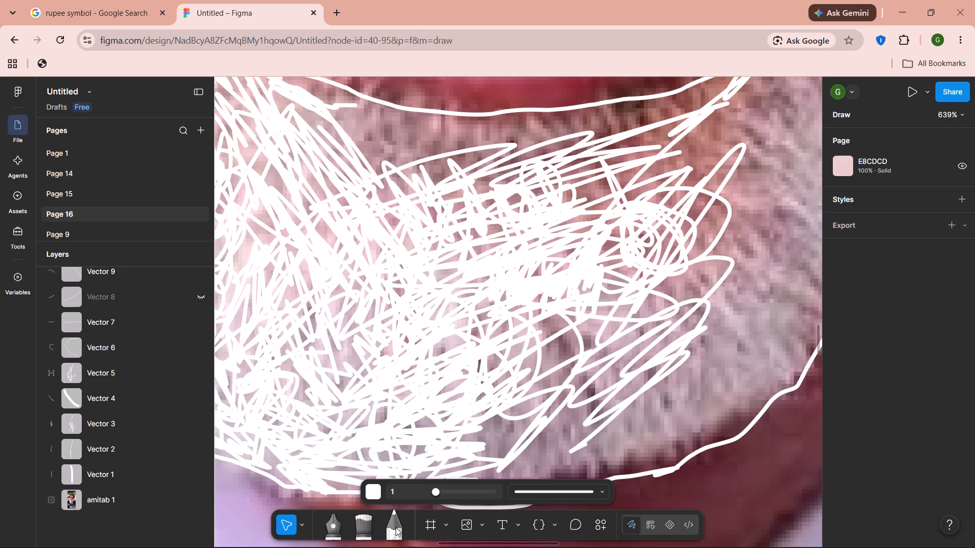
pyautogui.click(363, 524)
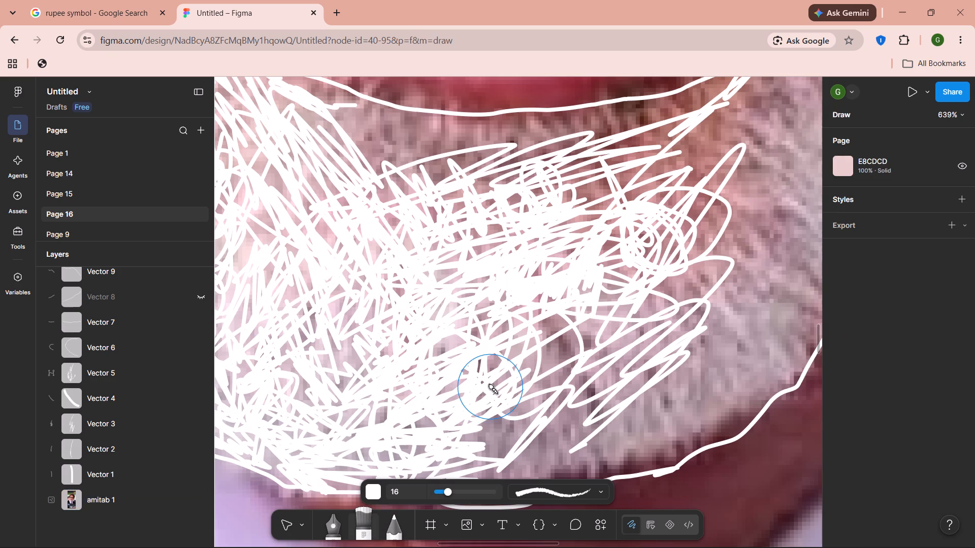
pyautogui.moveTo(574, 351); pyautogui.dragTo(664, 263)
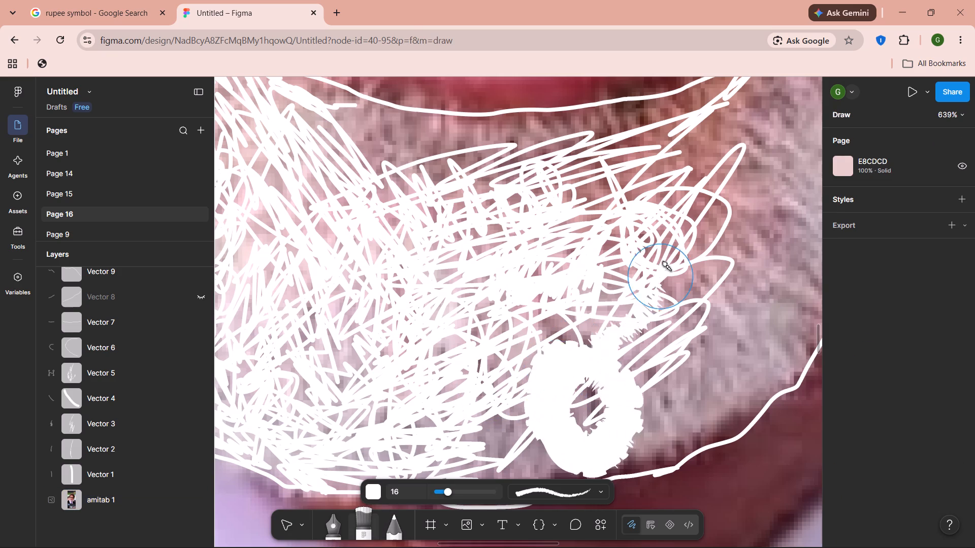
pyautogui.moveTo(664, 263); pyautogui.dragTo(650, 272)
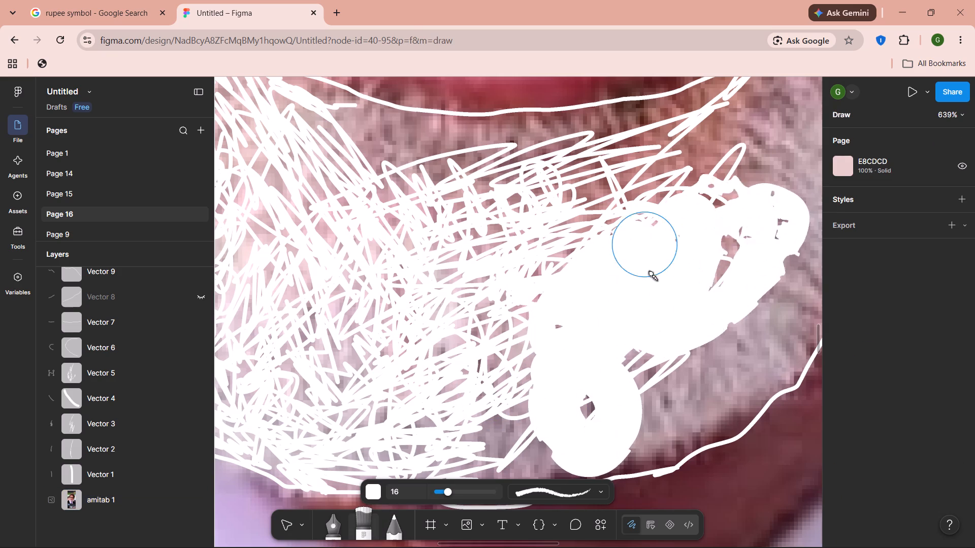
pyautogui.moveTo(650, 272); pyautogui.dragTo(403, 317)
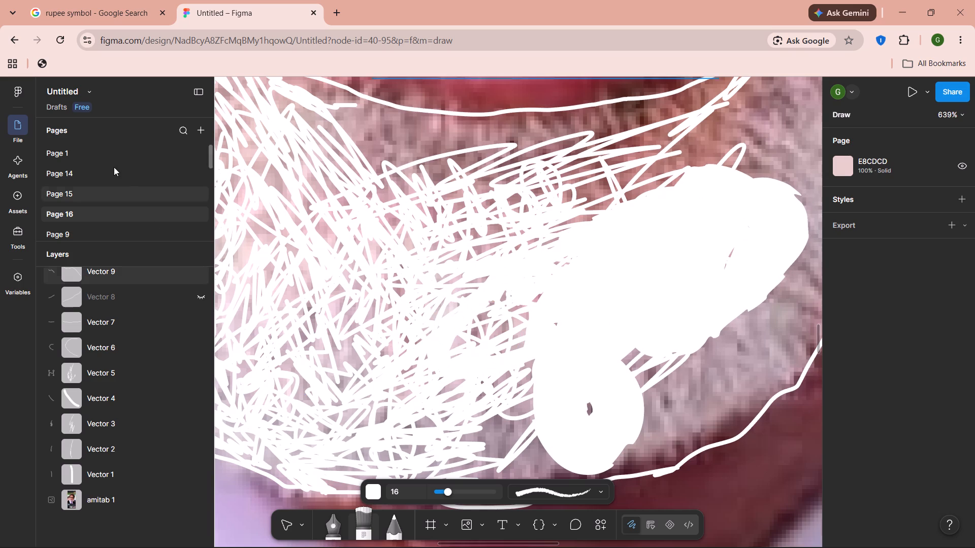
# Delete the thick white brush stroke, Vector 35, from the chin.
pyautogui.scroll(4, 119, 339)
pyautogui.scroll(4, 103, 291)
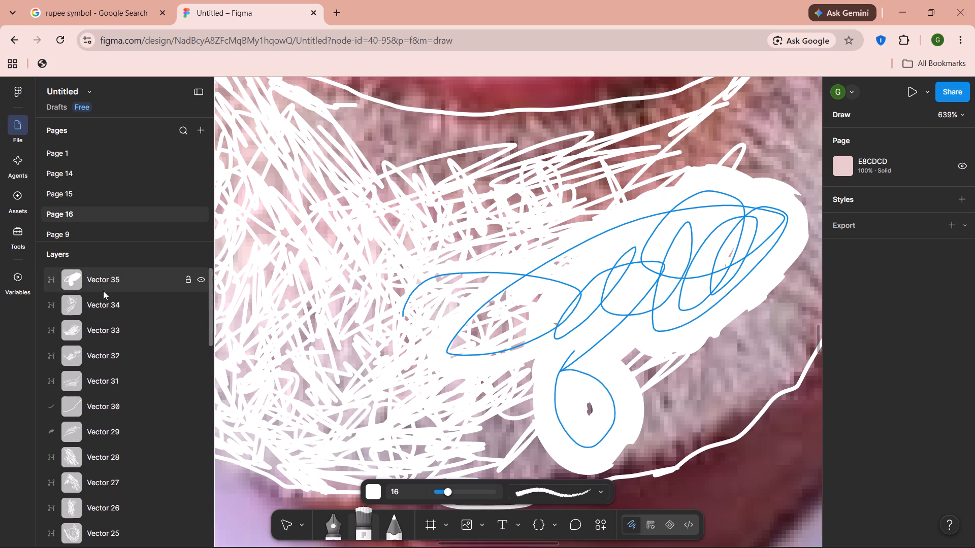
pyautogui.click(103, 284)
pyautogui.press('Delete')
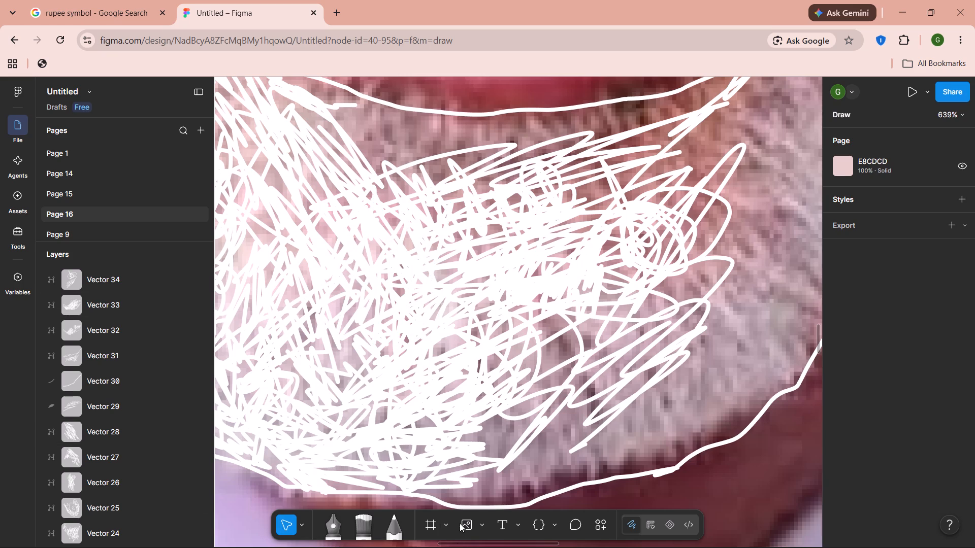
# Hatch the bare strip just inside the beard's bottom outline with slanted white pencil zigzags at width 1, working toward the right jaw.
pyautogui.click(397, 528)
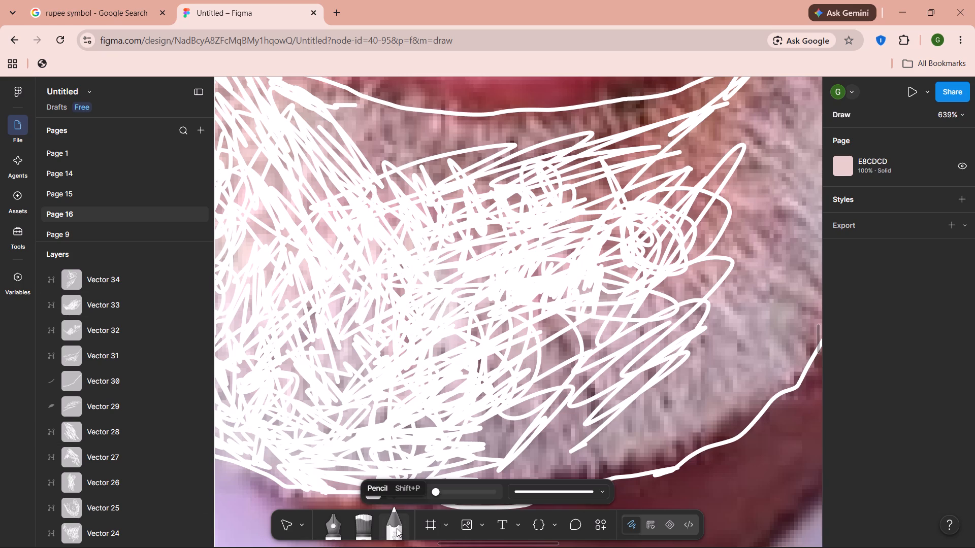
pyautogui.scroll(-2, 604, 376)
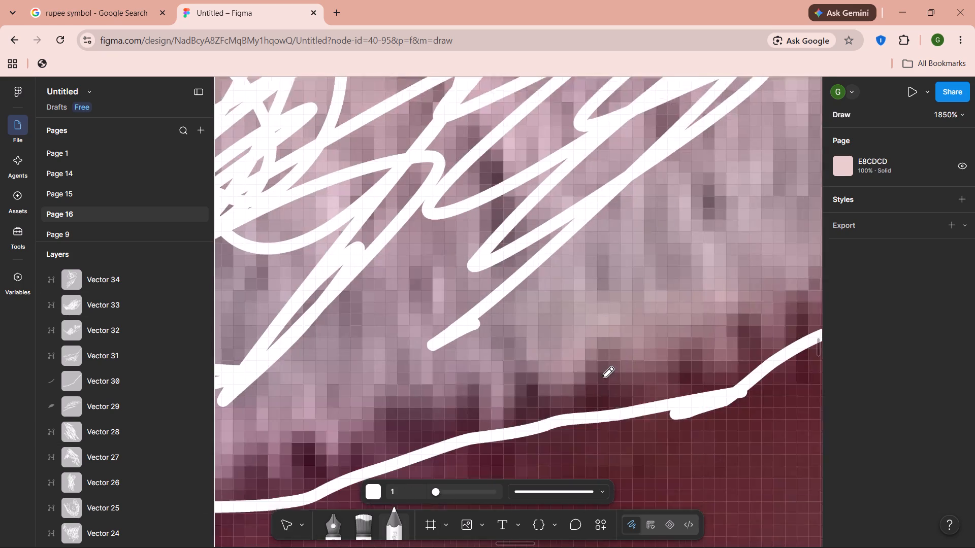
pyautogui.scroll(-1, 604, 376)
pyautogui.moveTo(394, 381); pyautogui.dragTo(270, 443)
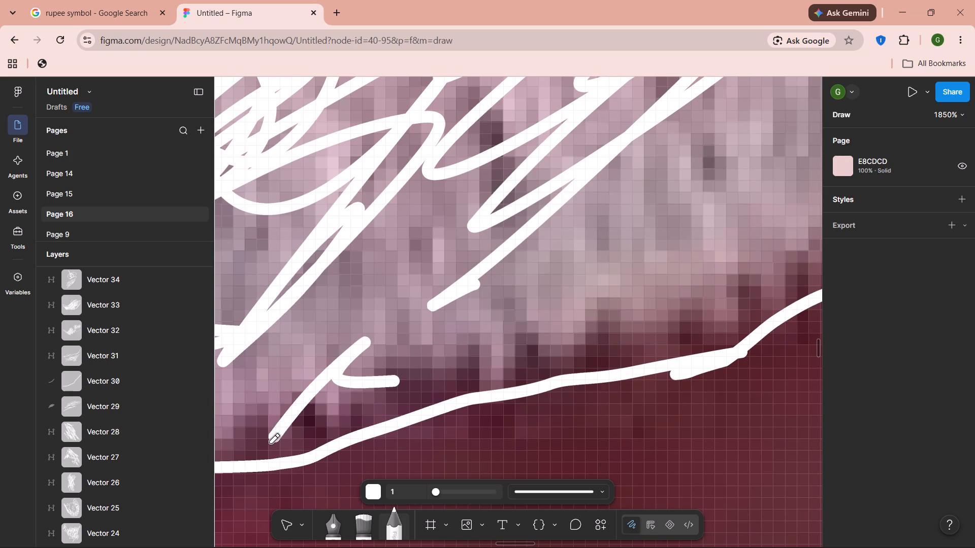
pyautogui.moveTo(270, 443); pyautogui.dragTo(736, 221)
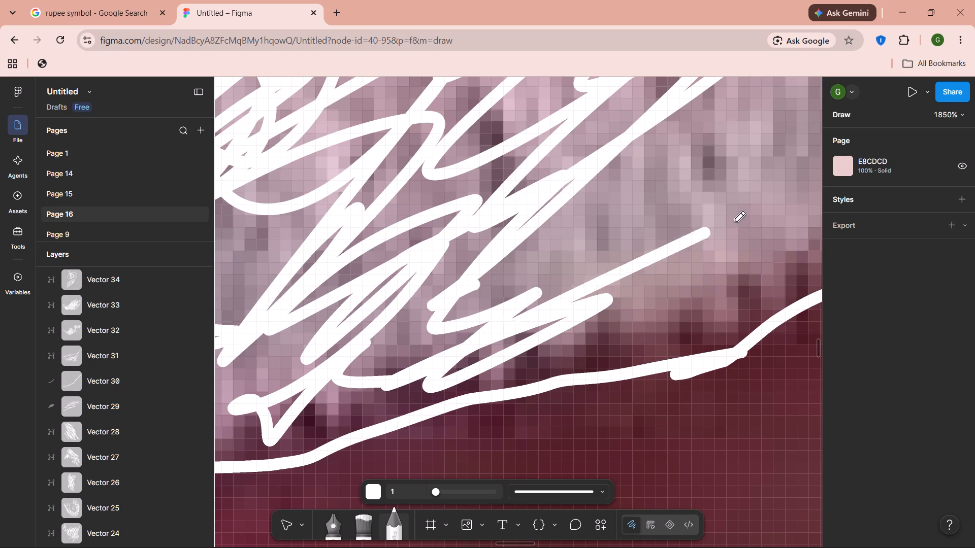
pyautogui.moveTo(736, 221); pyautogui.dragTo(755, 316)
pyautogui.hscroll(-3, 755, 316)
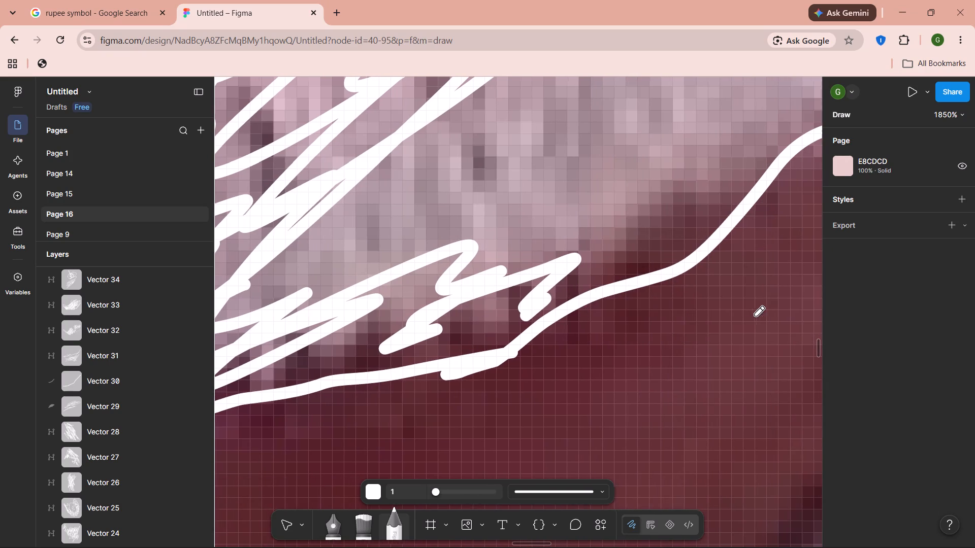
pyautogui.moveTo(606, 279); pyautogui.dragTo(717, 194)
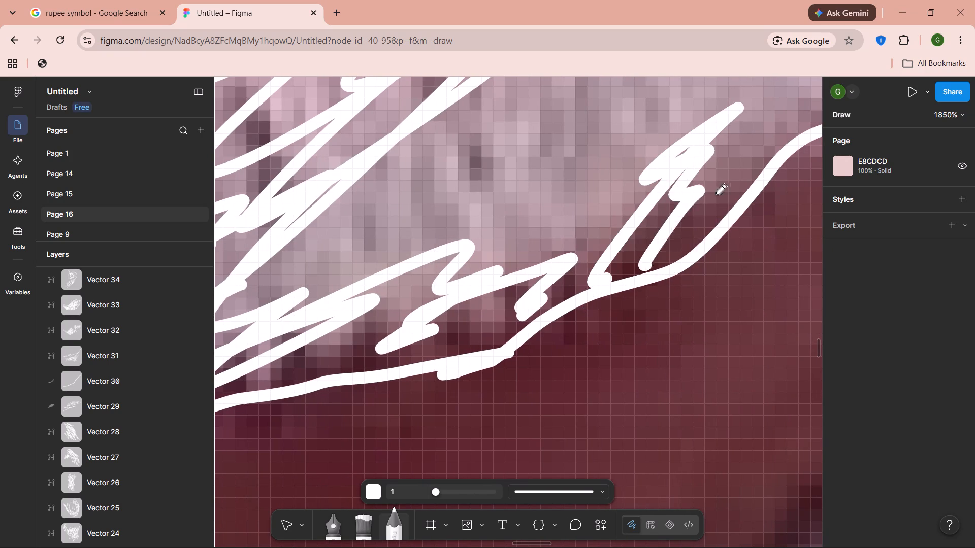
pyautogui.moveTo(717, 194); pyautogui.dragTo(670, 135)
# Continue the slanted white pencil zigzags at width 1 just inside the beard outline, up along the lower right jaw.
pyautogui.hscroll(-3, 670, 135)
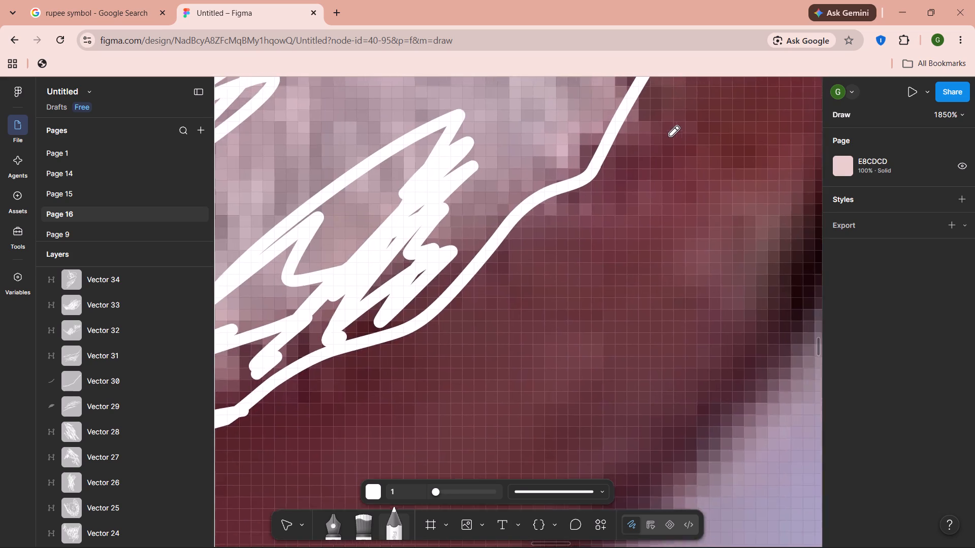
pyautogui.scroll(2, 670, 135)
pyautogui.moveTo(524, 287); pyautogui.dragTo(543, 278)
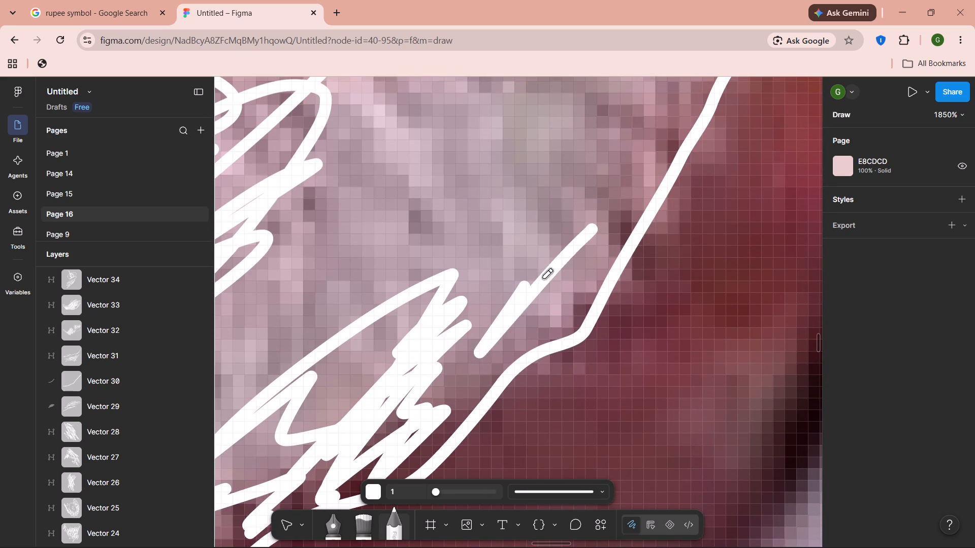
pyautogui.moveTo(543, 278); pyautogui.dragTo(612, 166)
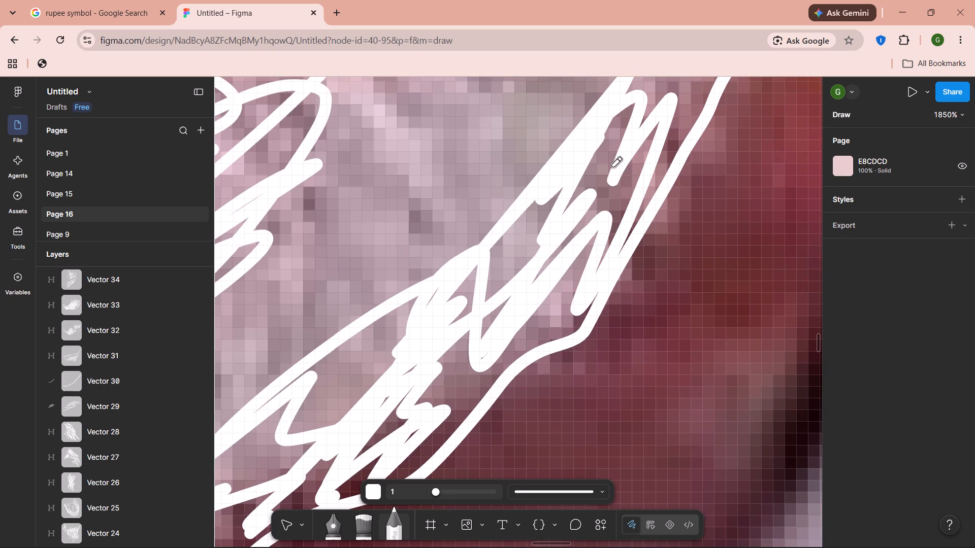
pyautogui.moveTo(612, 166); pyautogui.dragTo(623, 164)
pyautogui.scroll(1, 623, 164)
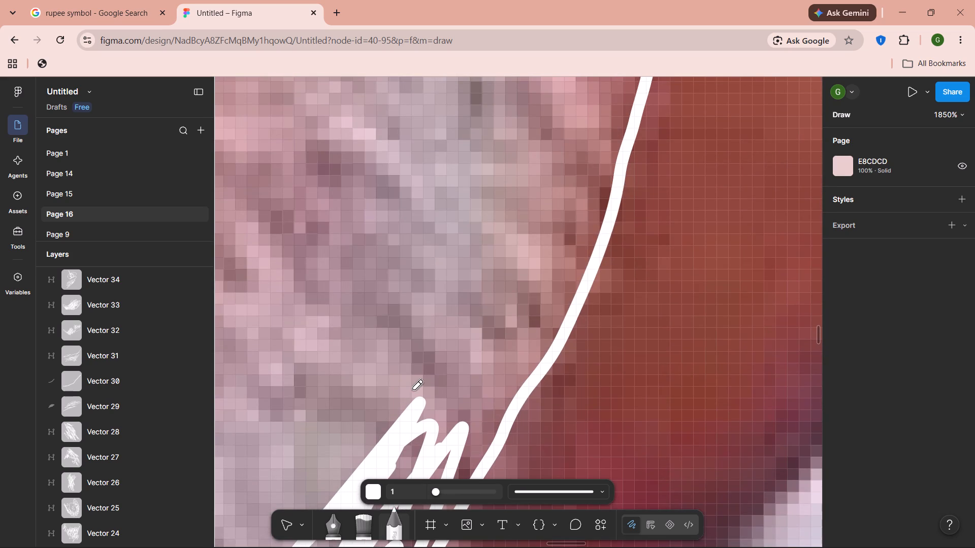
pyautogui.moveTo(413, 389); pyautogui.dragTo(588, 240)
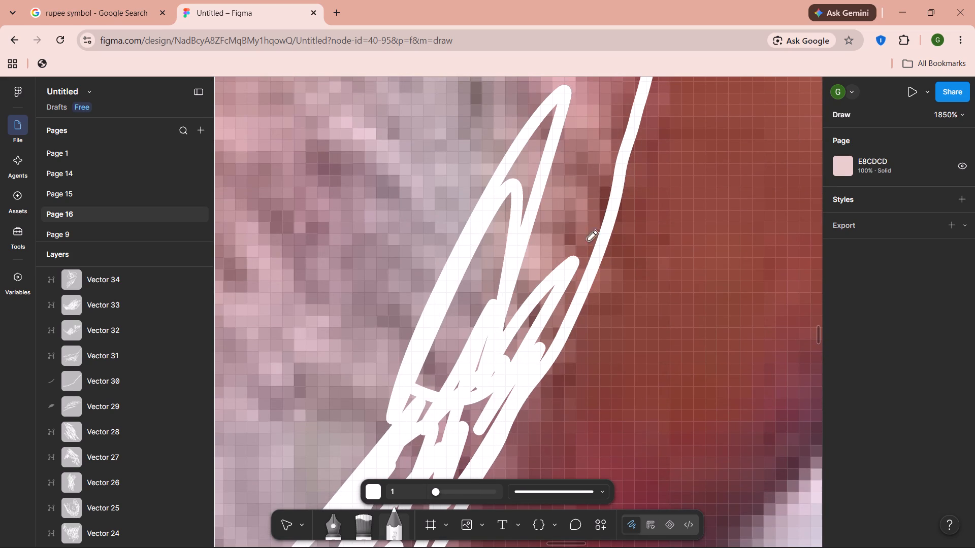
pyautogui.moveTo(588, 240); pyautogui.dragTo(437, 264)
# Fill the beard's right edge along the upper jaw outline with dense, steep white pencil hatching at width 1.
pyautogui.scroll(3, 437, 264)
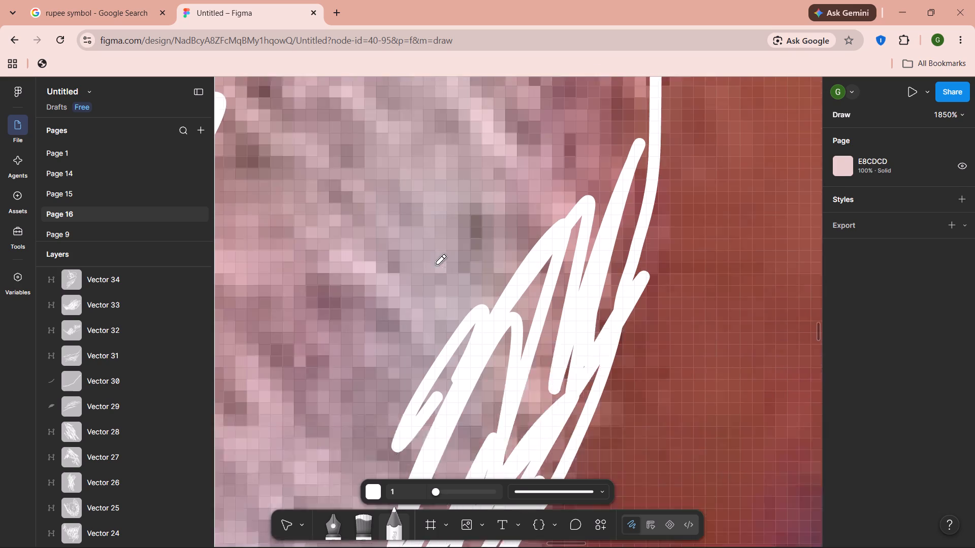
pyautogui.scroll(1, 528, 215)
pyautogui.moveTo(536, 143); pyautogui.dragTo(543, 210)
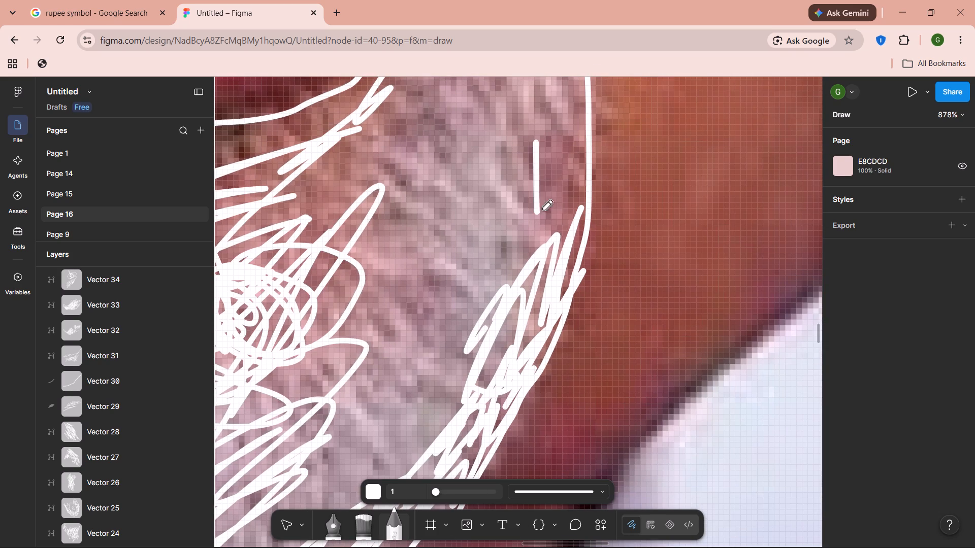
pyautogui.moveTo(543, 210); pyautogui.dragTo(492, 261)
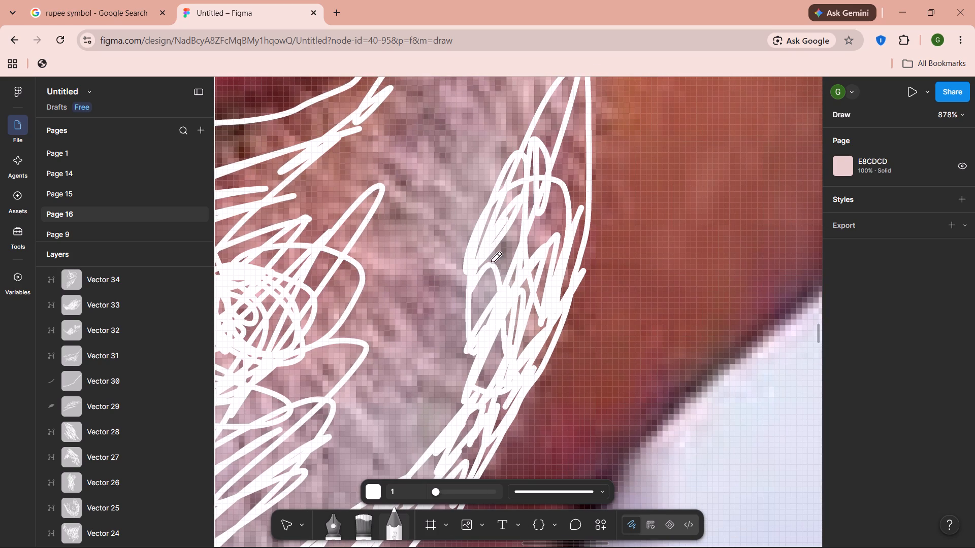
pyautogui.moveTo(492, 261); pyautogui.dragTo(529, 259)
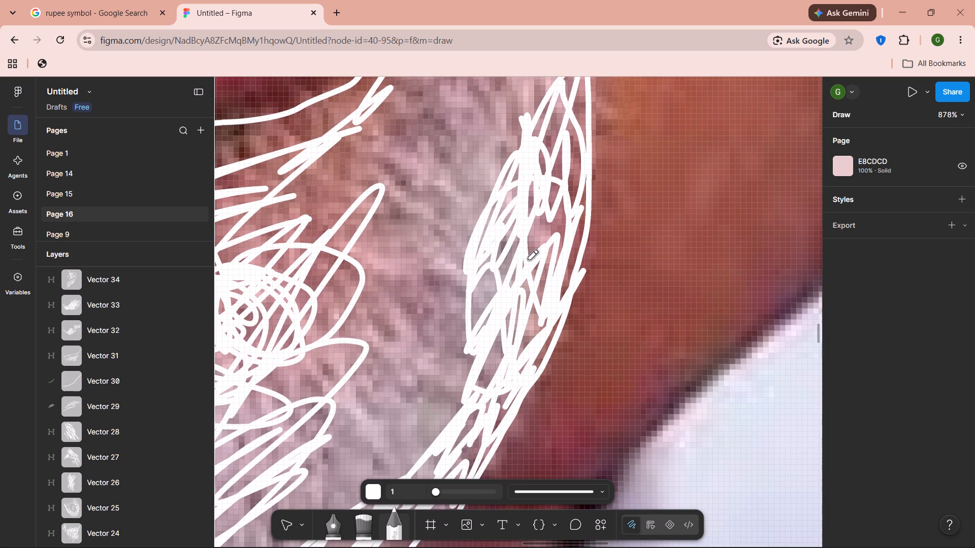
pyautogui.moveTo(529, 259); pyautogui.dragTo(554, 215)
# Hatch the beard beside the right mouth corner with white pencil zigzags and loops, reaching from the lip line to the cheek outline.
pyautogui.scroll(3, 554, 215)
pyautogui.moveTo(507, 156); pyautogui.dragTo(521, 219)
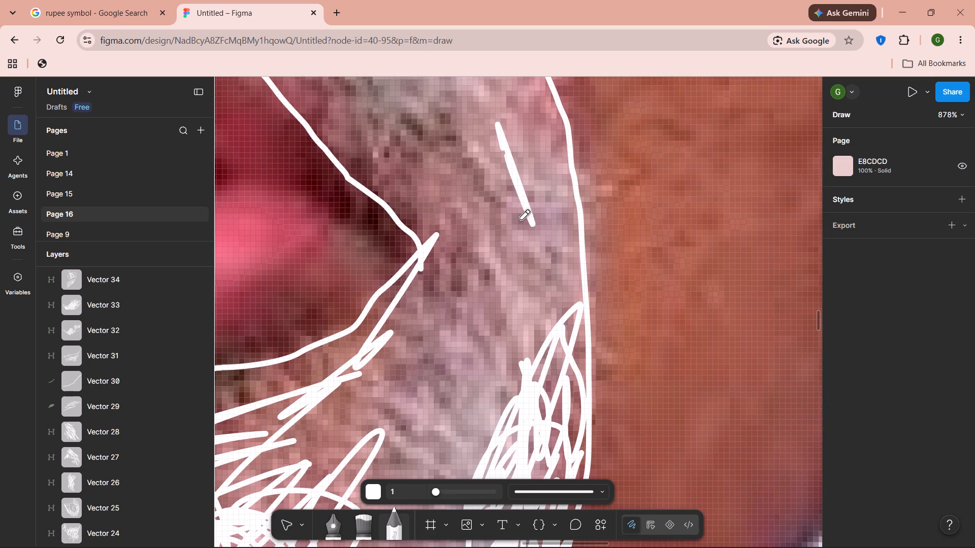
pyautogui.moveTo(521, 219); pyautogui.dragTo(514, 349)
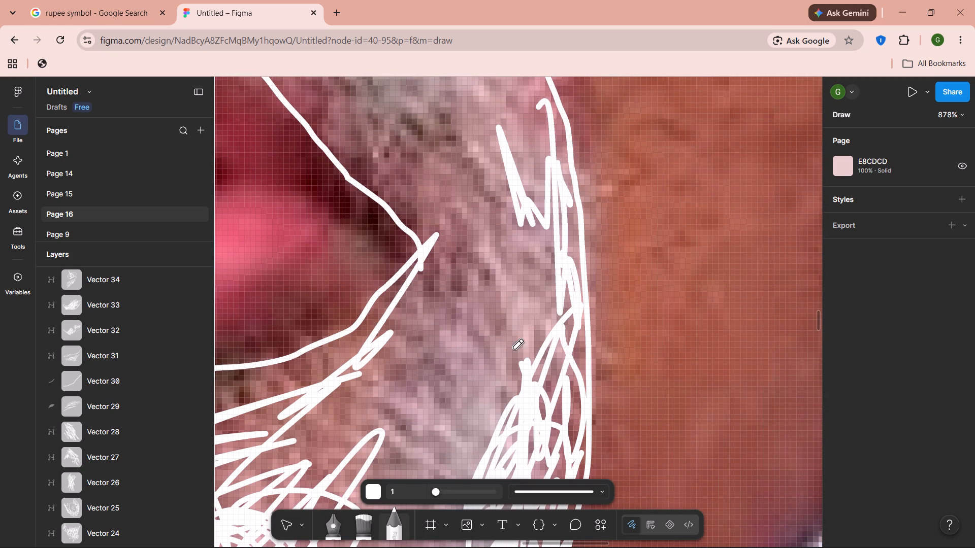
pyautogui.moveTo(514, 349); pyautogui.dragTo(444, 437)
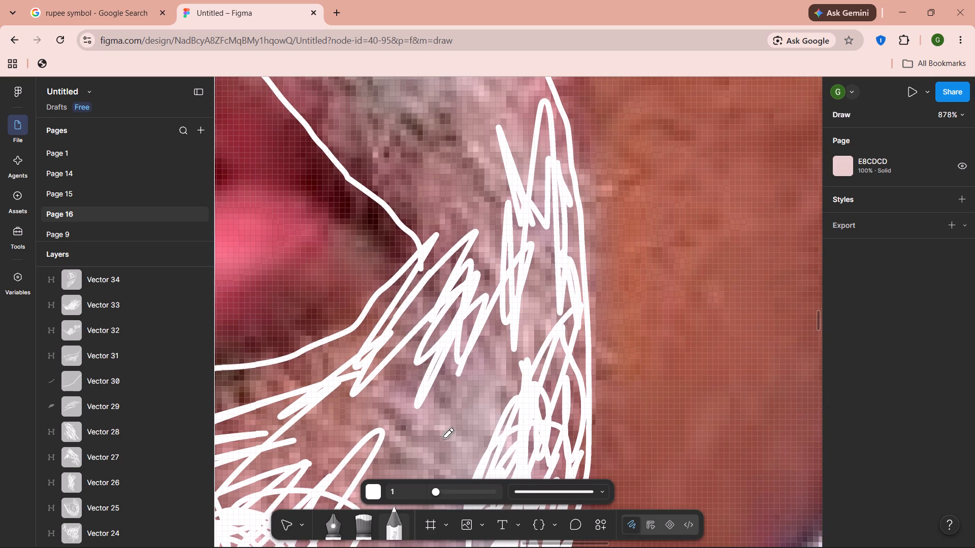
pyautogui.moveTo(444, 437); pyautogui.dragTo(556, 321)
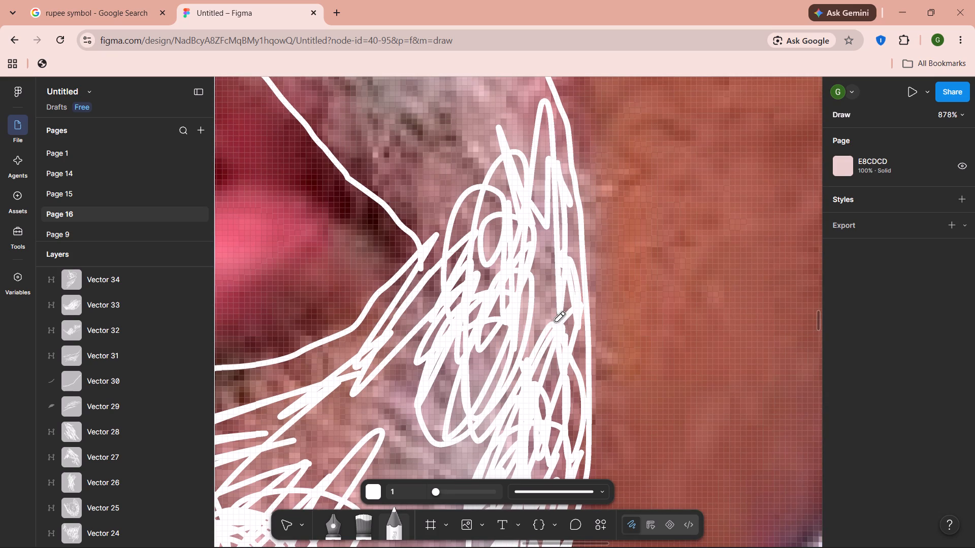
pyautogui.moveTo(556, 321); pyautogui.dragTo(530, 232)
# Fill the gap between the chin hatching and the right cheek hatching below the mouth corner with slanted white pencil scribbles.
pyautogui.scroll(-2, 530, 232)
pyautogui.click(277, 343)
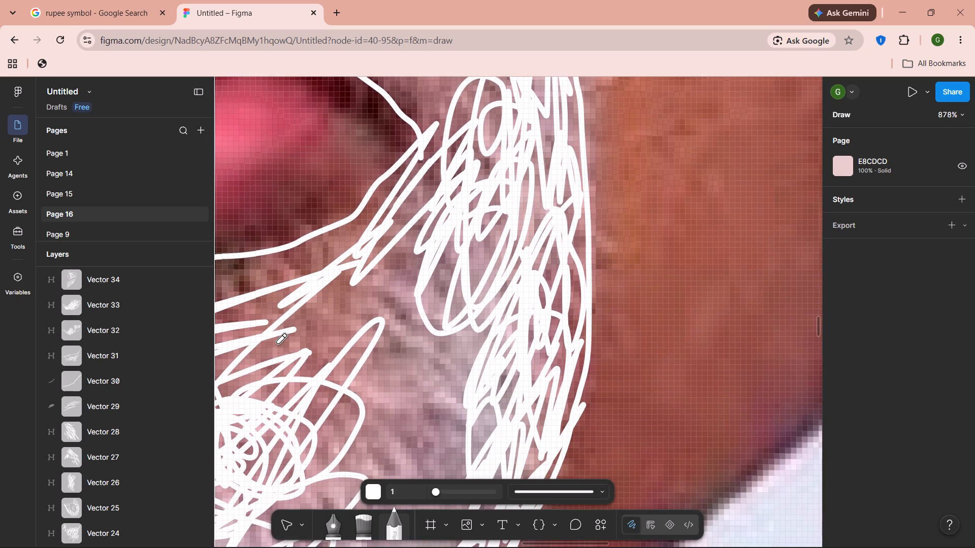
pyautogui.moveTo(301, 340); pyautogui.dragTo(300, 368)
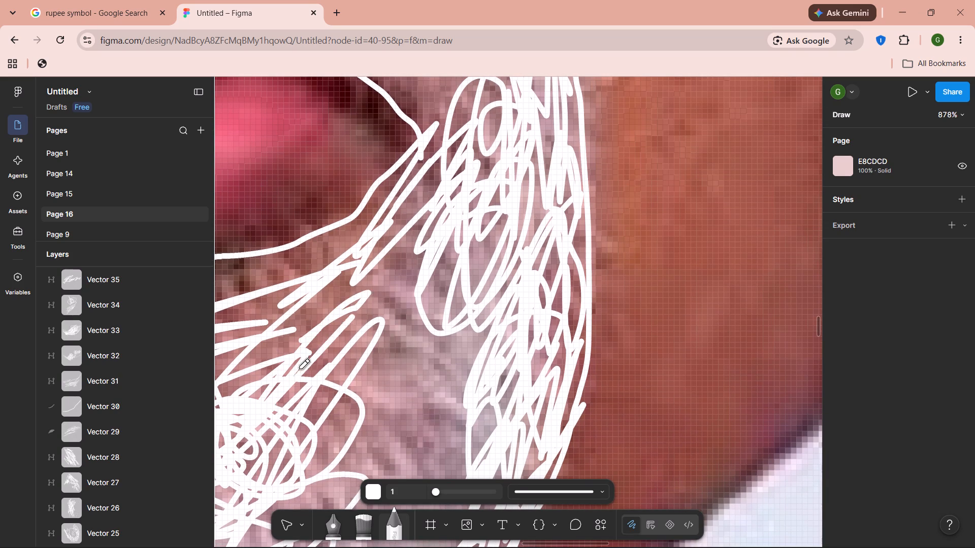
pyautogui.moveTo(300, 368); pyautogui.dragTo(442, 288)
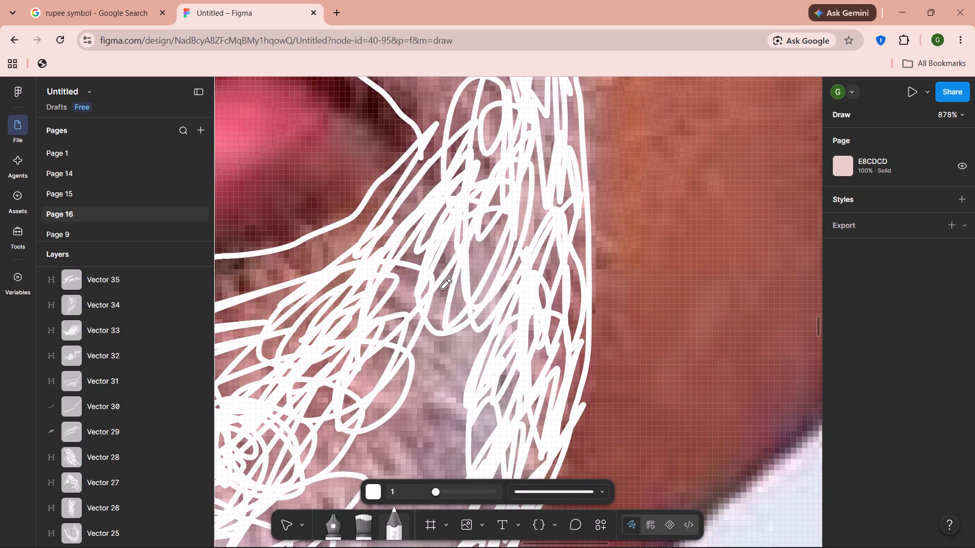
pyautogui.moveTo(442, 288); pyautogui.dragTo(440, 319)
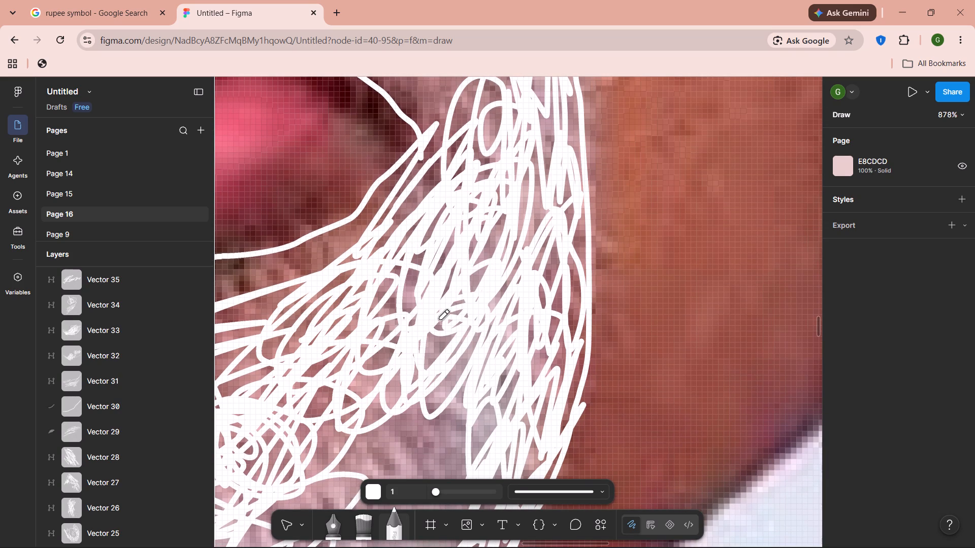
# Cover the bare area of the right chin, inside the jaw hatching, with overlapping white pencil loops and slanted strokes.
pyautogui.scroll(-2, 440, 319)
pyautogui.click(440, 319)
pyautogui.moveTo(440, 319); pyautogui.dragTo(327, 424)
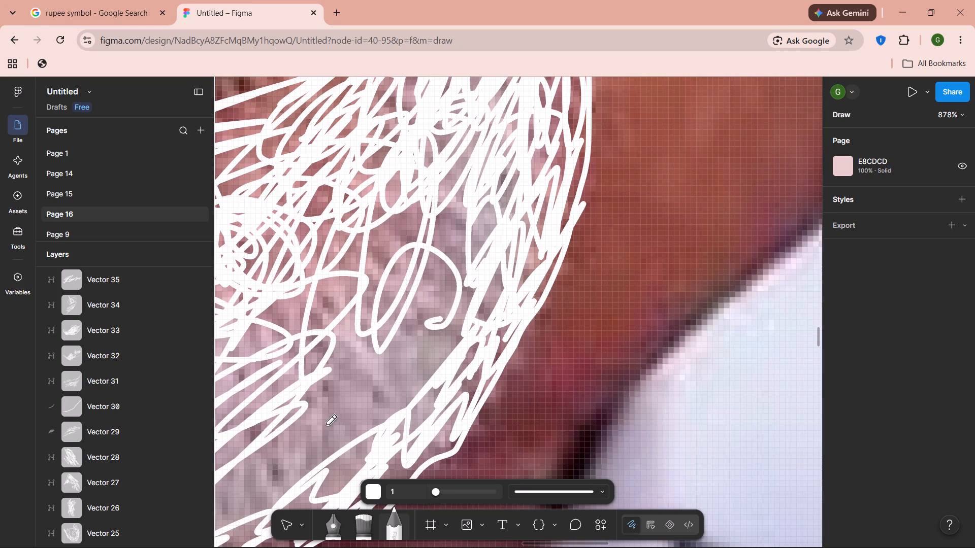
pyautogui.moveTo(327, 424); pyautogui.dragTo(397, 282)
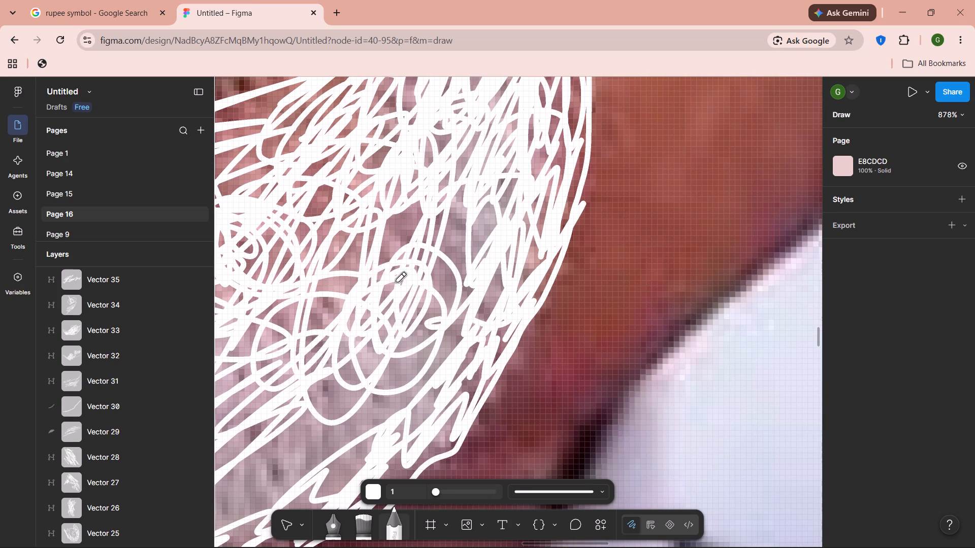
pyautogui.moveTo(397, 282); pyautogui.dragTo(422, 293)
pyautogui.moveTo(363, 347); pyautogui.dragTo(477, 192)
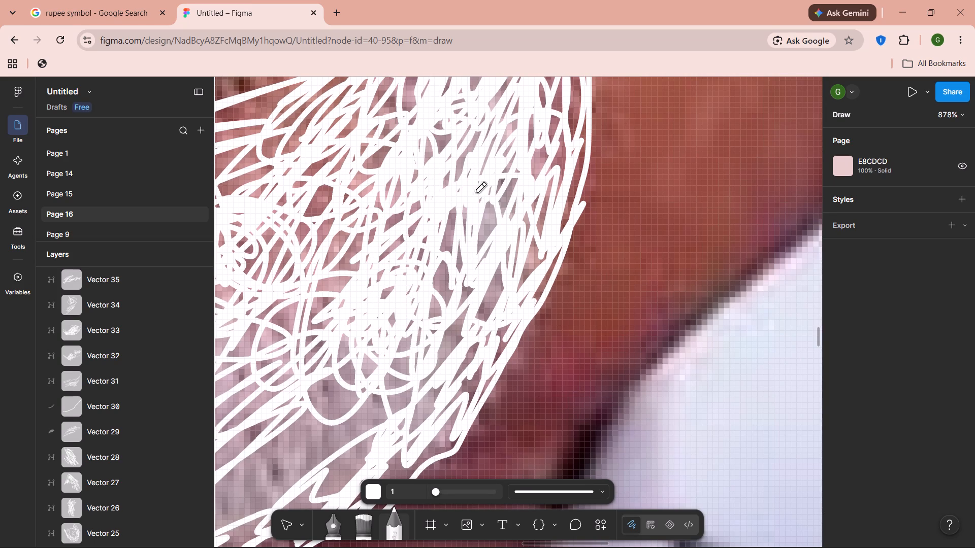
pyautogui.moveTo(477, 192); pyautogui.dragTo(228, 327)
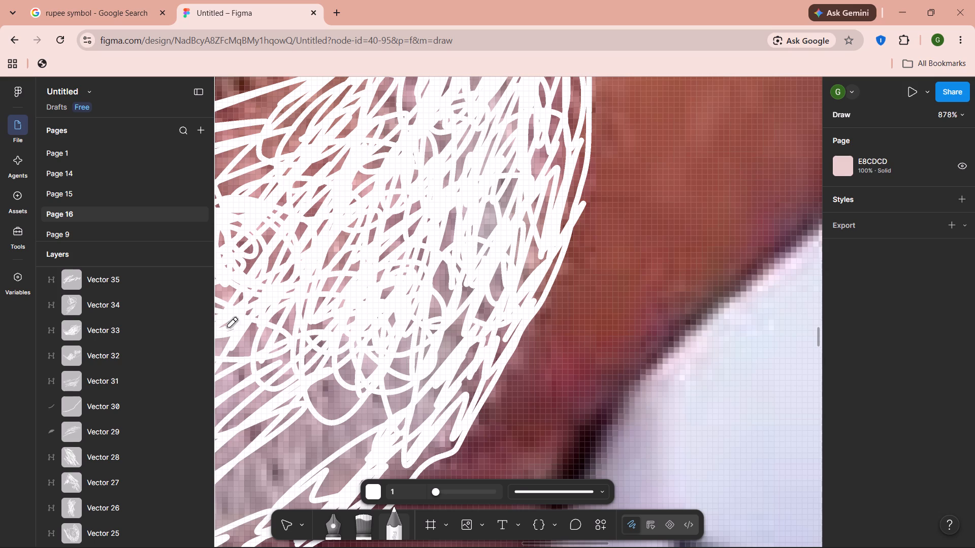
pyautogui.moveTo(228, 327); pyautogui.dragTo(488, 300)
# Hatch the sparse patch at the lower right of the chin with slanted white pencil strokes down to the beard's bottom outline.
pyautogui.hscroll(1, 488, 300)
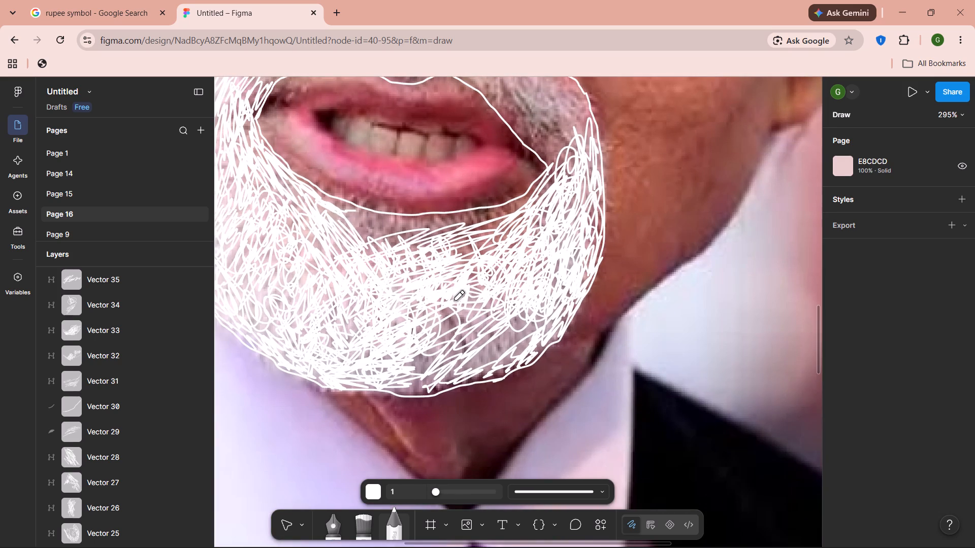
pyautogui.moveTo(442, 300); pyautogui.dragTo(415, 358)
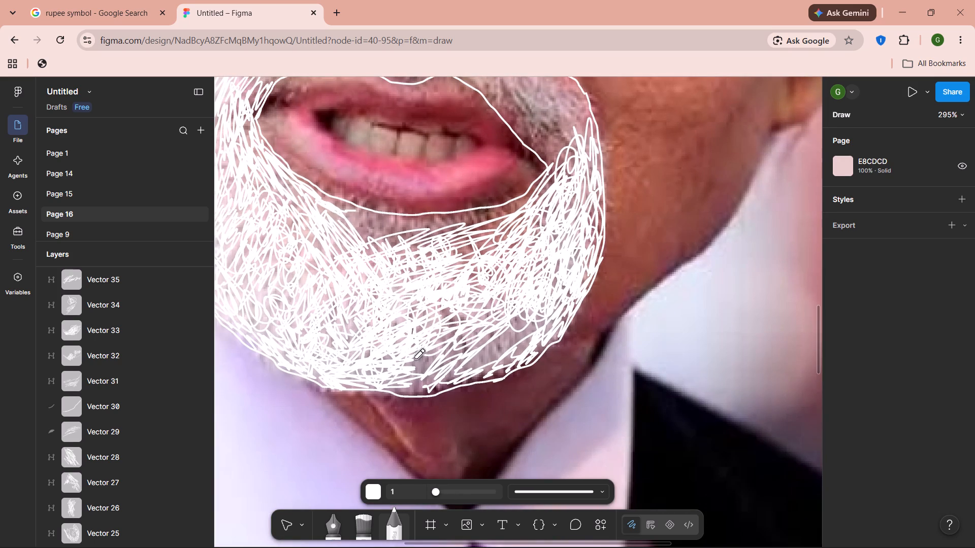
pyautogui.moveTo(415, 358); pyautogui.dragTo(478, 364)
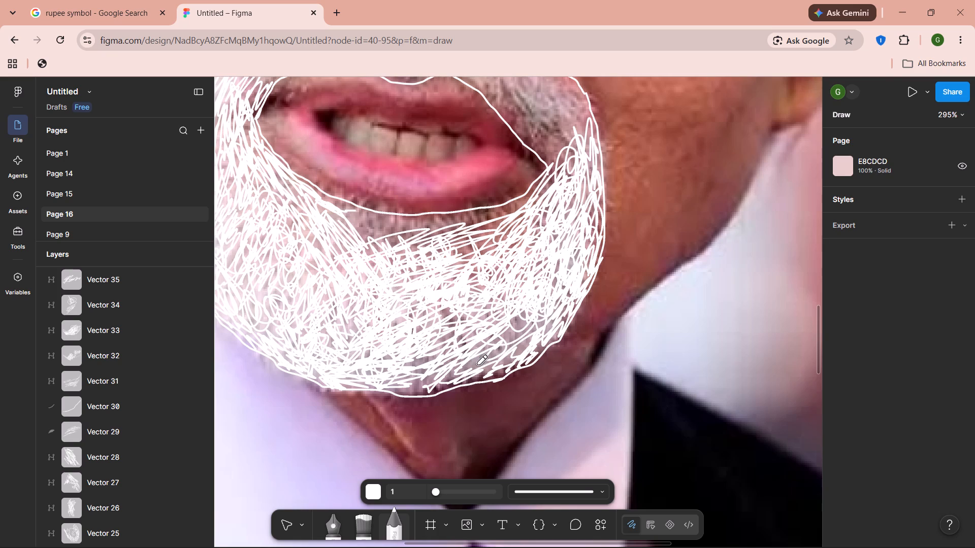
pyautogui.moveTo(478, 364); pyautogui.dragTo(428, 386)
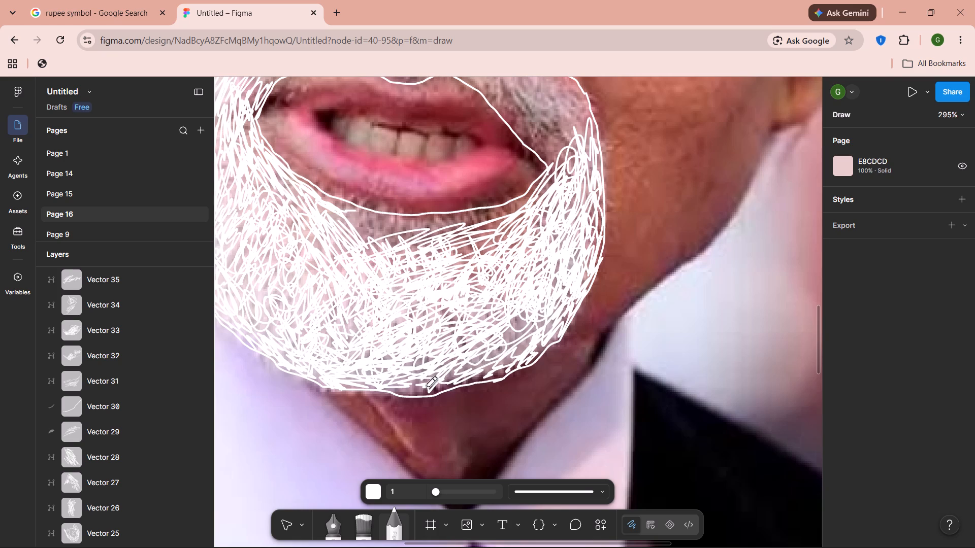
pyautogui.moveTo(428, 386); pyautogui.dragTo(532, 328)
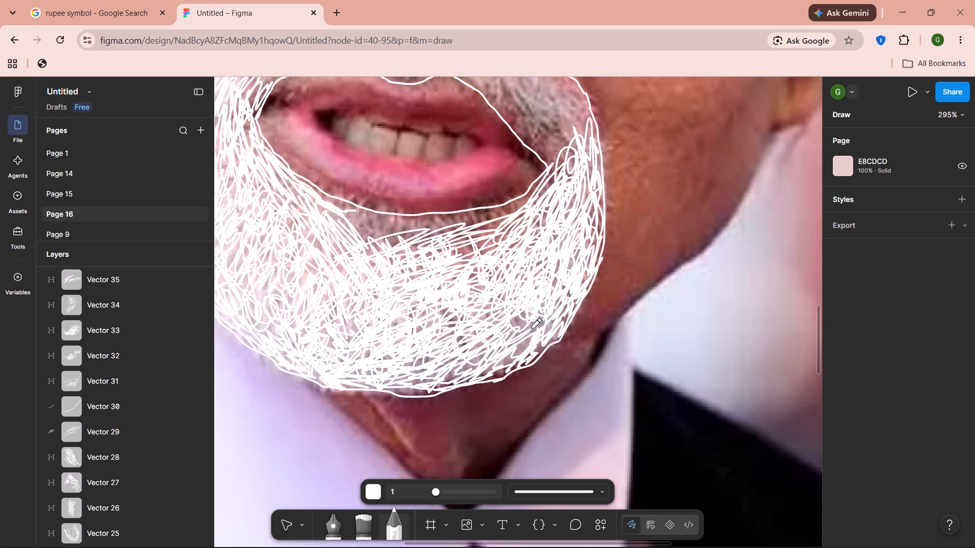
# Extend the white pencil hatching over the bare band beneath the lower lip, from the left mouth edge to the right corner.
pyautogui.moveTo(532, 328); pyautogui.dragTo(418, 248)
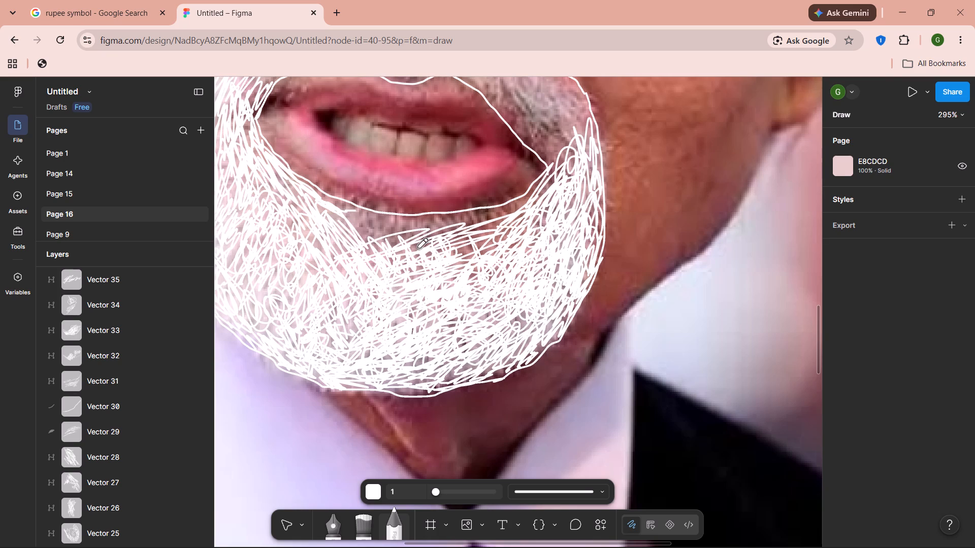
pyautogui.moveTo(418, 248); pyautogui.dragTo(356, 227)
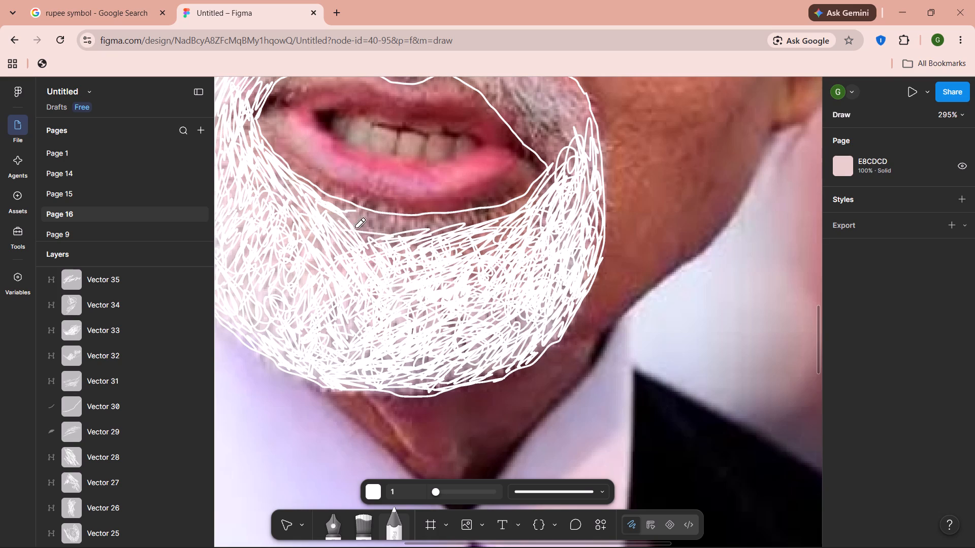
pyautogui.moveTo(356, 227); pyautogui.dragTo(334, 202)
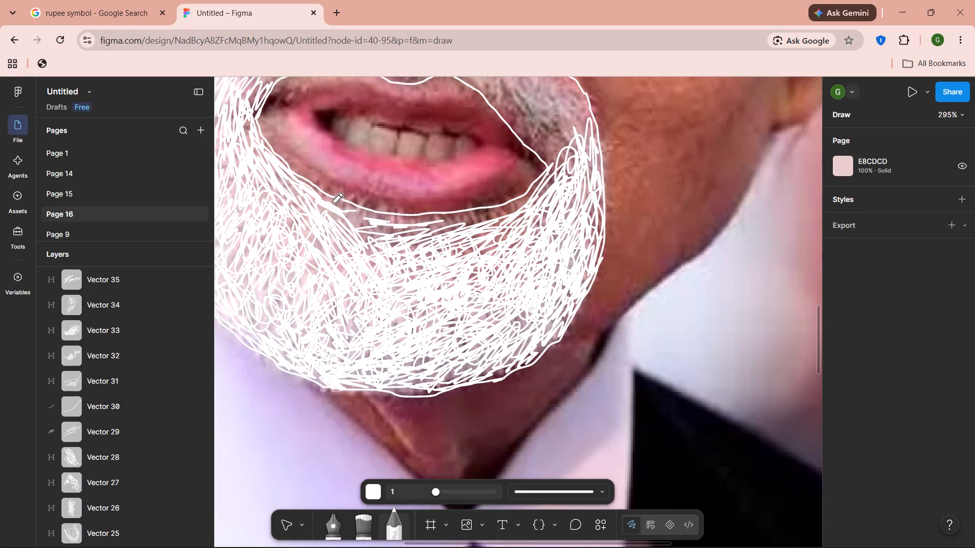
pyautogui.moveTo(334, 202); pyautogui.dragTo(441, 225)
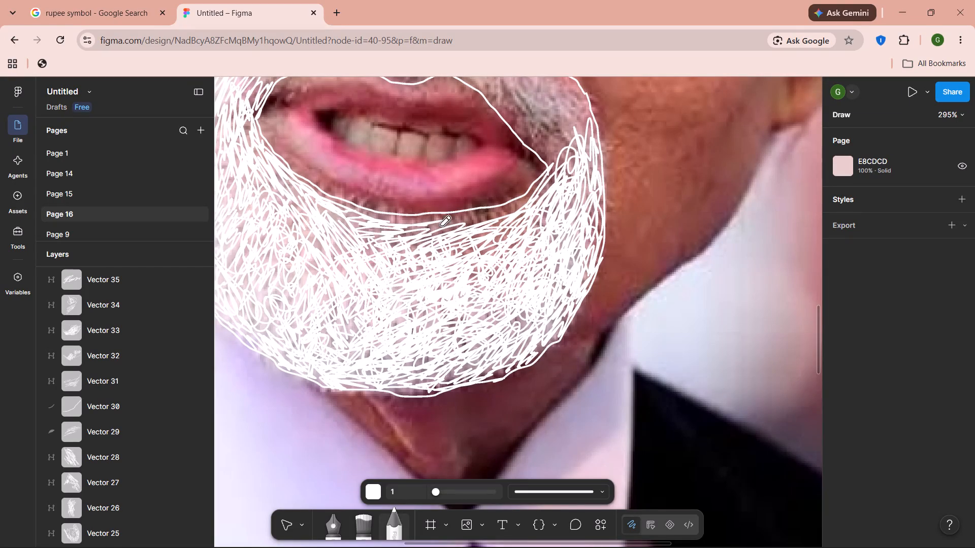
pyautogui.moveTo(441, 225); pyautogui.dragTo(536, 183)
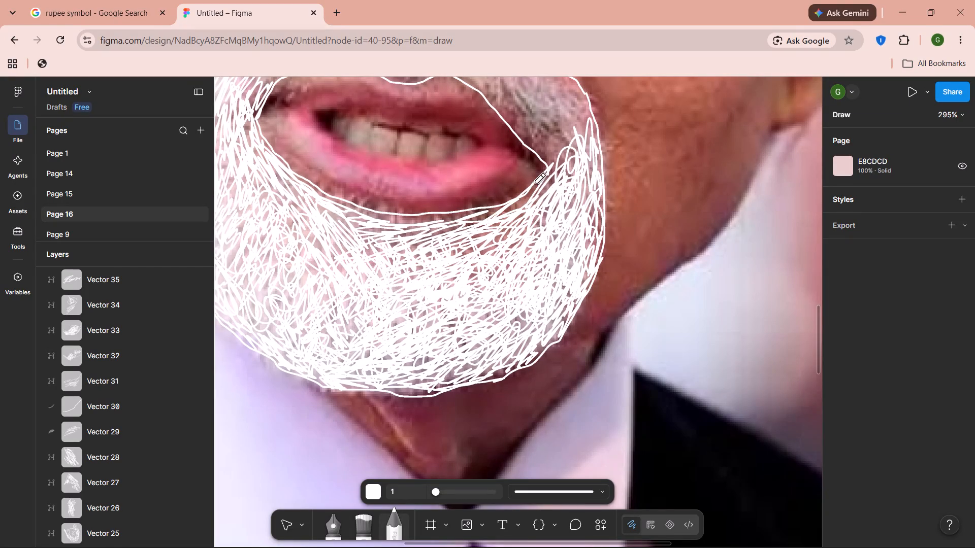
pyautogui.moveTo(536, 183); pyautogui.dragTo(430, 372)
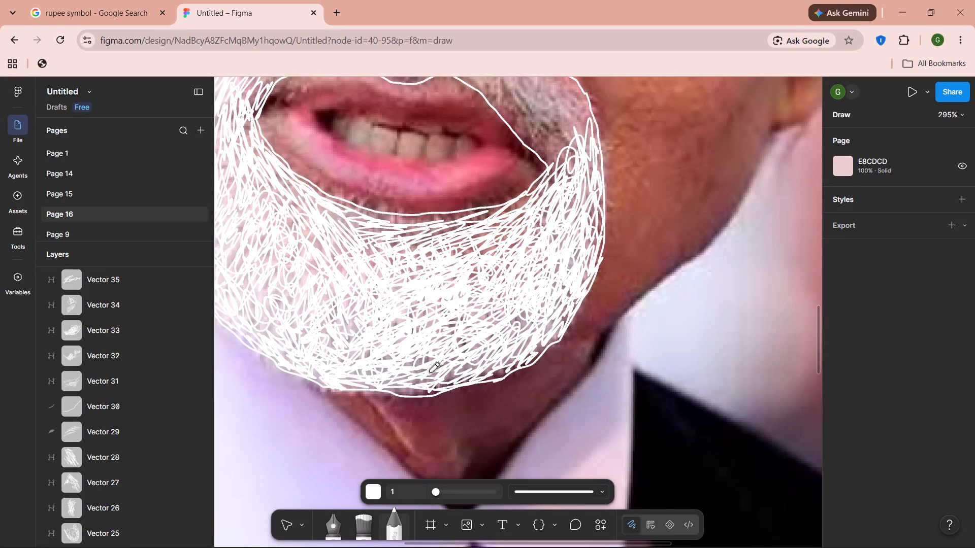
pyautogui.moveTo(430, 372); pyautogui.dragTo(418, 429)
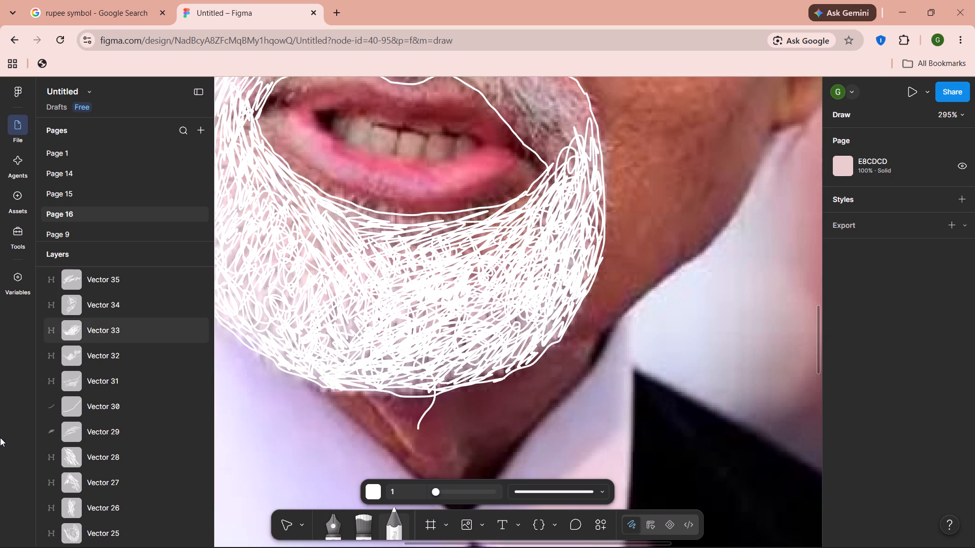
# Delete the Vector 44 scribble that covers the chin and runs past the beard's bottom outline onto the neck.
pyautogui.scroll(6, 75, 375)
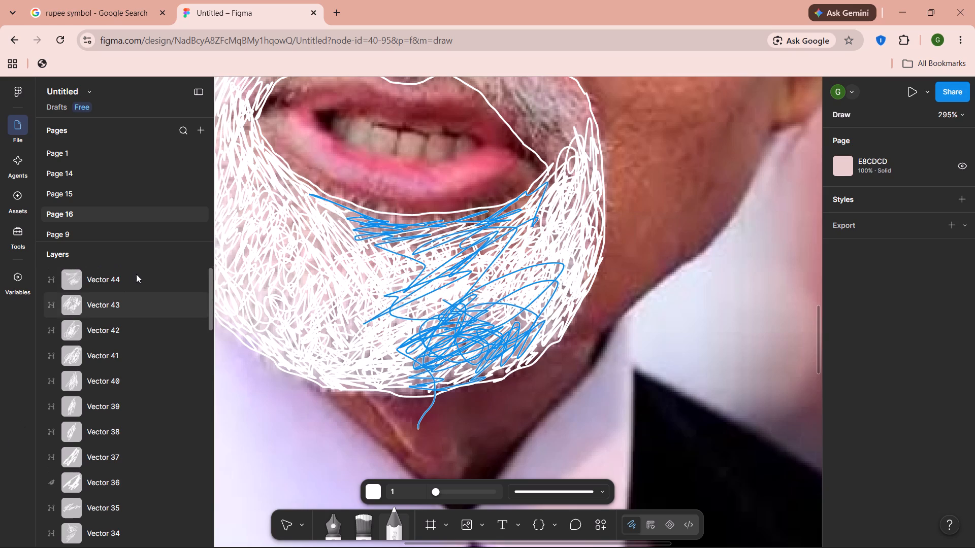
pyautogui.click(136, 274)
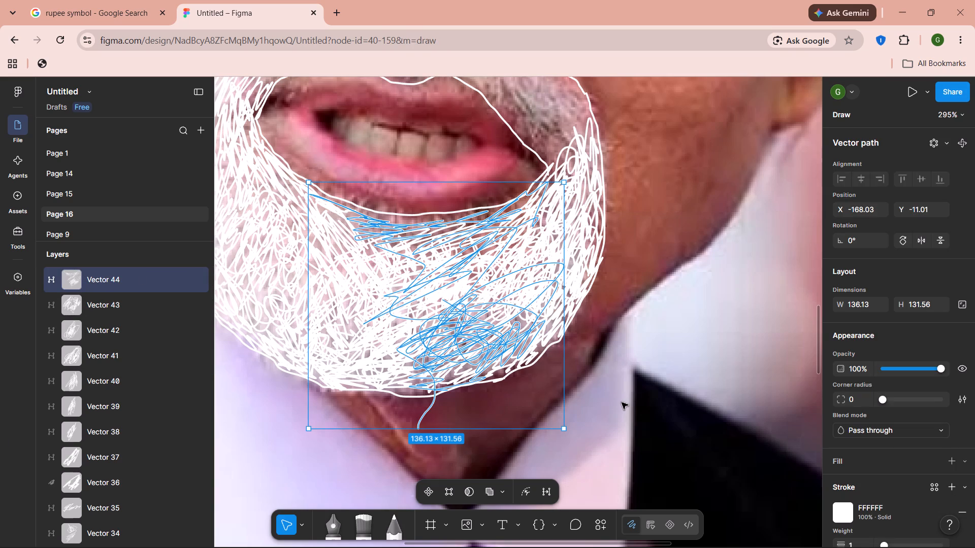
pyautogui.press('Delete')
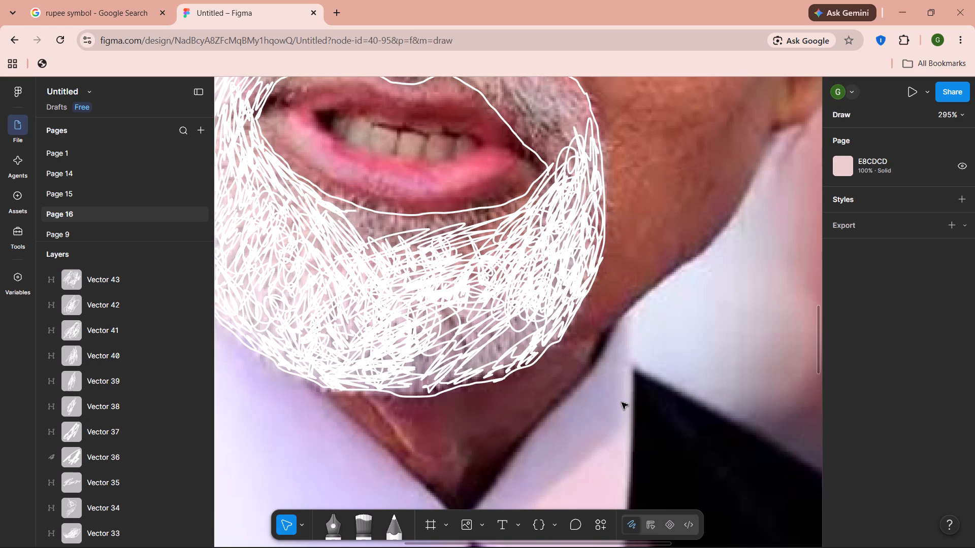
pyautogui.click(622, 402)
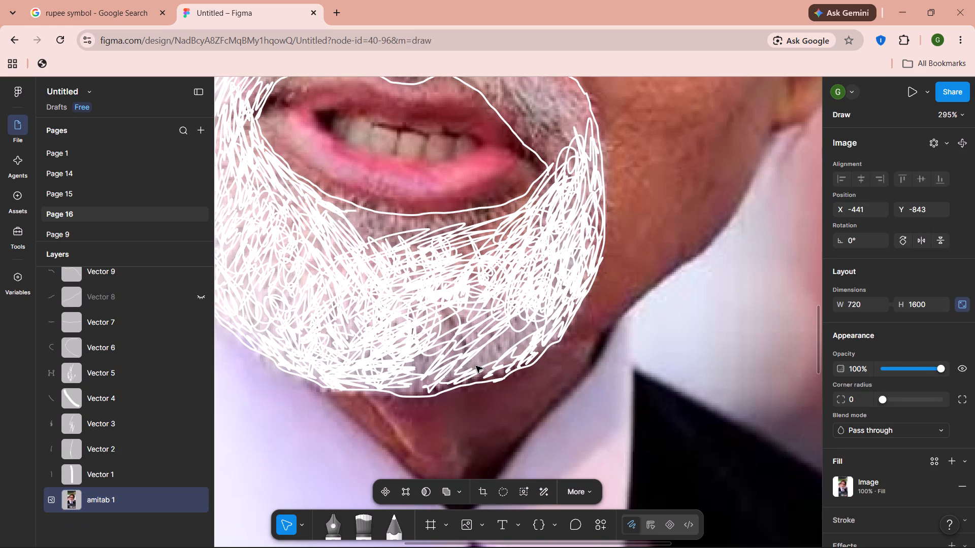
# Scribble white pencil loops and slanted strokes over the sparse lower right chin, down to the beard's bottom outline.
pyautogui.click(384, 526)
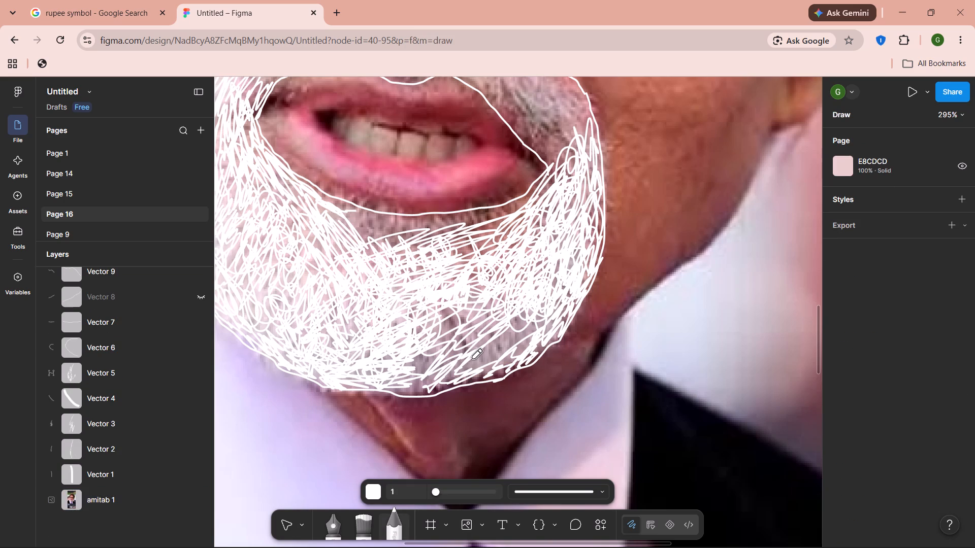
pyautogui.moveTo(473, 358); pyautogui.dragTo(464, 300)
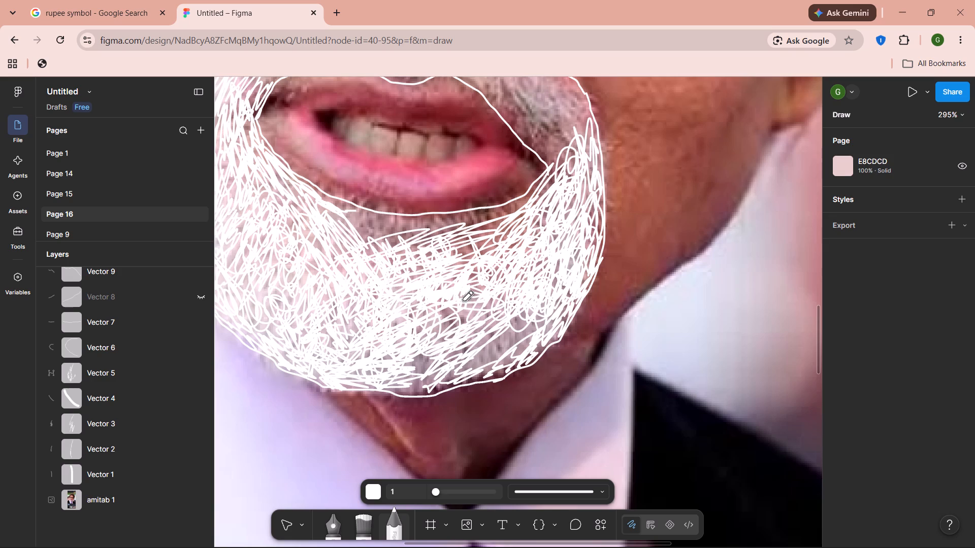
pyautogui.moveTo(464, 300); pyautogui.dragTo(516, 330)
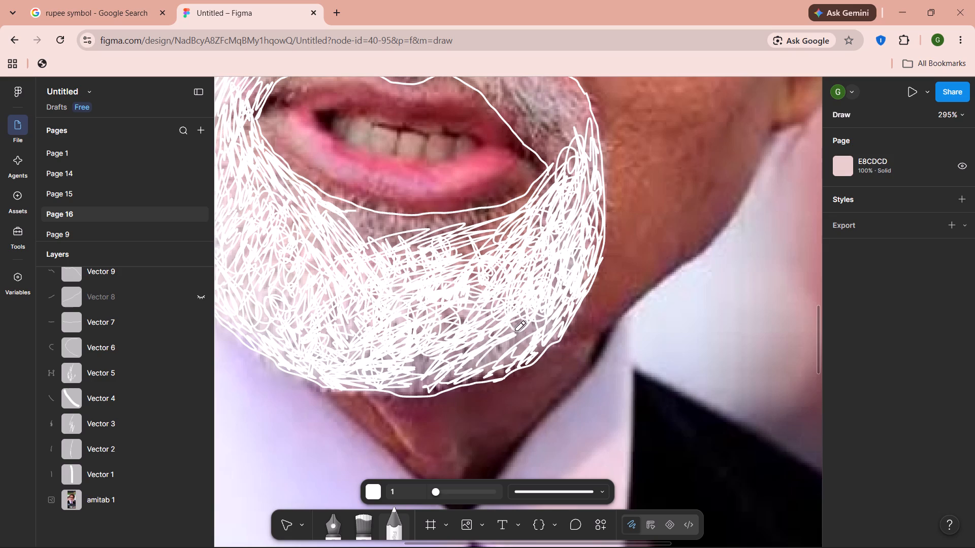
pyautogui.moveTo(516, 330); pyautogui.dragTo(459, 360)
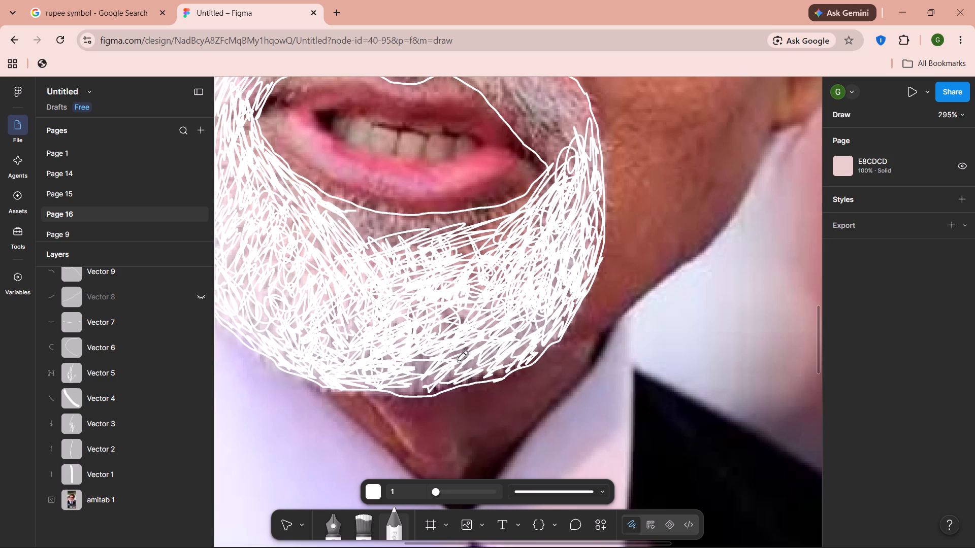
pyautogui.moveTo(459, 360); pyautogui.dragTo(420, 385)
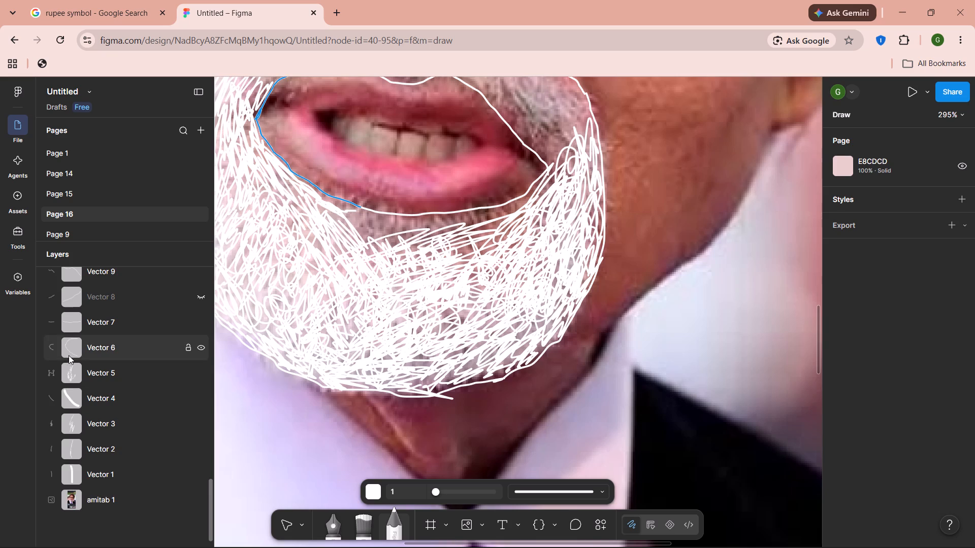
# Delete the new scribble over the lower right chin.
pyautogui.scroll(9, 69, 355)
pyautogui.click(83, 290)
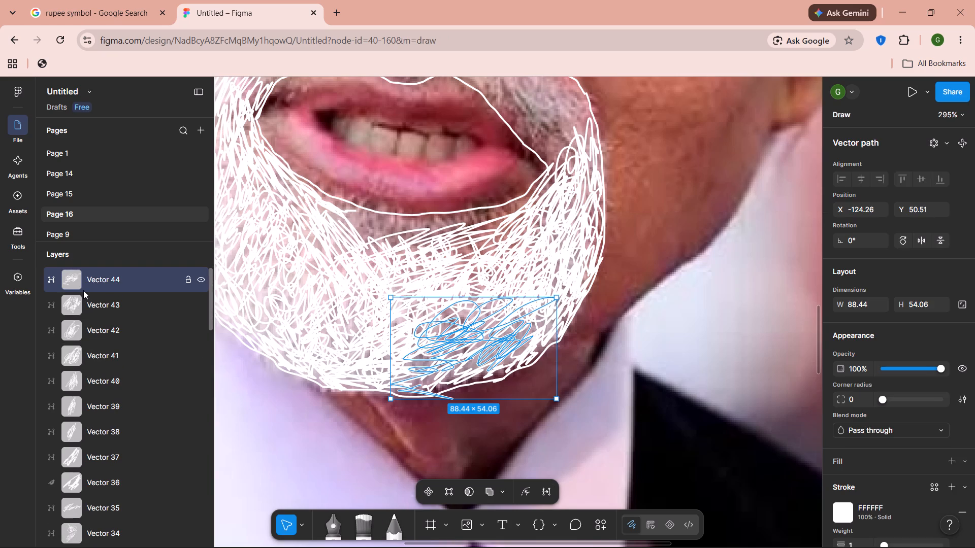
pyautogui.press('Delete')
# Hatch the sparse lower right chin with slanted white pencil strokes, from the chin's centre toward the right jaw.
pyautogui.hscroll(1, 399, 326)
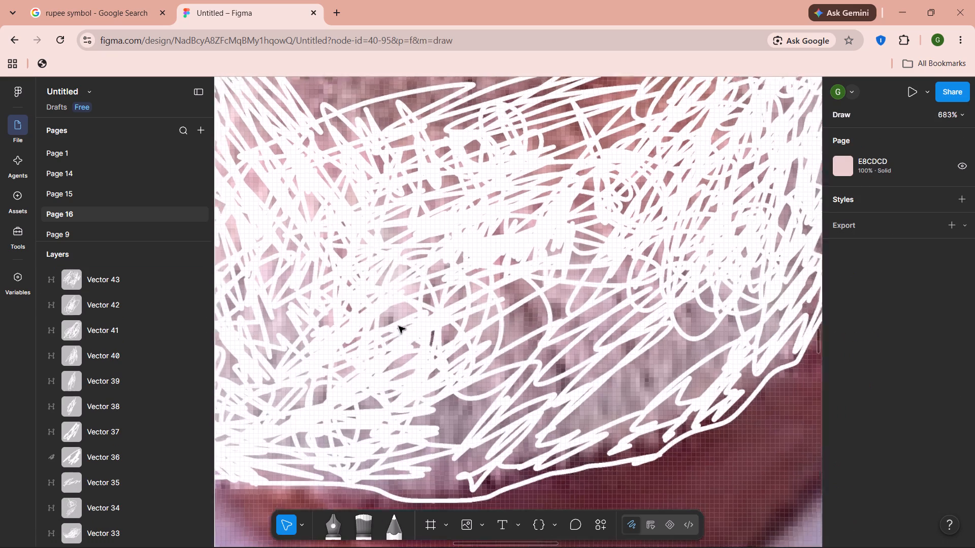
pyautogui.click(398, 525)
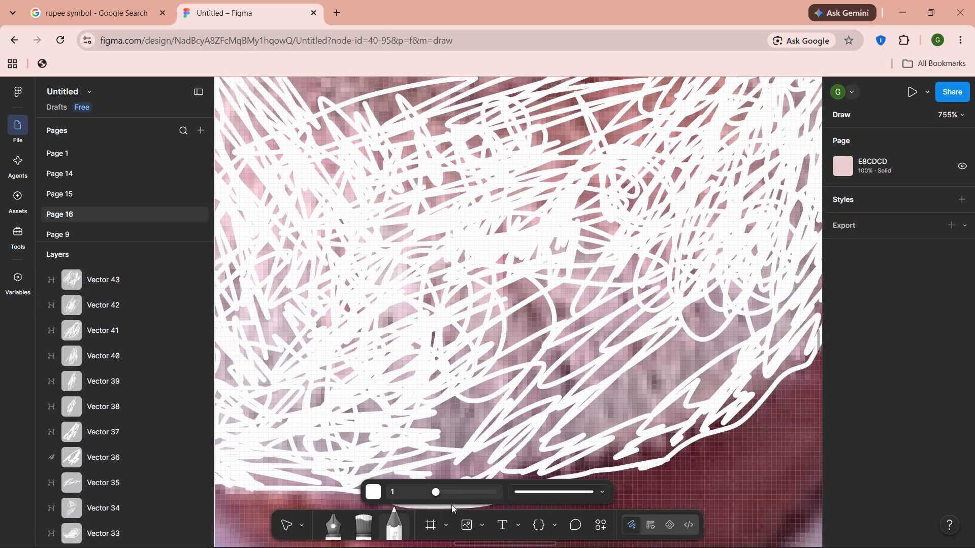
pyautogui.moveTo(482, 415); pyautogui.dragTo(492, 410)
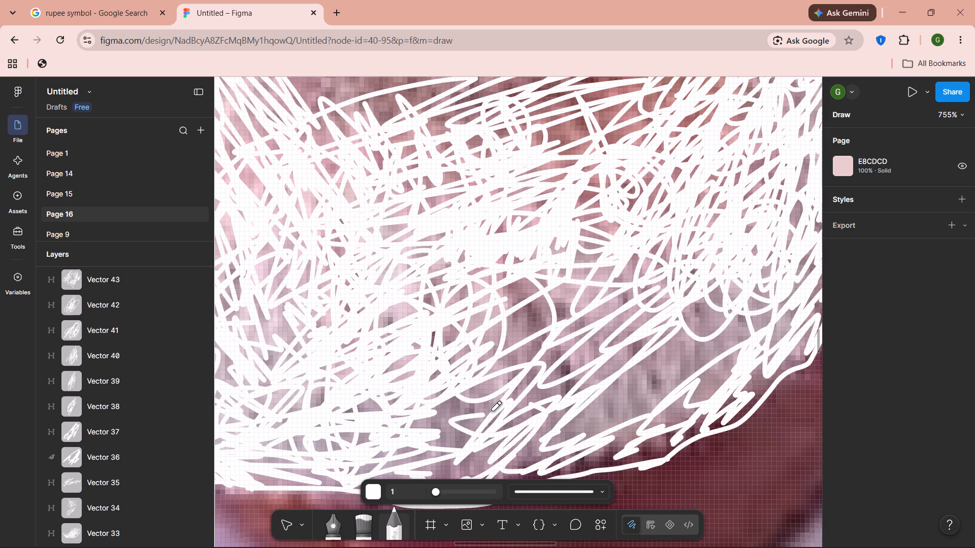
pyautogui.moveTo(492, 410); pyautogui.dragTo(649, 326)
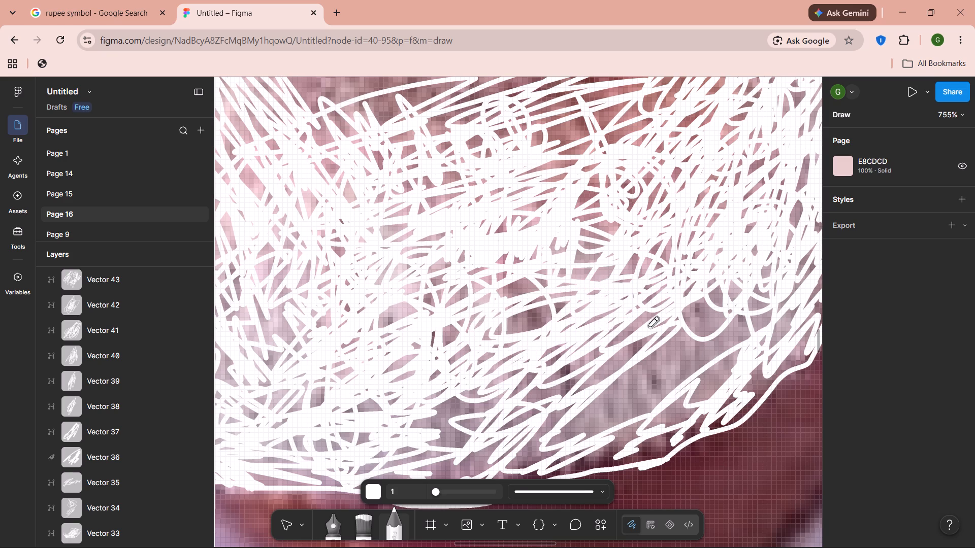
pyautogui.moveTo(649, 326); pyautogui.dragTo(654, 388)
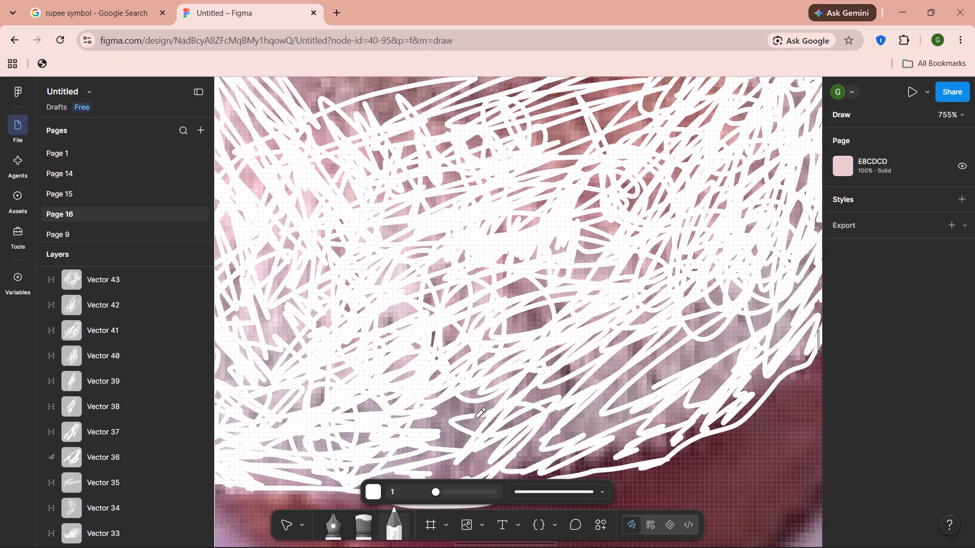
pyautogui.moveTo(486, 416); pyautogui.dragTo(434, 464)
# Fill the remaining gaps along the beard's bottom outline, up the right jaw and across the chin with white pencil strokes.
pyautogui.scroll(-1, 434, 464)
pyautogui.moveTo(422, 441); pyautogui.dragTo(432, 418)
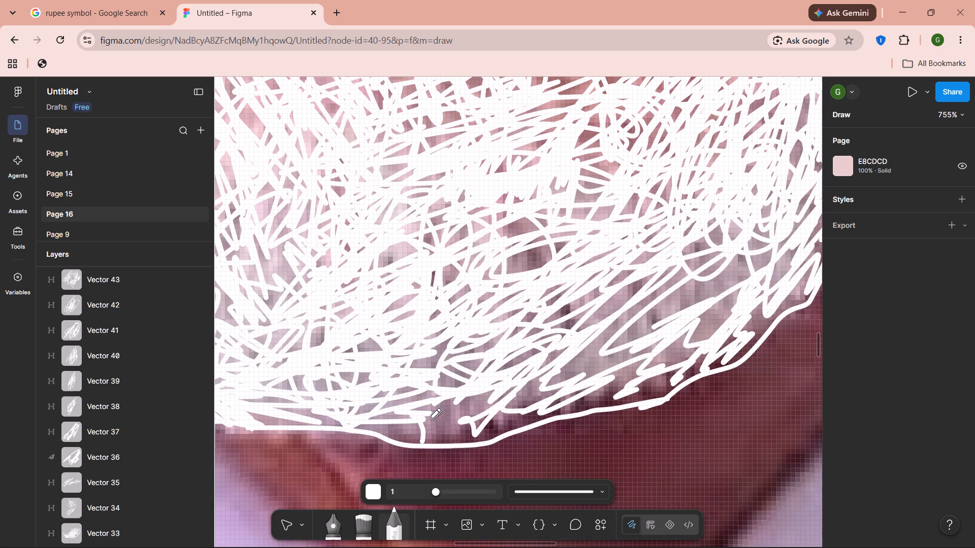
pyautogui.moveTo(432, 418); pyautogui.dragTo(375, 432)
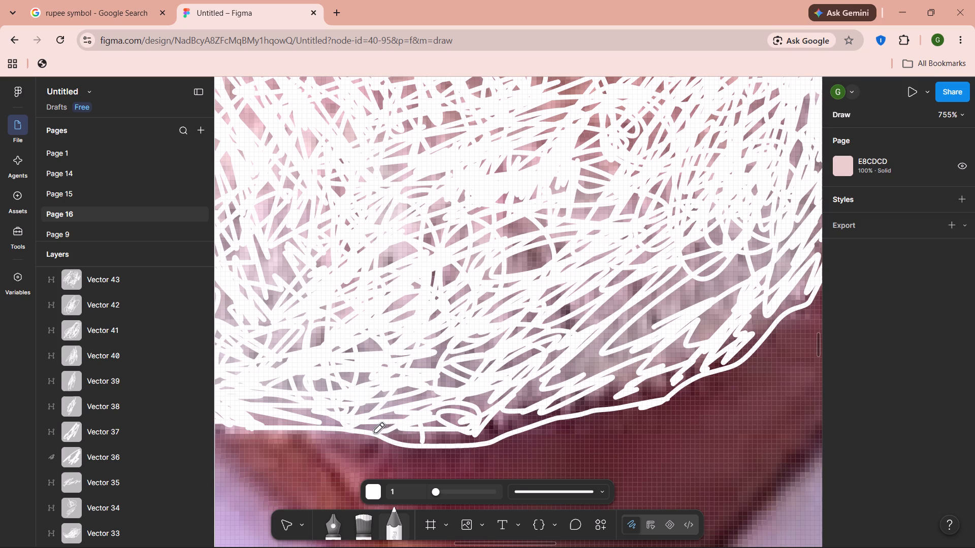
pyautogui.moveTo(375, 432); pyautogui.dragTo(506, 422)
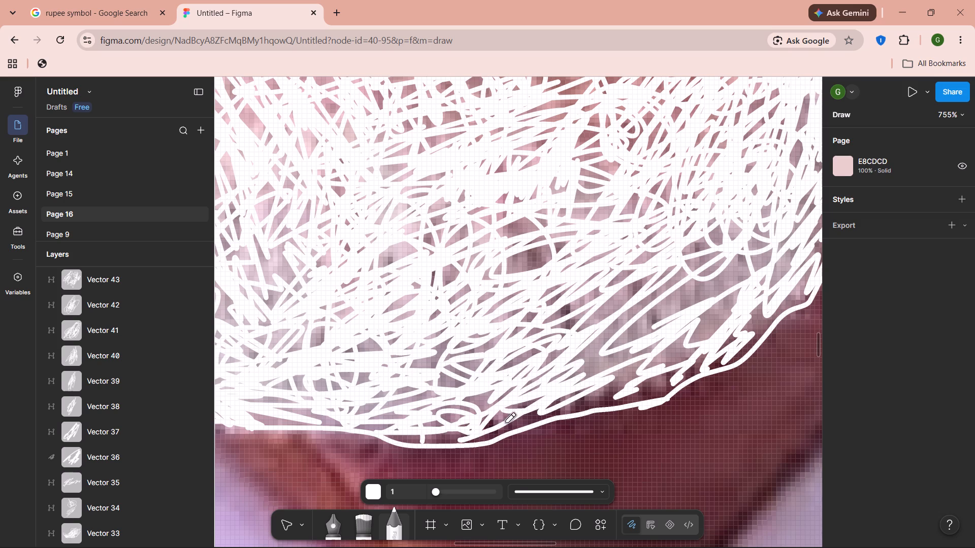
pyautogui.moveTo(506, 422); pyautogui.dragTo(753, 232)
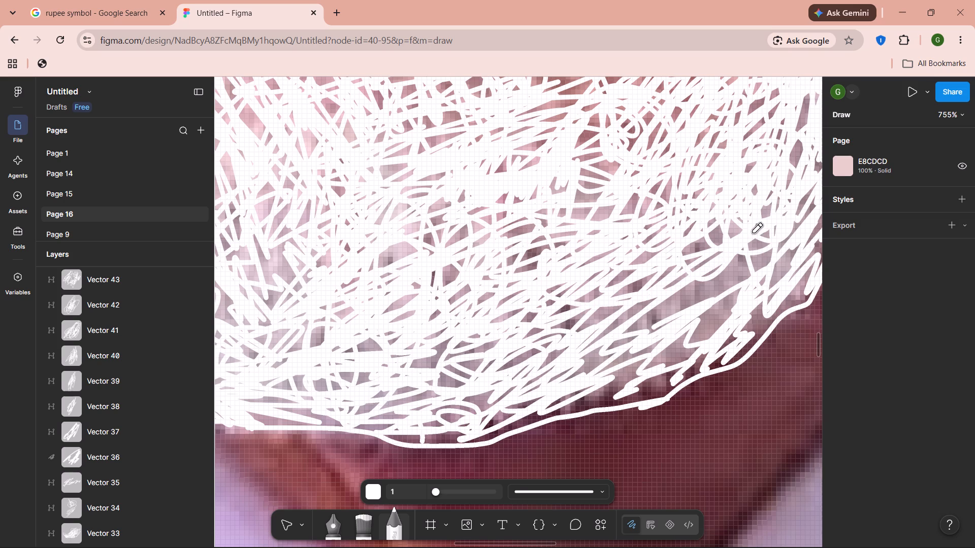
pyautogui.moveTo(753, 232); pyautogui.dragTo(698, 322)
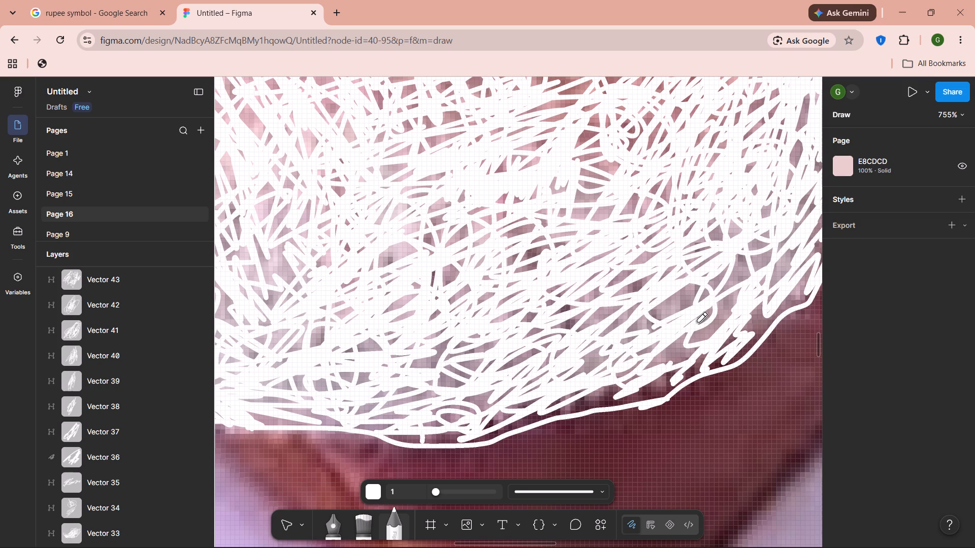
pyautogui.moveTo(698, 322); pyautogui.dragTo(541, 393)
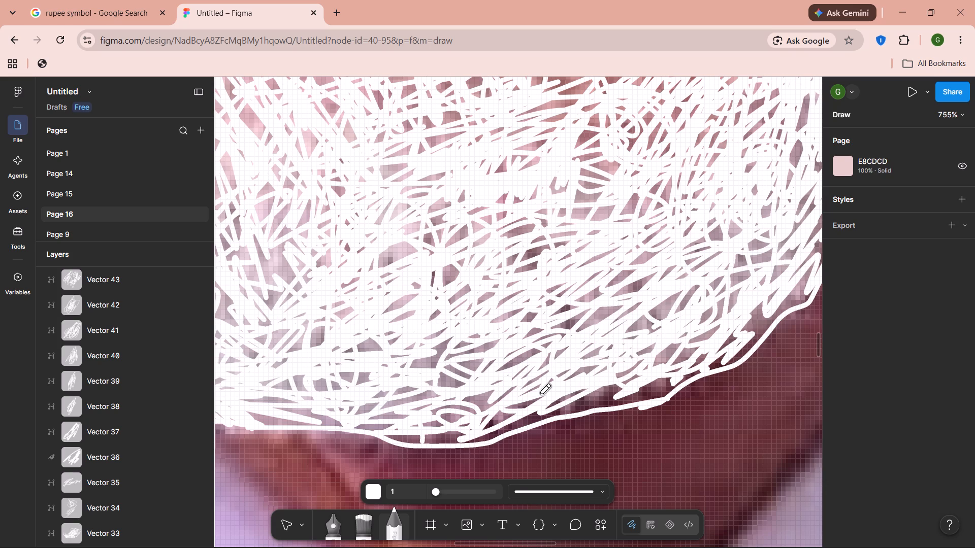
pyautogui.moveTo(541, 393); pyautogui.dragTo(469, 316)
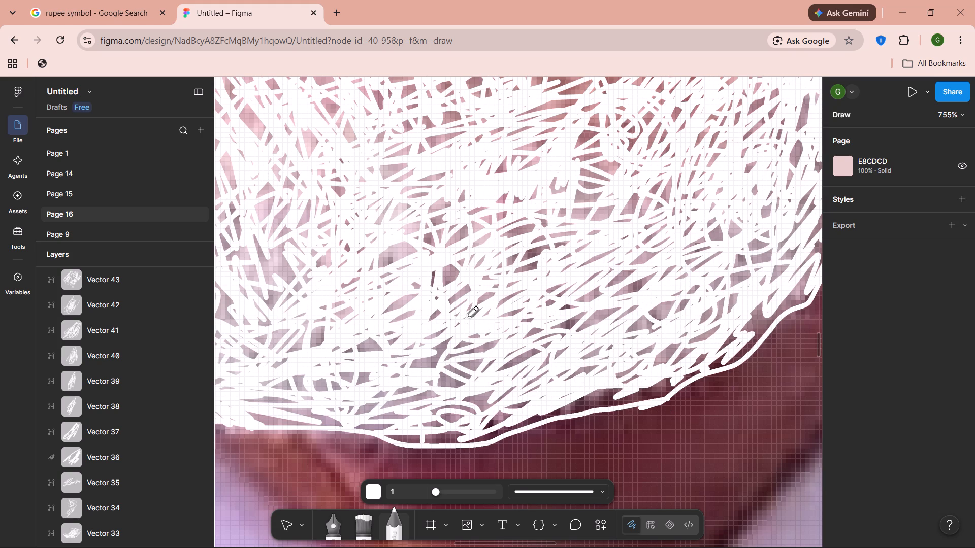
pyautogui.moveTo(469, 316); pyautogui.dragTo(523, 237)
pyautogui.moveTo(249, 248); pyautogui.dragTo(257, 248)
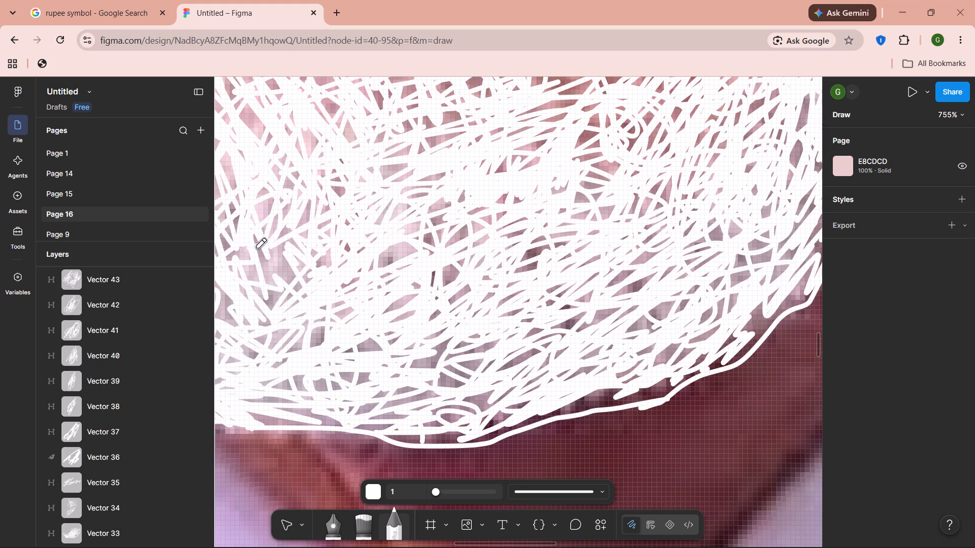
pyautogui.moveTo(257, 248); pyautogui.dragTo(271, 247)
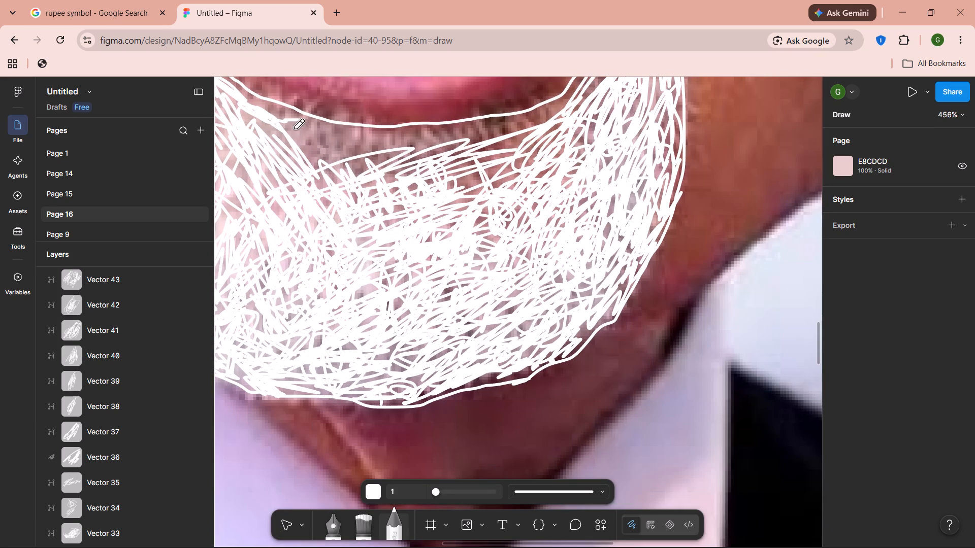
# Hatch the bare band beneath the lower lip with long white pencil strokes, from its left end toward the right cheek.
pyautogui.moveTo(303, 144); pyautogui.dragTo(379, 142)
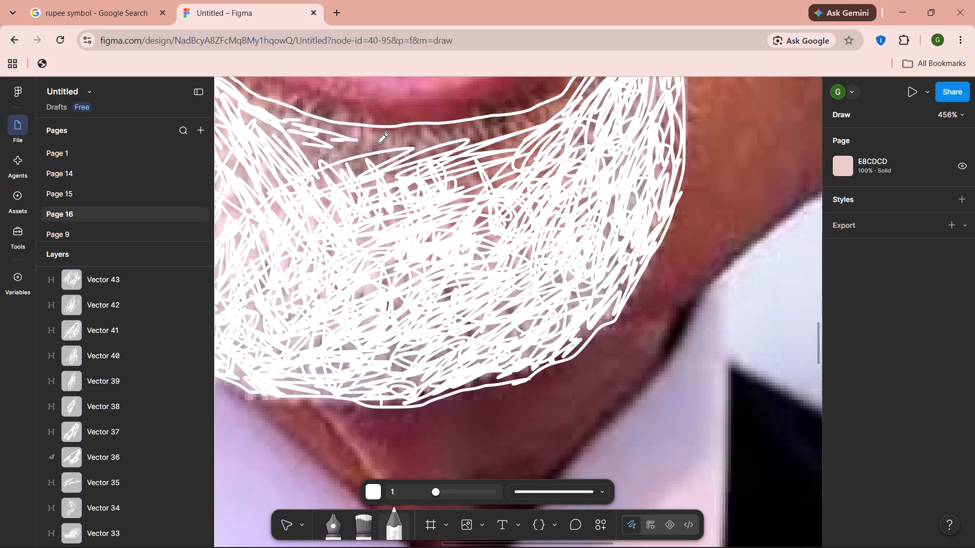
pyautogui.moveTo(379, 142); pyautogui.dragTo(291, 113)
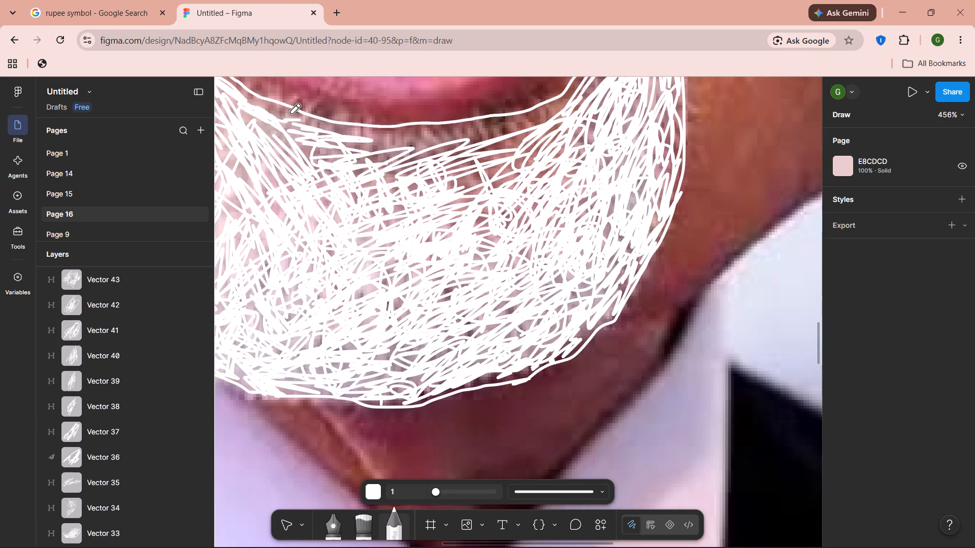
pyautogui.moveTo(291, 113); pyautogui.dragTo(477, 187)
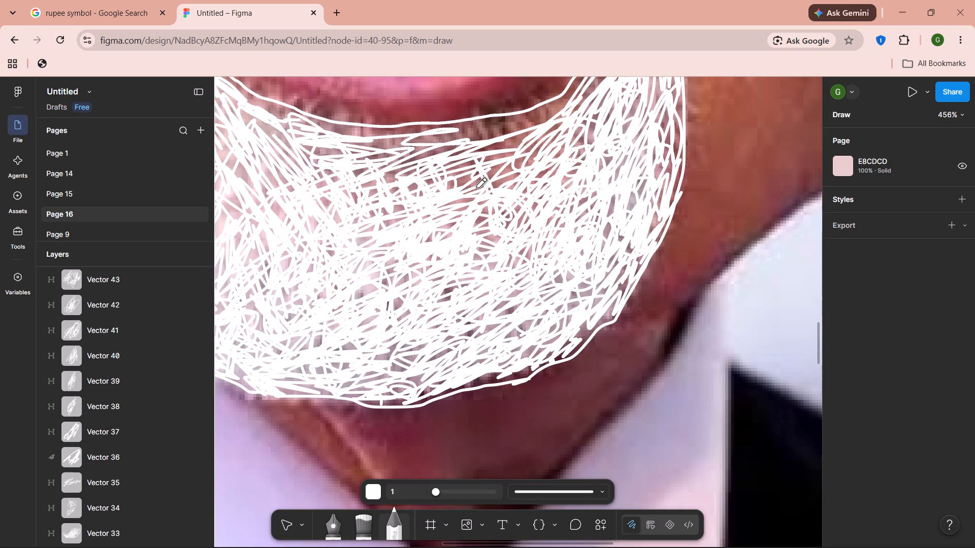
pyautogui.moveTo(477, 187); pyautogui.dragTo(436, 152)
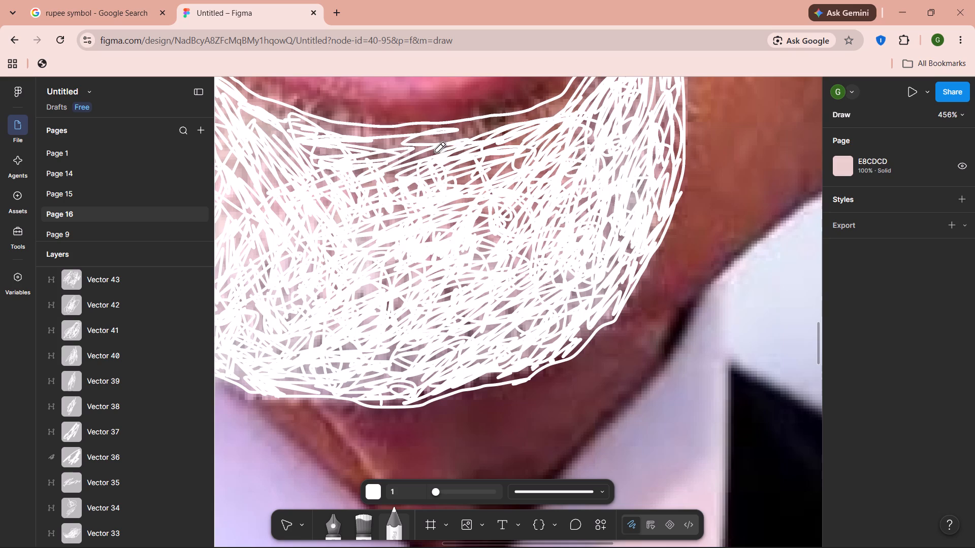
# Fill the small gaps under the right half of the lower mouth outline with short slanted white pencil strokes.
pyautogui.moveTo(436, 152); pyautogui.dragTo(470, 130)
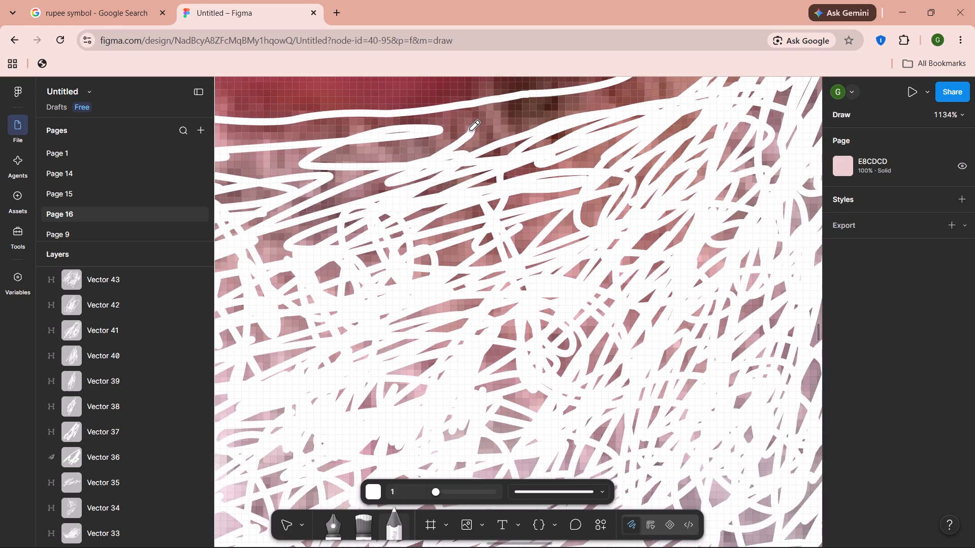
pyautogui.moveTo(470, 130); pyautogui.dragTo(511, 129)
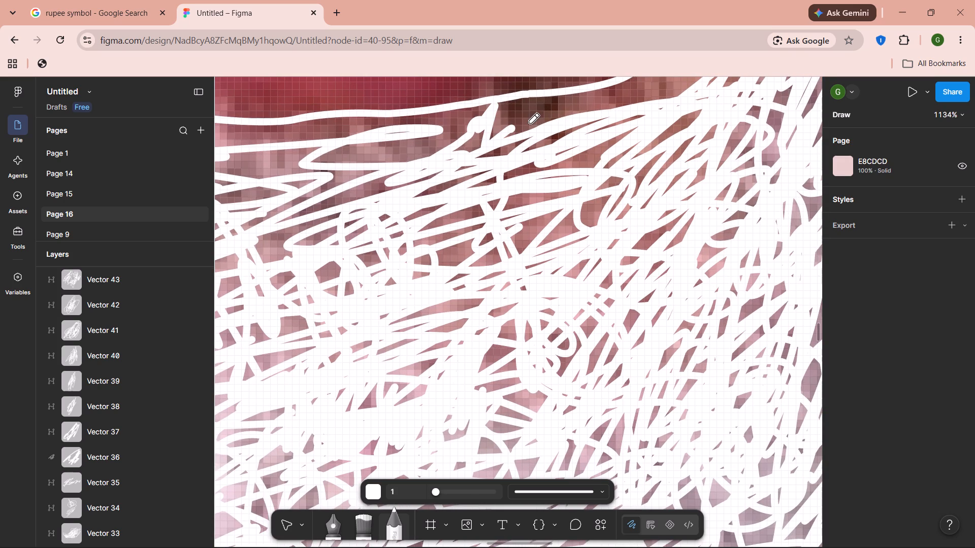
pyautogui.moveTo(530, 123); pyautogui.dragTo(593, 102)
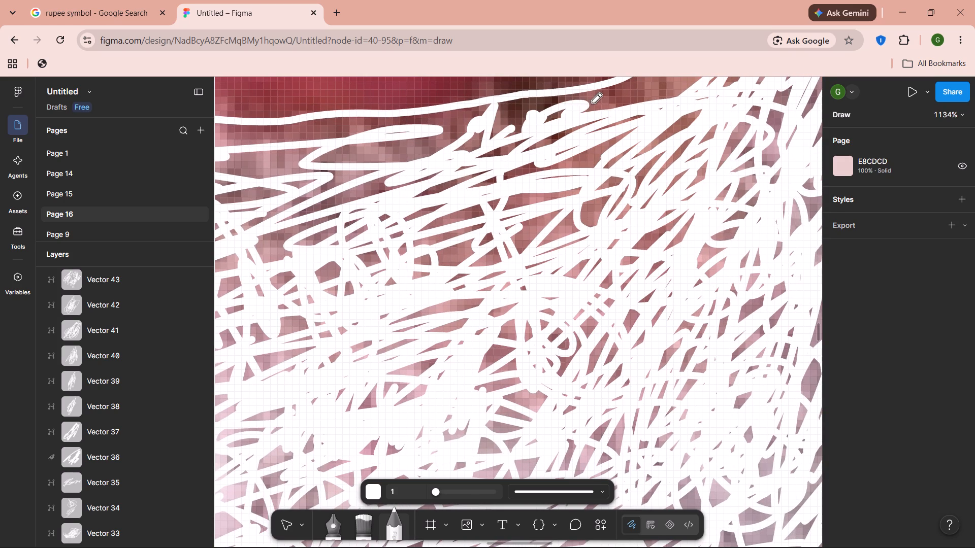
pyautogui.moveTo(593, 102); pyautogui.dragTo(225, 387)
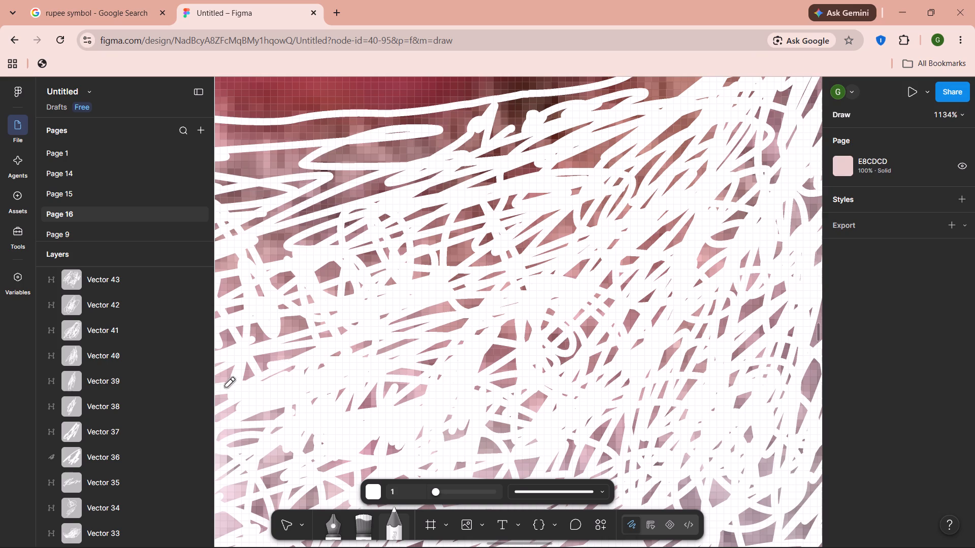
pyautogui.moveTo(225, 387); pyautogui.dragTo(226, 326)
# Fill the bare gaps beneath the middle of the lower mouth outline with short white pencil strokes.
pyautogui.hscroll(3, 226, 326)
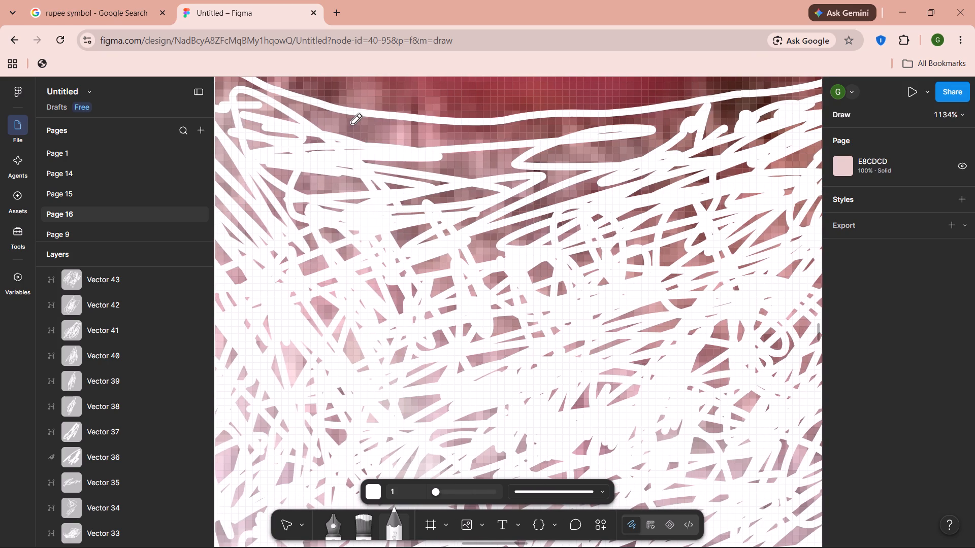
pyautogui.moveTo(352, 123); pyautogui.dragTo(423, 174)
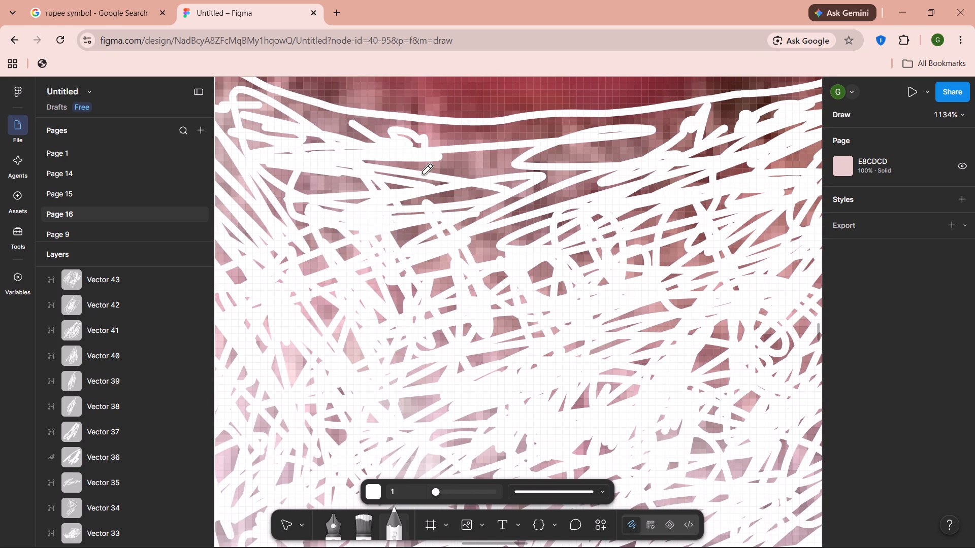
pyautogui.moveTo(423, 174); pyautogui.dragTo(451, 145)
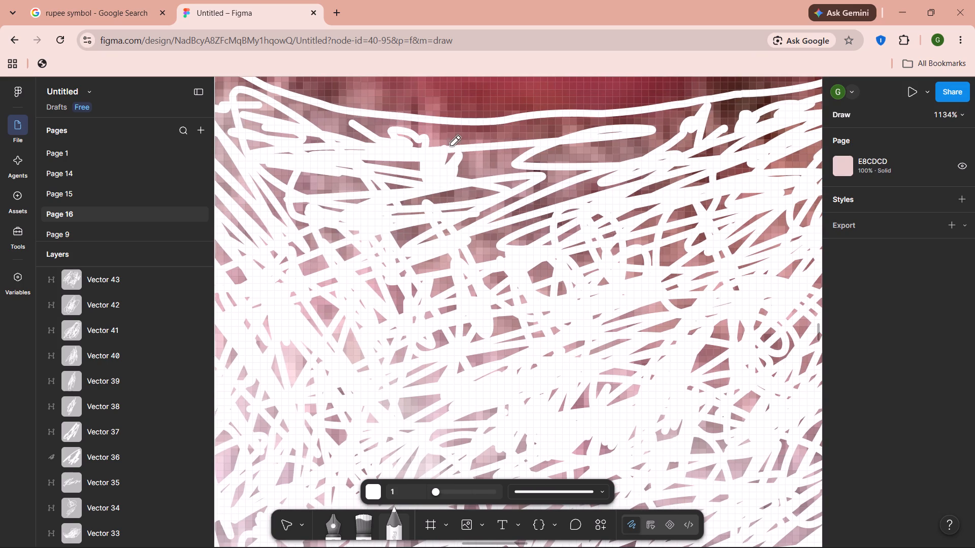
pyautogui.moveTo(451, 145); pyautogui.dragTo(542, 153)
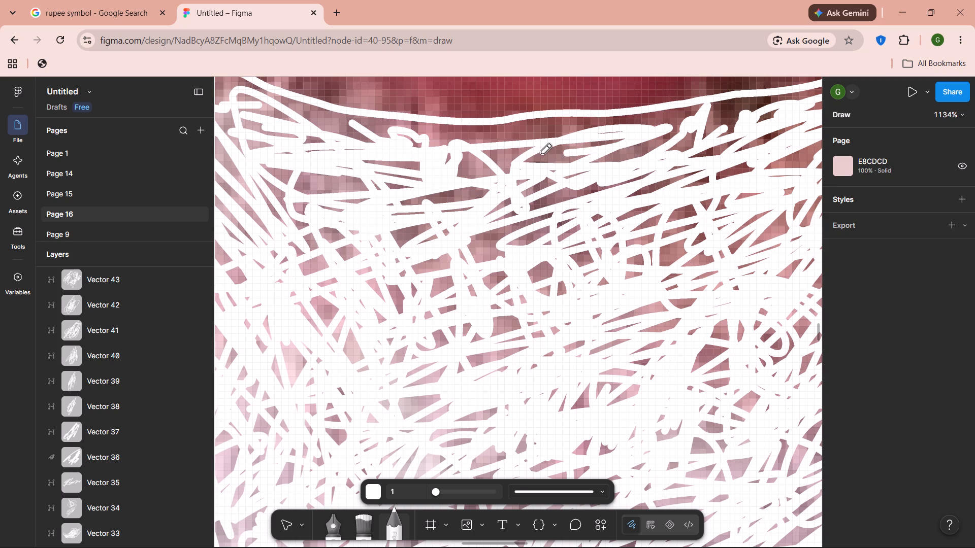
pyautogui.moveTo(542, 153); pyautogui.dragTo(374, 153)
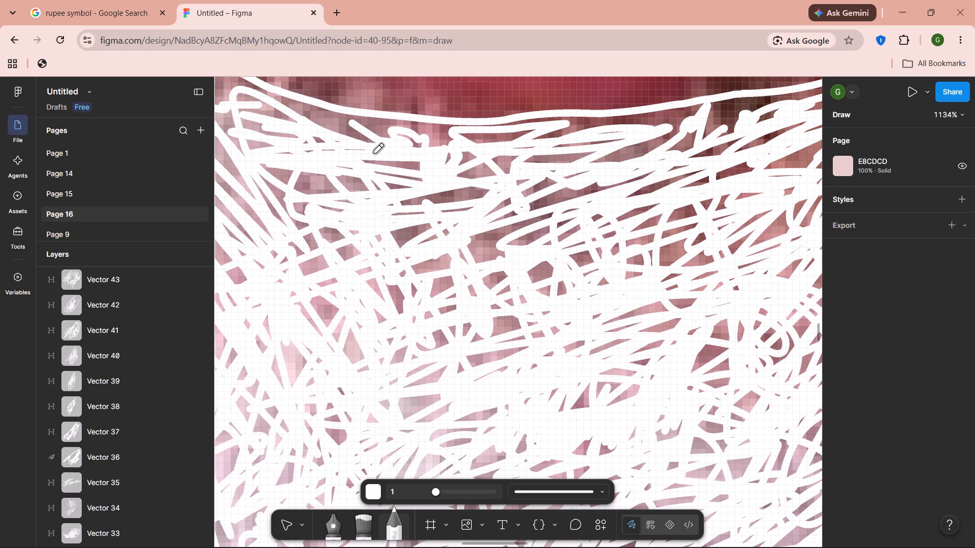
pyautogui.moveTo(374, 153); pyautogui.dragTo(333, 304)
# Scribble overlapping white pencil loops over the left half of the moustache, between its upper outline and the upper lip.
pyautogui.hscroll(1, 333, 304)
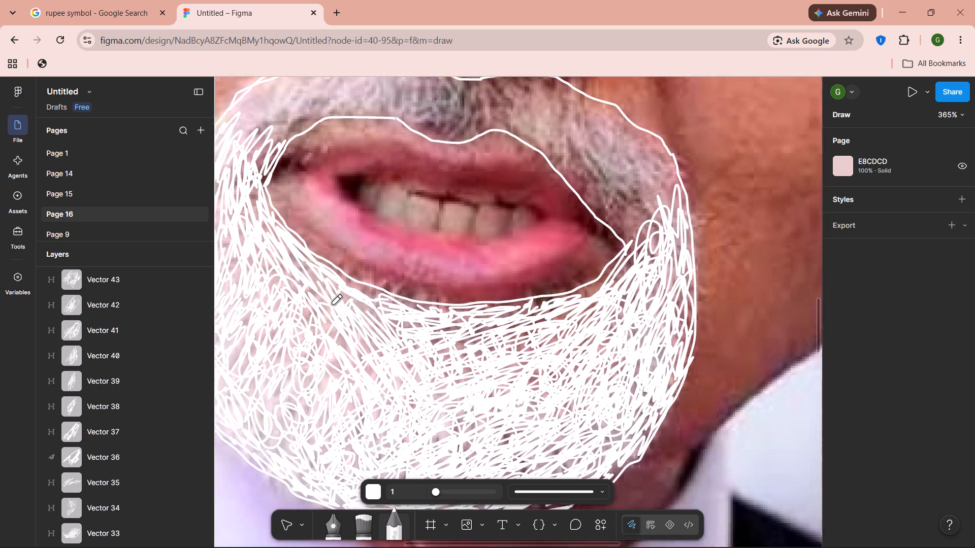
pyautogui.hscroll(1, 333, 304)
pyautogui.scroll(-1, 333, 304)
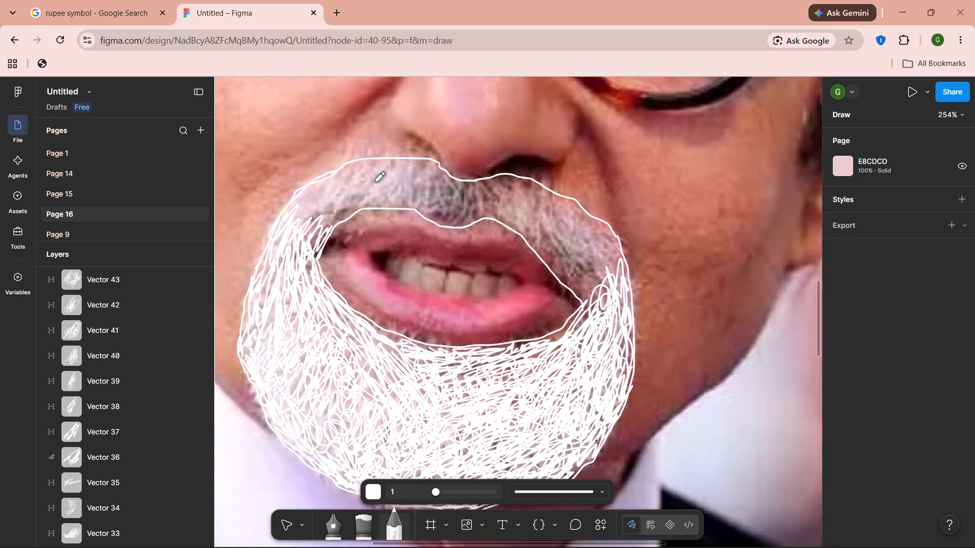
pyautogui.hscroll(1, 376, 181)
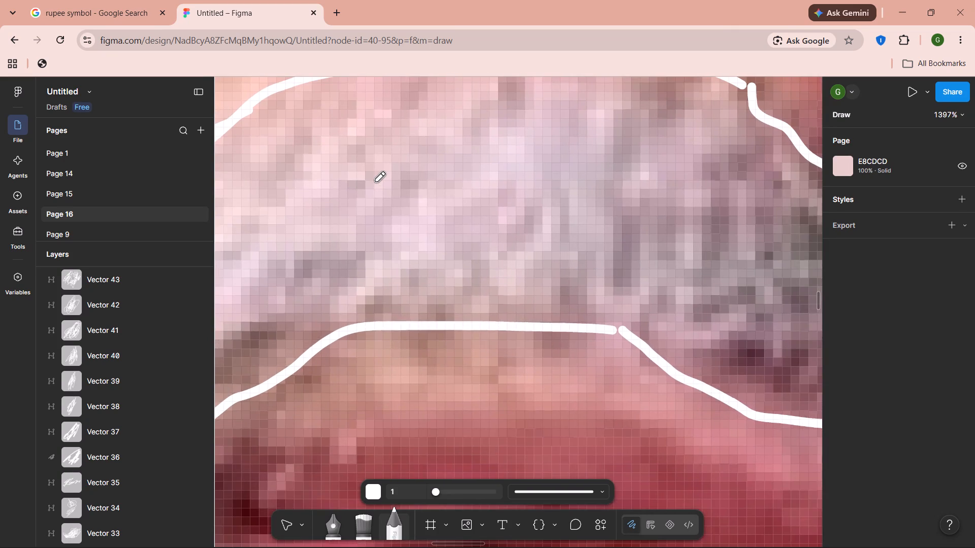
pyautogui.scroll(1, 376, 181)
pyautogui.moveTo(376, 181); pyautogui.dragTo(386, 193)
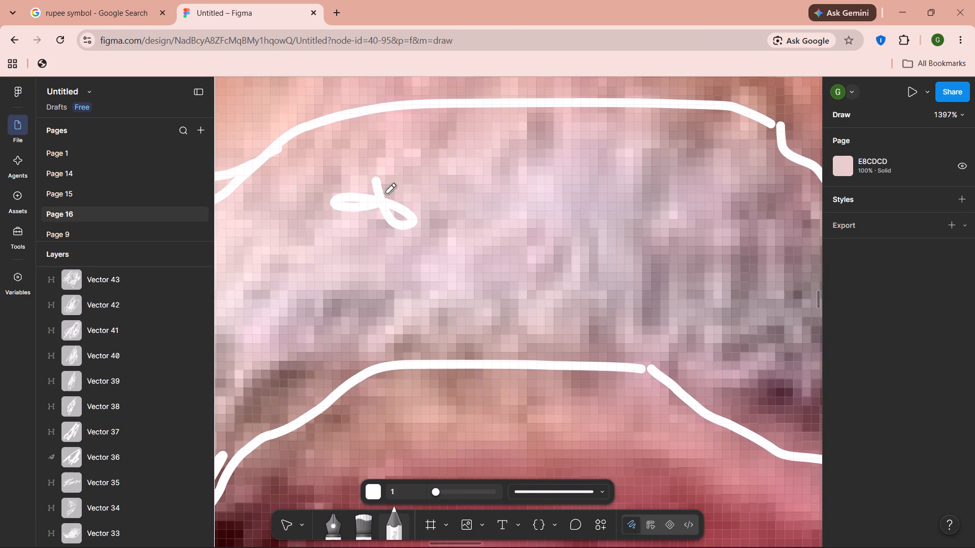
pyautogui.moveTo(386, 193); pyautogui.dragTo(338, 188)
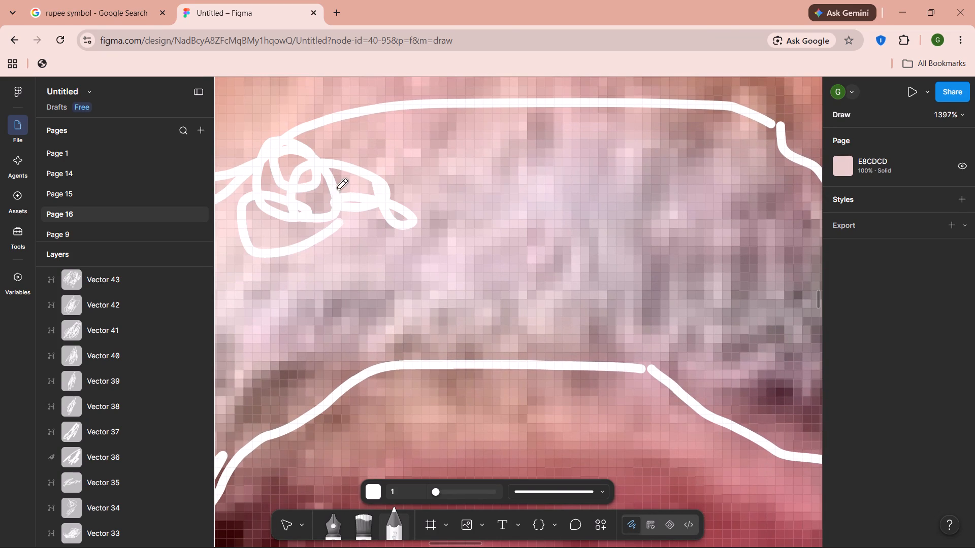
pyautogui.moveTo(338, 188); pyautogui.dragTo(419, 318)
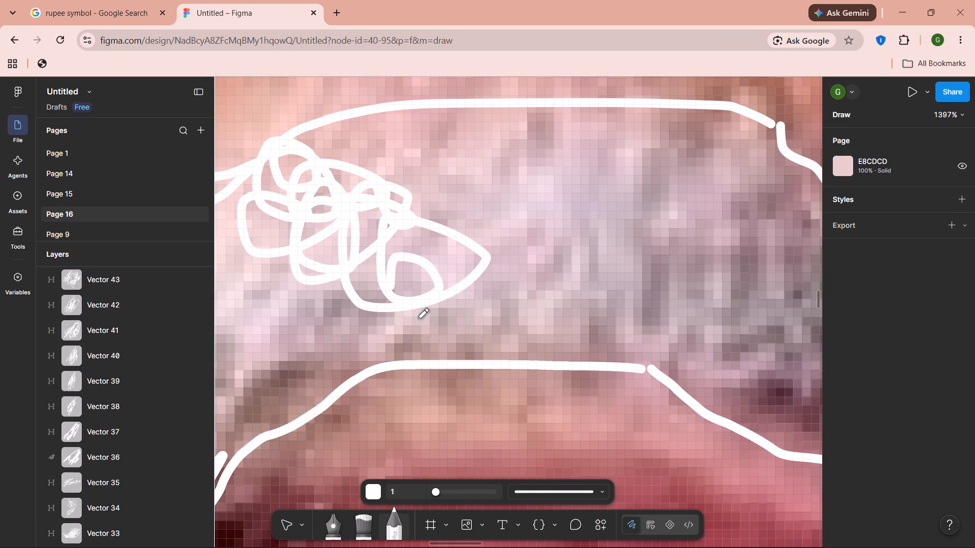
pyautogui.moveTo(419, 318); pyautogui.dragTo(467, 189)
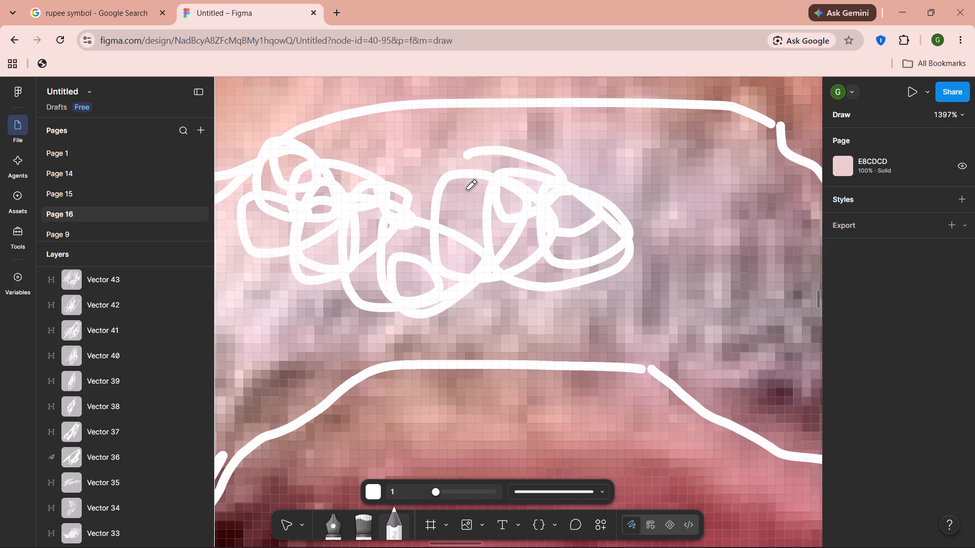
pyautogui.moveTo(467, 189); pyautogui.dragTo(335, 130)
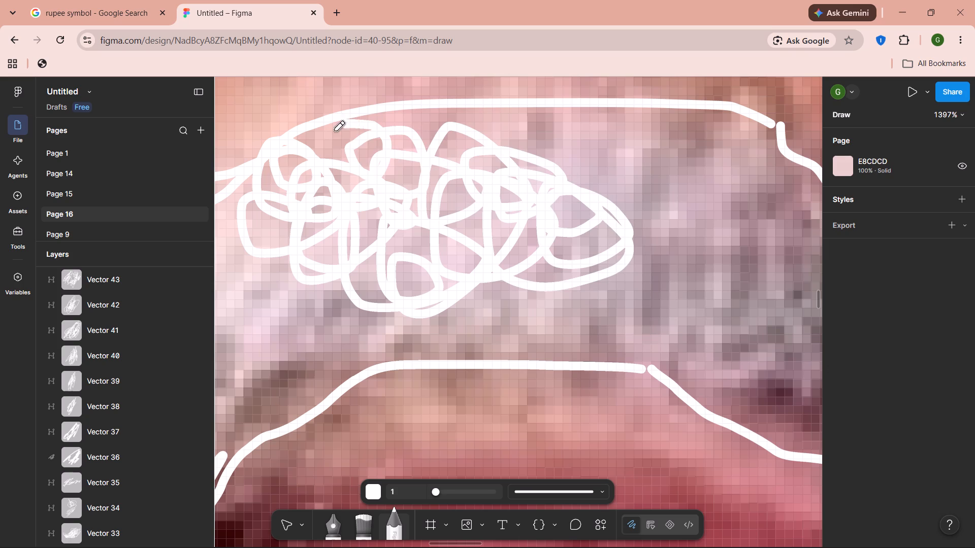
pyautogui.moveTo(335, 130); pyautogui.dragTo(433, 297)
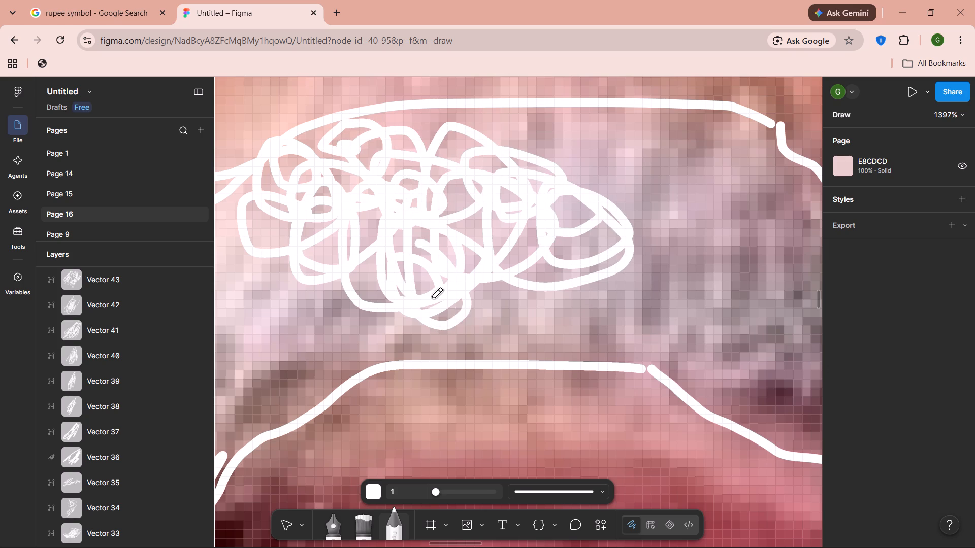
pyautogui.moveTo(433, 297); pyautogui.dragTo(629, 149)
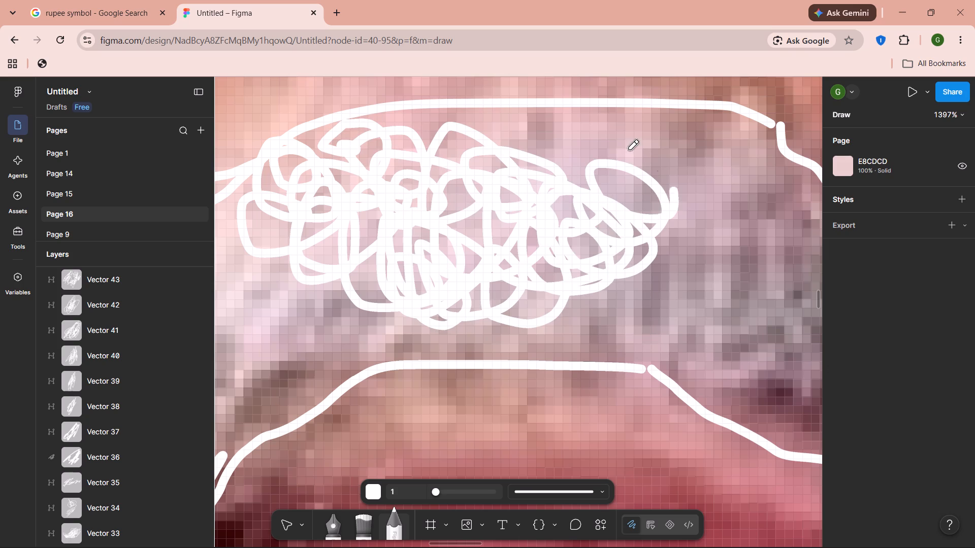
pyautogui.moveTo(629, 149); pyautogui.dragTo(507, 144)
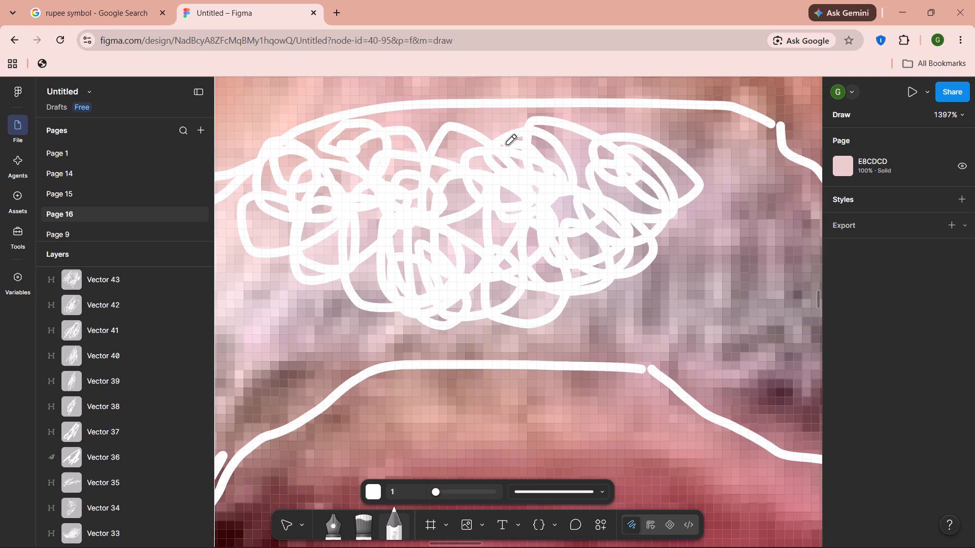
# Fill the moustache below the nose with white pencil loops, working back along the flat top of the mouth outline.
pyautogui.moveTo(737, 306); pyautogui.dragTo(782, 285)
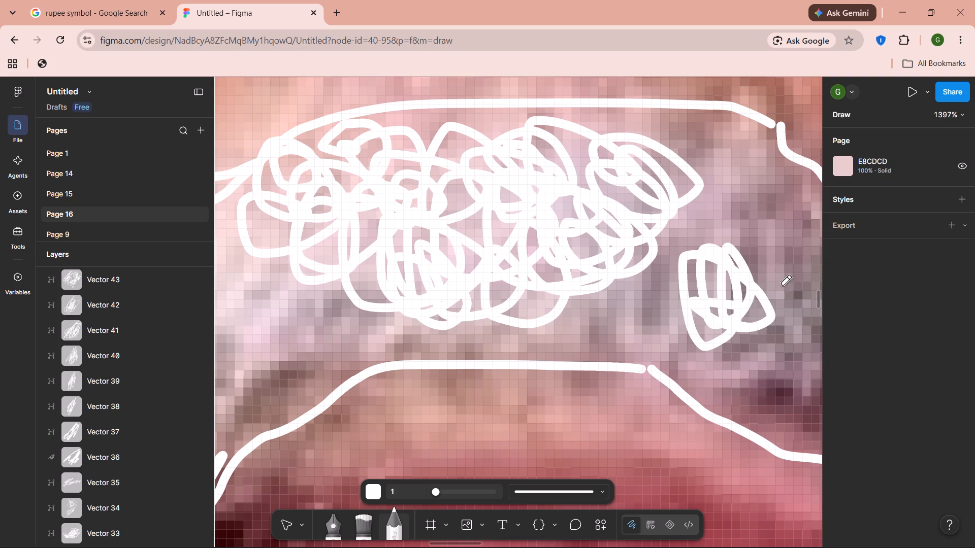
pyautogui.moveTo(782, 285); pyautogui.dragTo(726, 196)
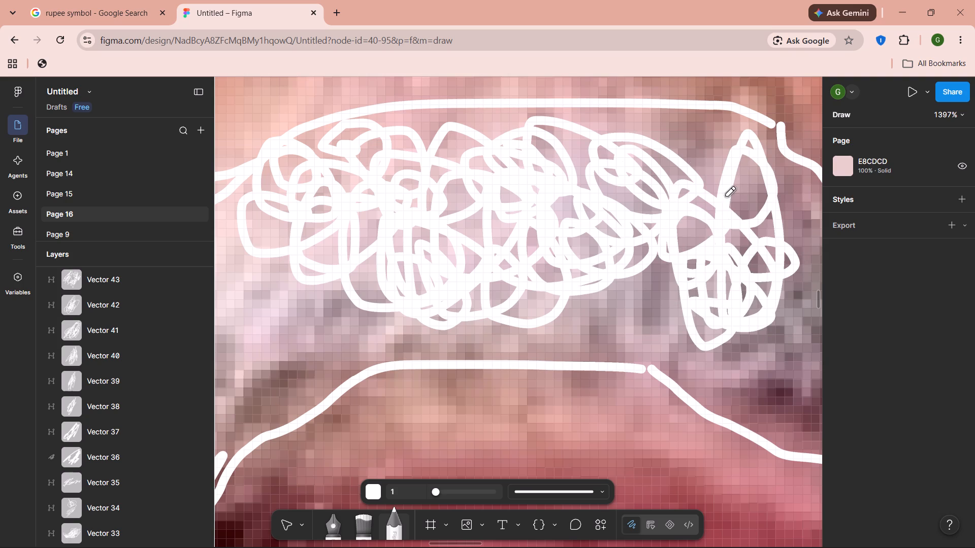
pyautogui.moveTo(726, 196); pyautogui.dragTo(611, 185)
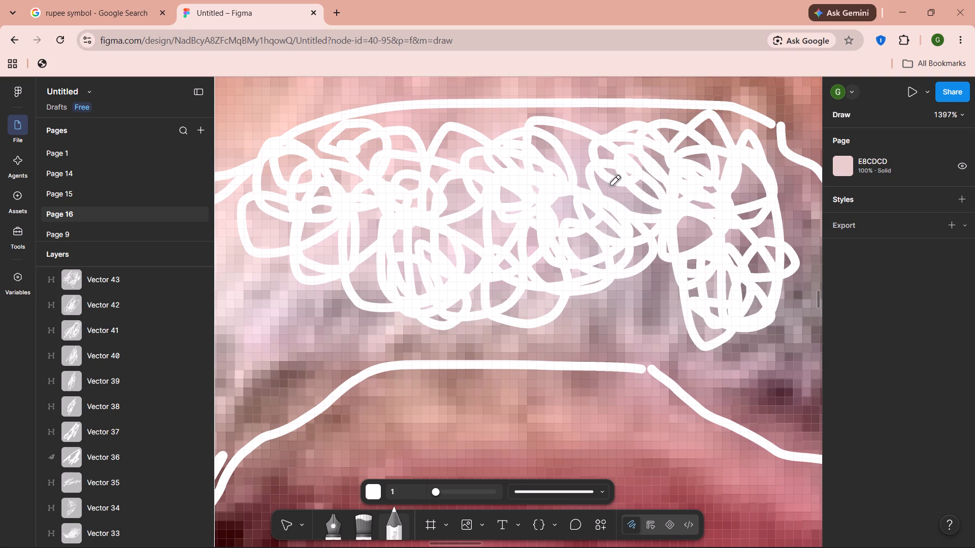
pyautogui.moveTo(611, 185); pyautogui.dragTo(593, 309)
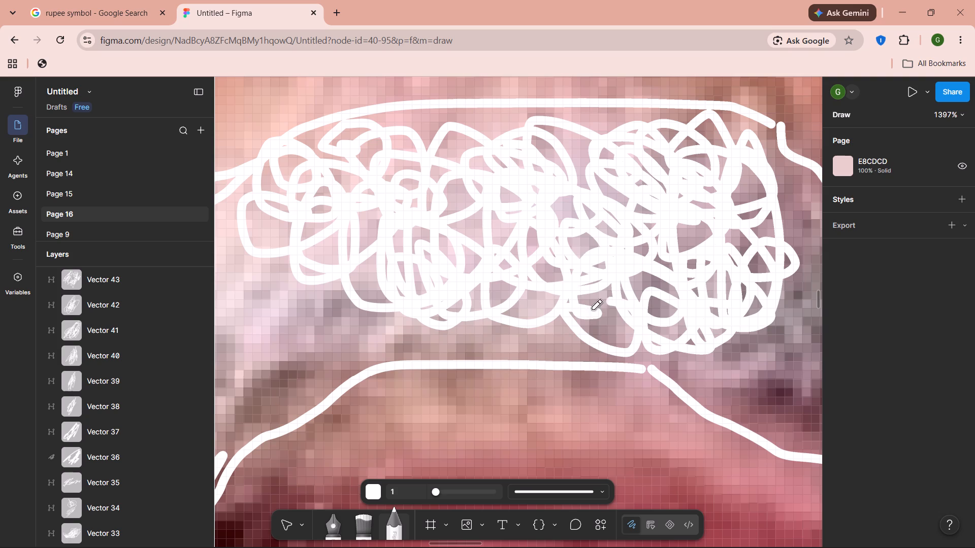
pyautogui.moveTo(593, 309); pyautogui.dragTo(454, 330)
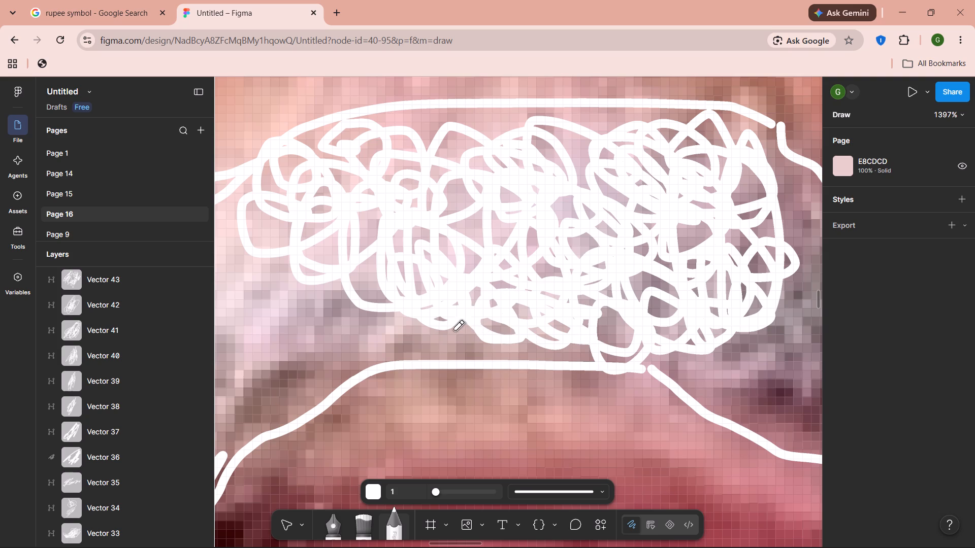
pyautogui.moveTo(454, 330); pyautogui.dragTo(568, 350)
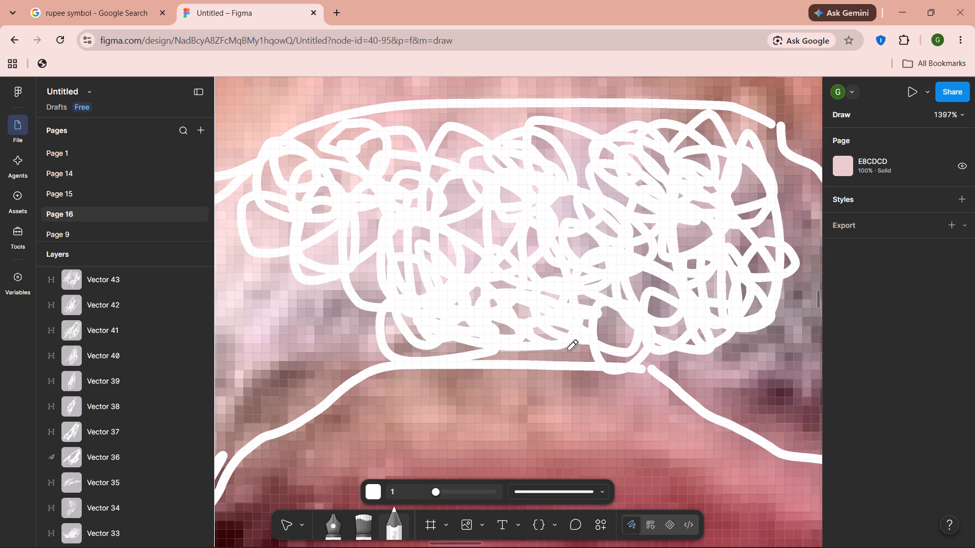
# Extend the looped white pencil scribble toward the moustache's left end and down along the upper mouth outline.
pyautogui.moveTo(568, 350); pyautogui.dragTo(252, 256)
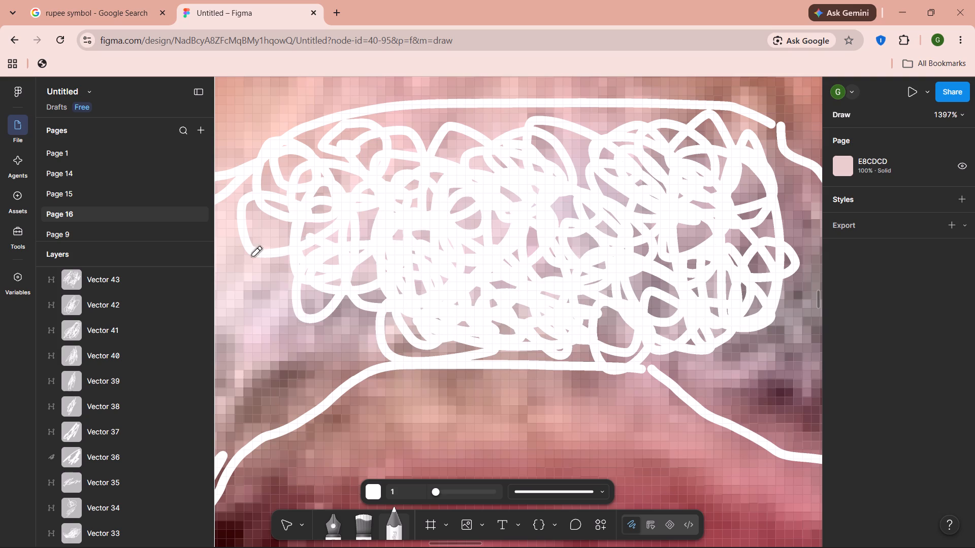
pyautogui.moveTo(252, 256); pyautogui.dragTo(225, 232)
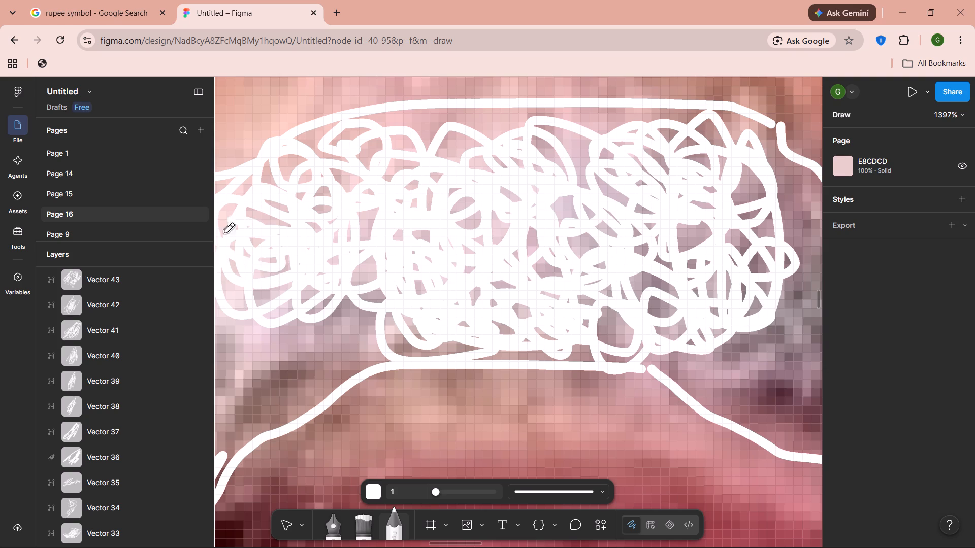
pyautogui.moveTo(225, 232); pyautogui.dragTo(331, 287)
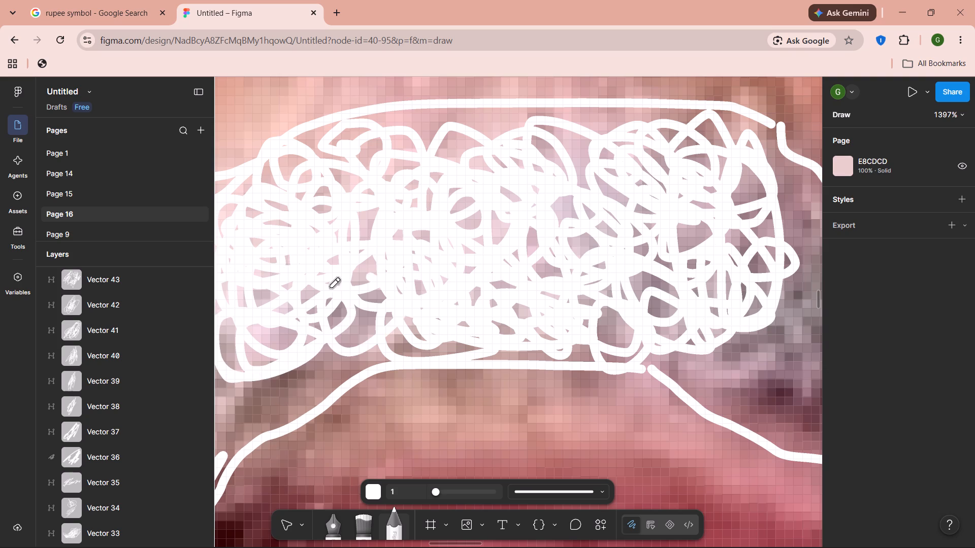
pyautogui.moveTo(331, 287); pyautogui.dragTo(213, 351)
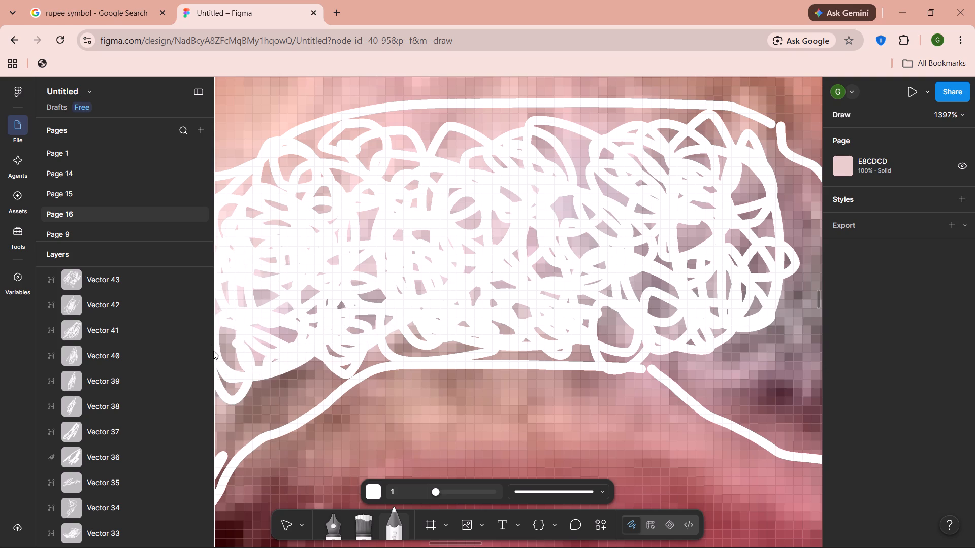
pyautogui.moveTo(213, 351); pyautogui.dragTo(231, 481)
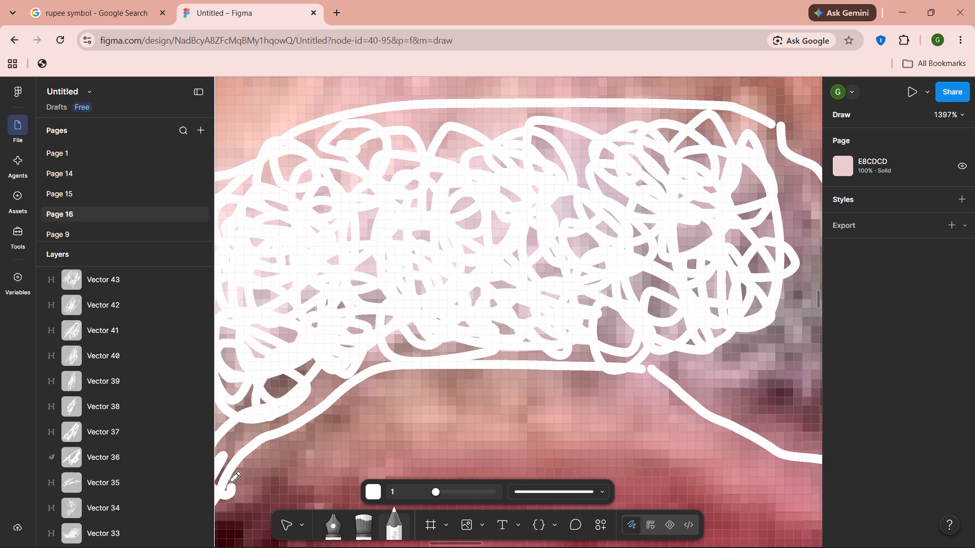
pyautogui.moveTo(231, 481); pyautogui.dragTo(253, 361)
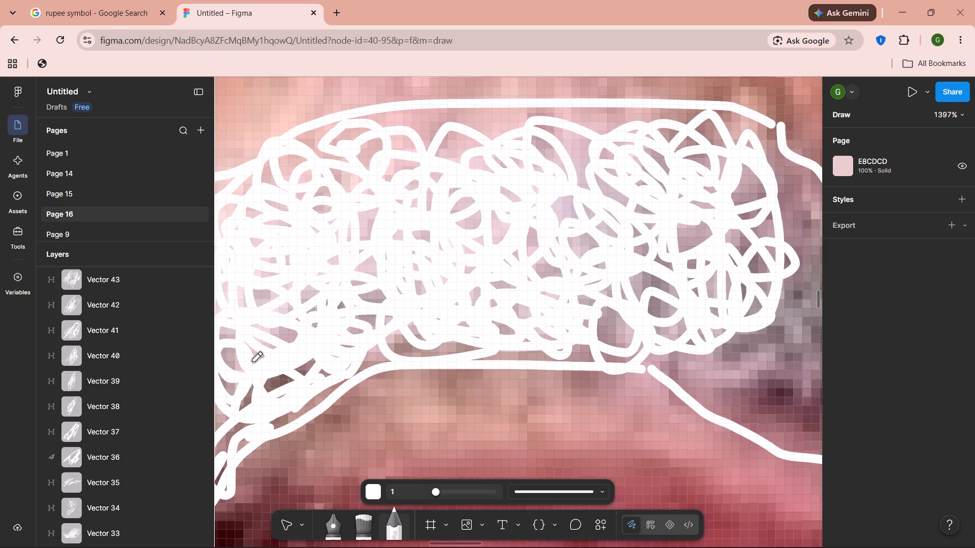
# Fill the moustache's left bend, from the looped scribble down to the beard strokes, with overlapping white pencil strokes between its outlines.
pyautogui.hscroll(4, 253, 361)
pyautogui.moveTo(352, 334); pyautogui.dragTo(438, 194)
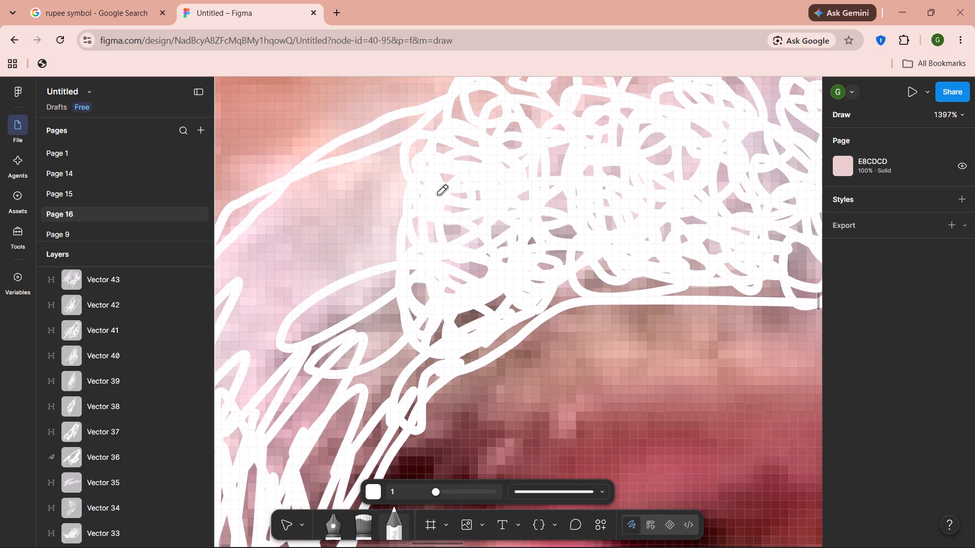
pyautogui.moveTo(438, 194); pyautogui.dragTo(278, 277)
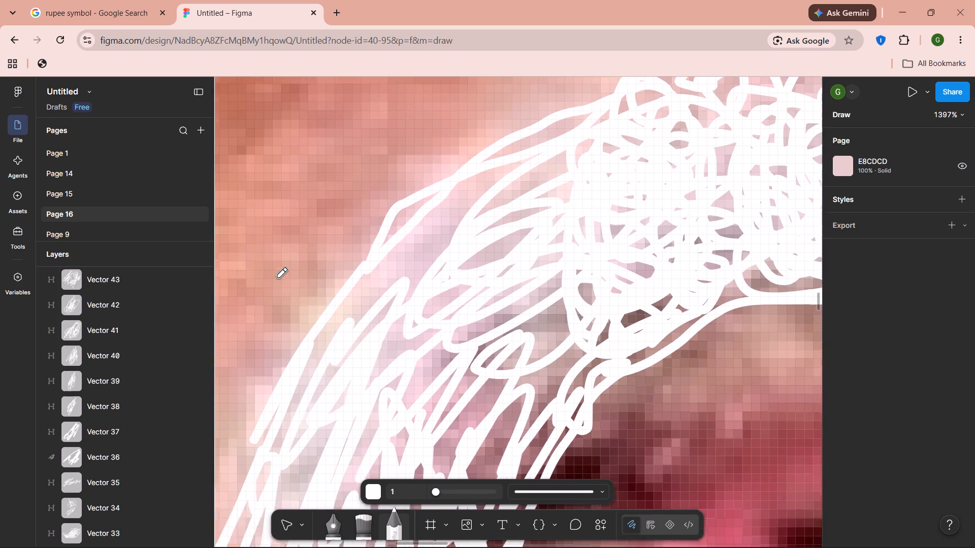
pyautogui.hscroll(-1, 504, 279)
pyautogui.moveTo(499, 344); pyautogui.dragTo(455, 372)
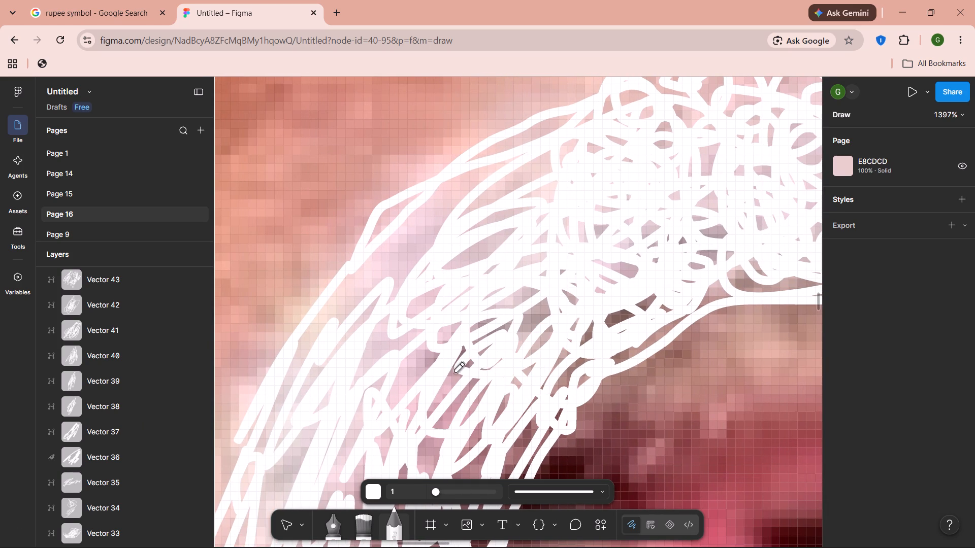
pyautogui.moveTo(455, 372); pyautogui.dragTo(416, 482)
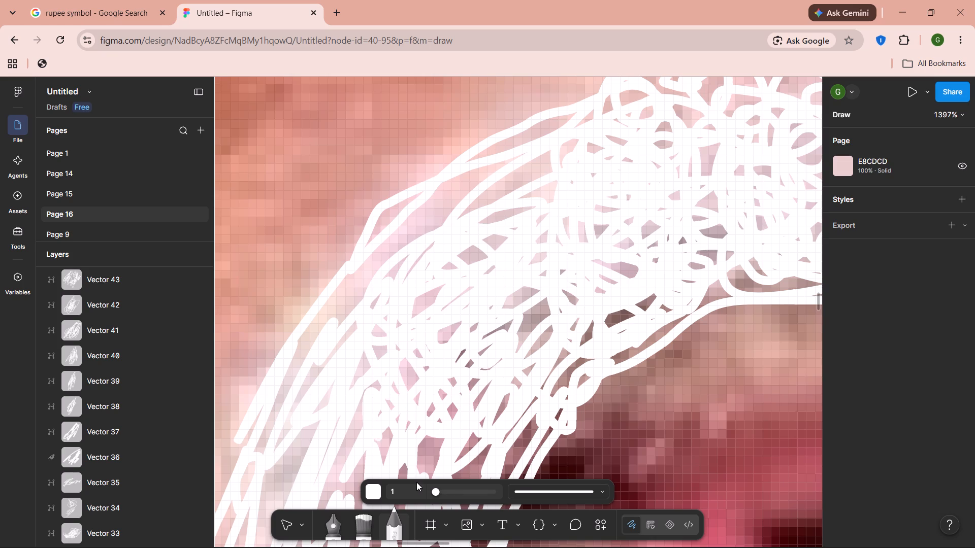
pyautogui.moveTo(416, 482); pyautogui.dragTo(533, 380)
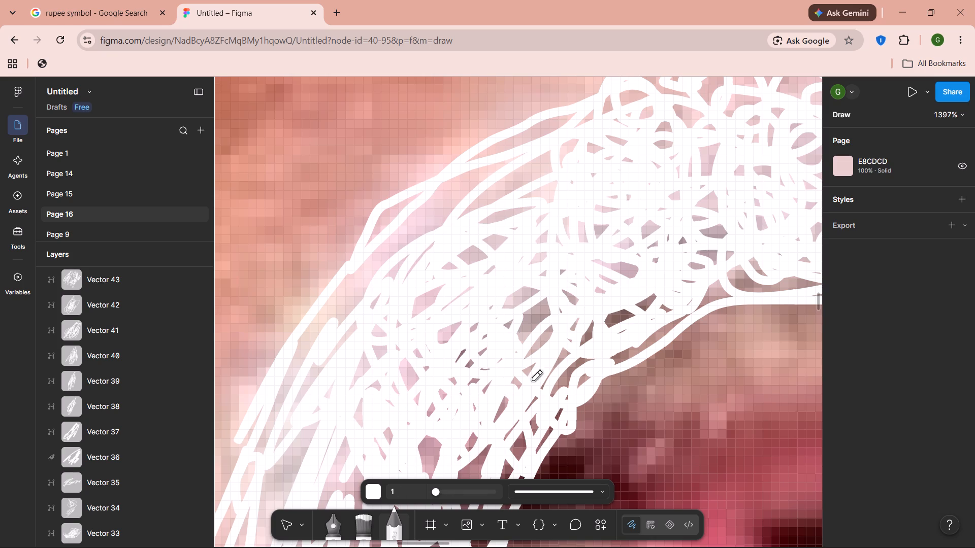
pyautogui.moveTo(533, 380); pyautogui.dragTo(394, 402)
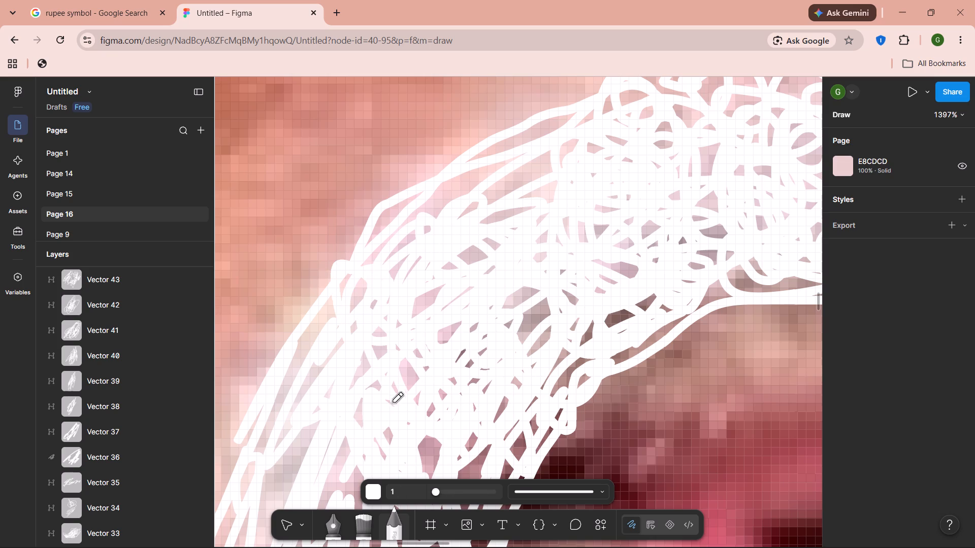
pyautogui.moveTo(394, 402); pyautogui.dragTo(274, 411)
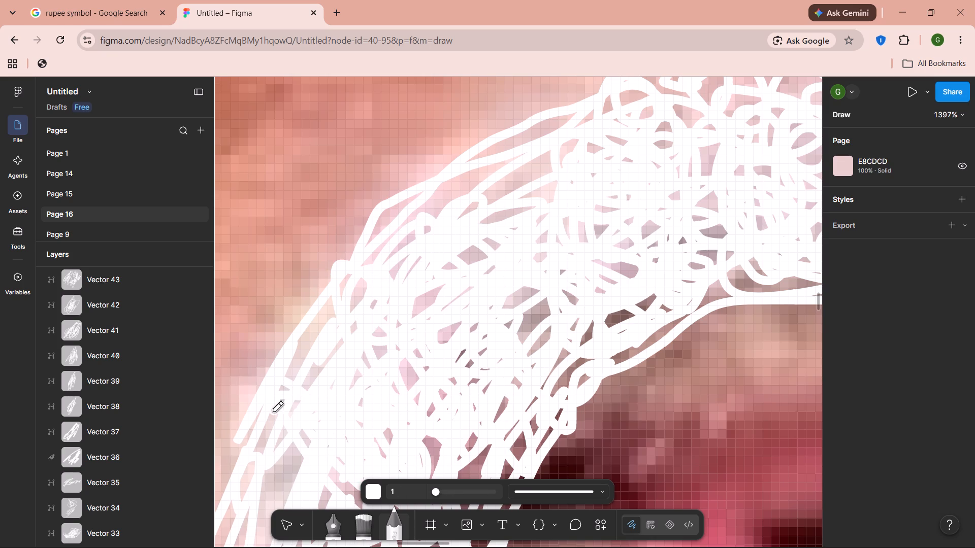
pyautogui.click(402, 351)
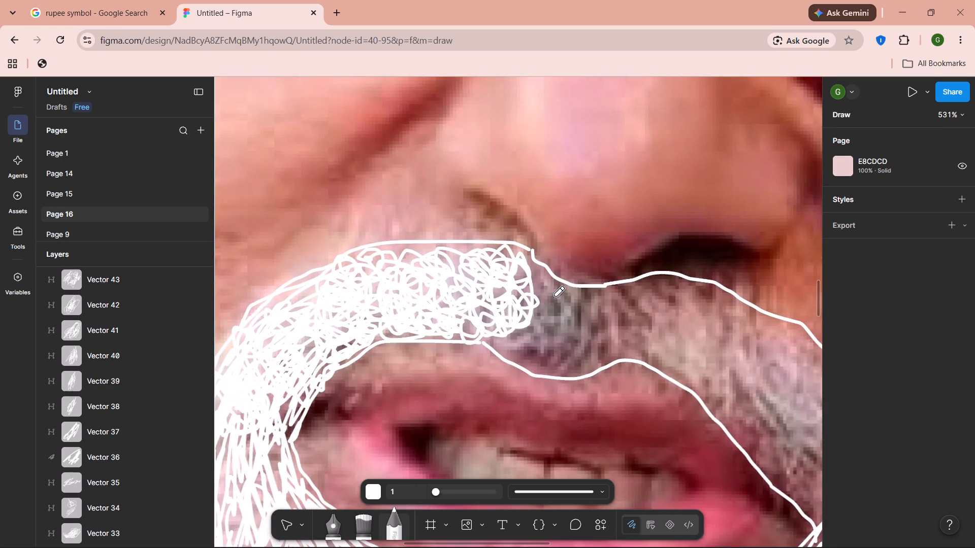
# Fill the thin gaps beneath the upper outline of the moustache's left half with white pencil strokes.
pyautogui.hscroll(2, 441, 283)
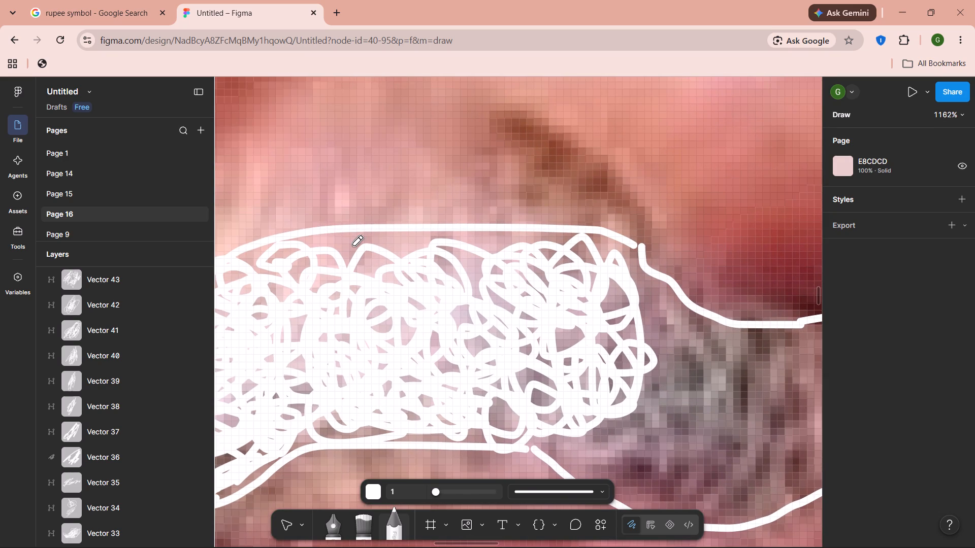
pyautogui.moveTo(353, 245); pyautogui.dragTo(503, 242)
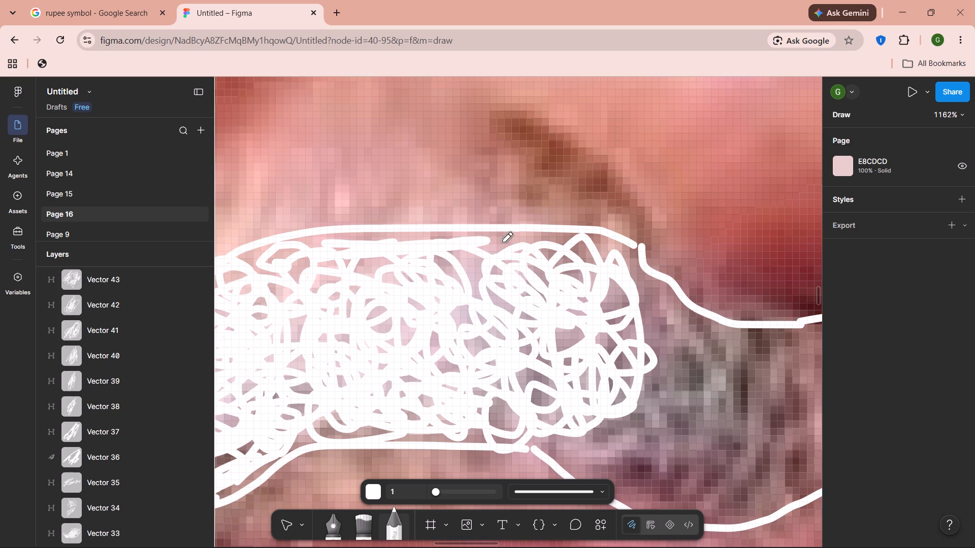
pyautogui.moveTo(503, 242); pyautogui.dragTo(515, 399)
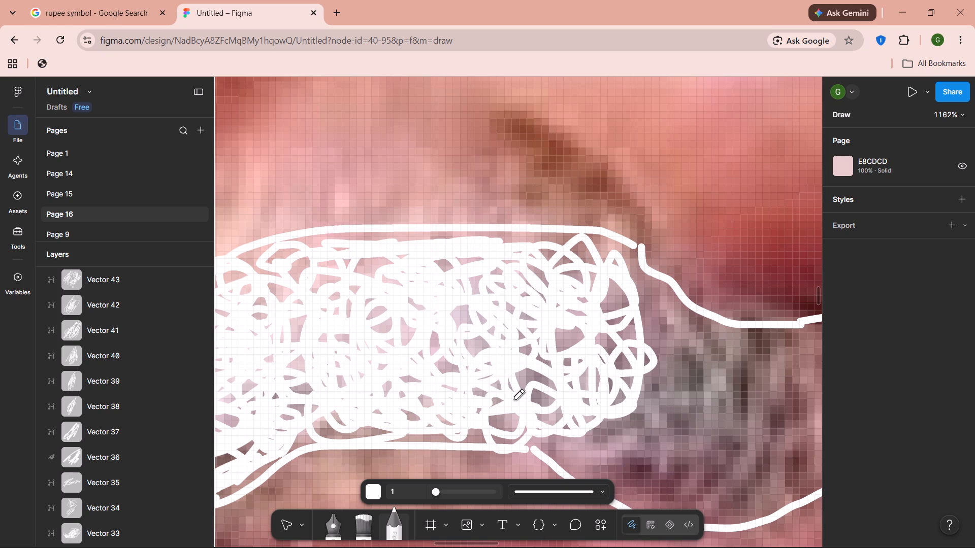
pyautogui.hscroll(1, 515, 399)
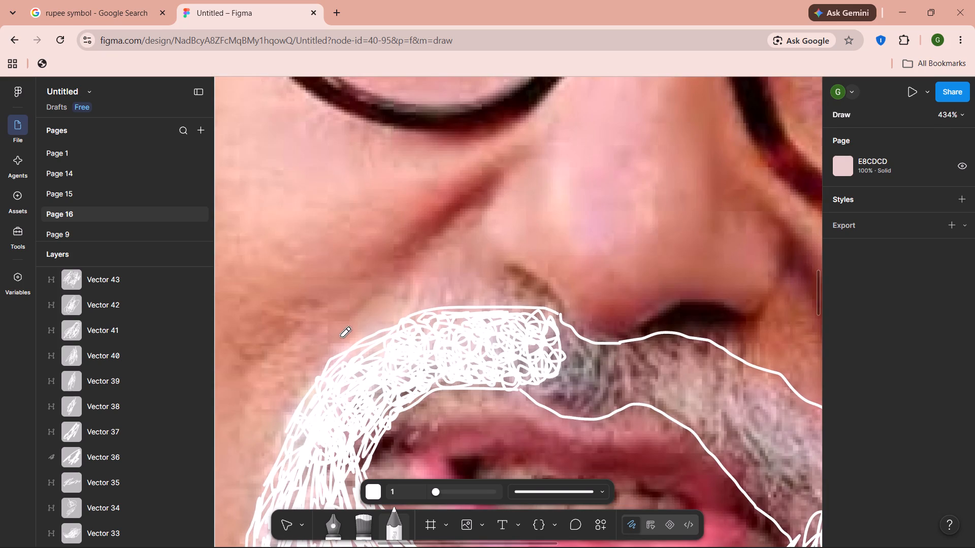
pyautogui.moveTo(385, 356); pyautogui.dragTo(366, 354)
pyautogui.moveTo(366, 354); pyautogui.dragTo(352, 357)
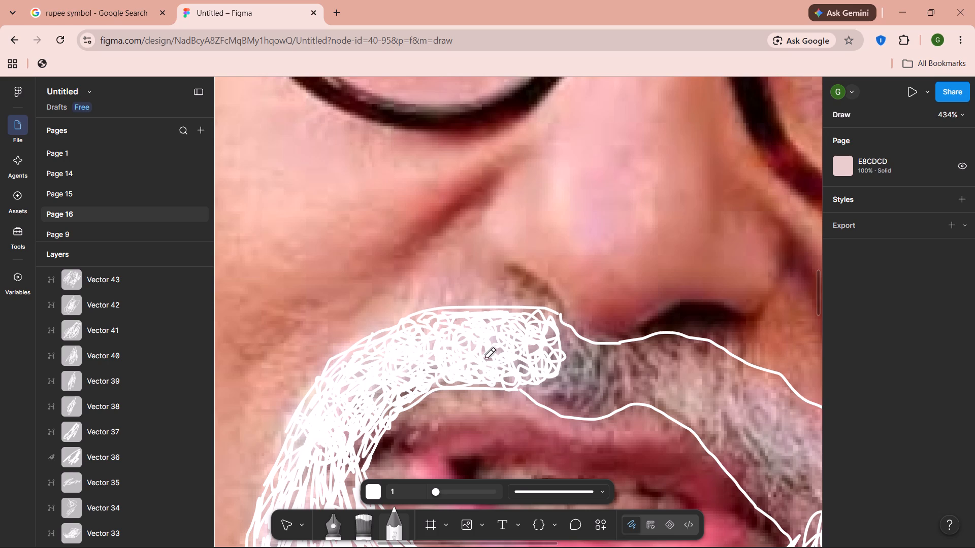
# Extend the white pencil scribble from the filled left half into the dip of the moustache under the nose.
pyautogui.hscroll(-3, 486, 357)
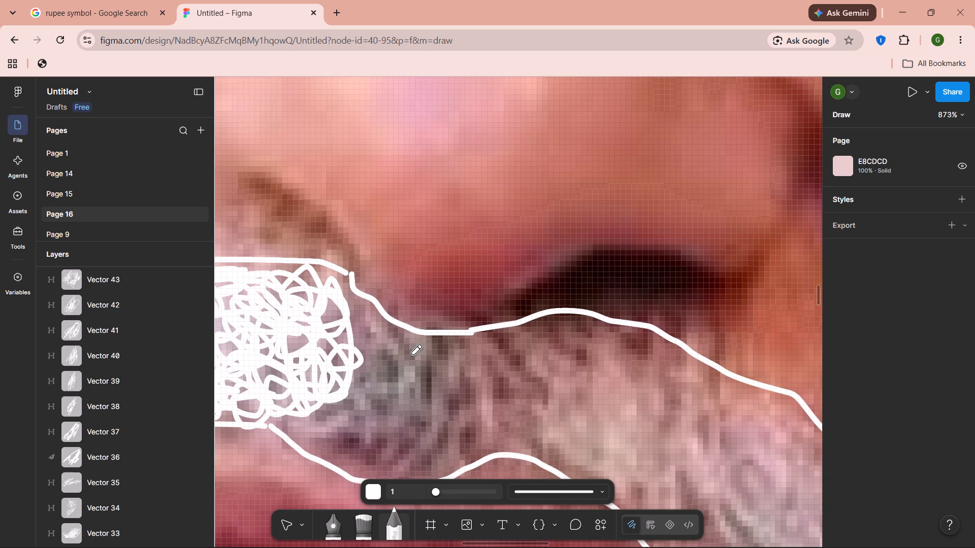
pyautogui.moveTo(345, 284); pyautogui.dragTo(331, 293)
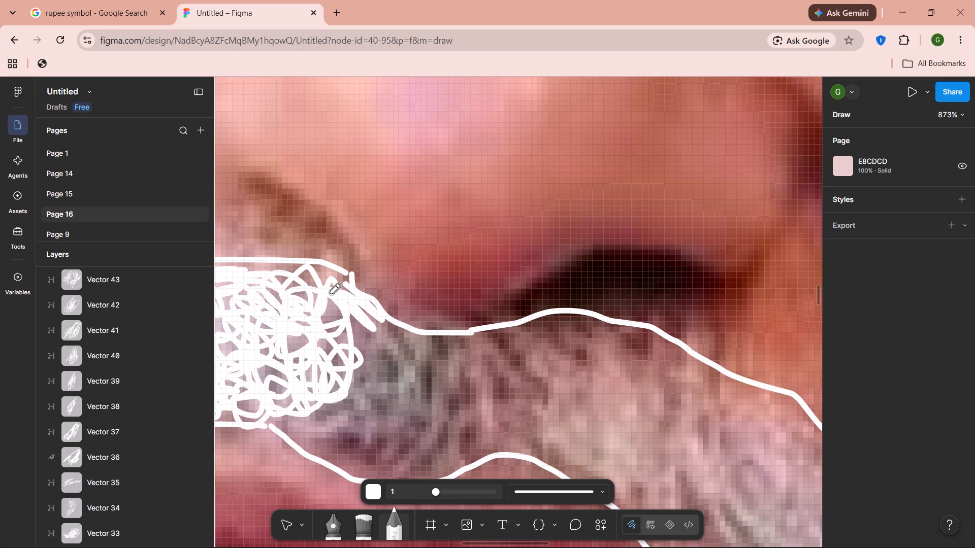
pyautogui.moveTo(331, 293); pyautogui.dragTo(468, 425)
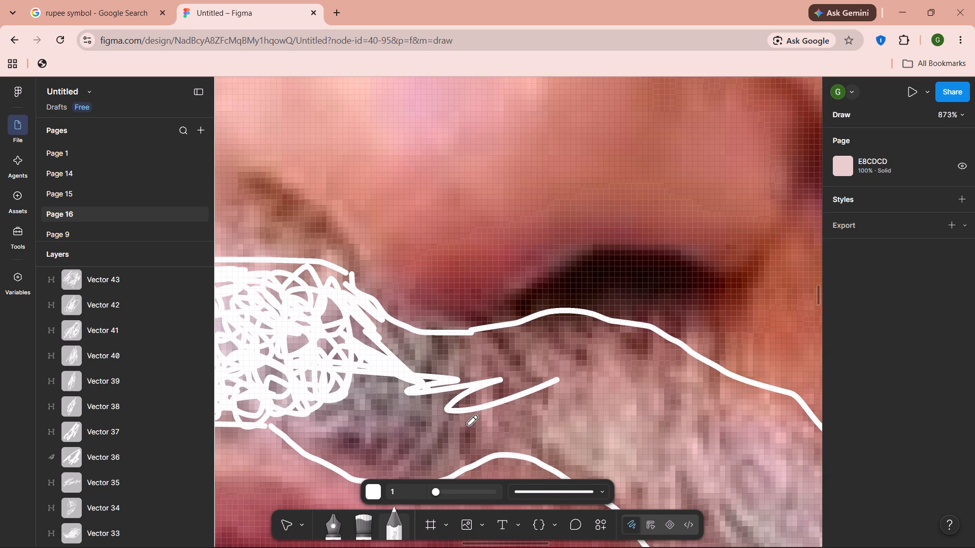
pyautogui.moveTo(468, 425); pyautogui.dragTo(426, 423)
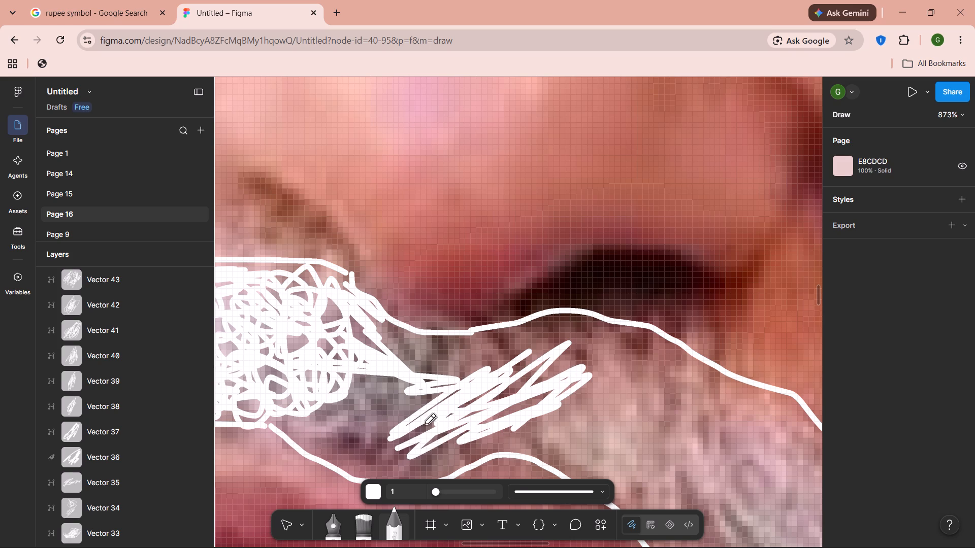
pyautogui.moveTo(426, 423); pyautogui.dragTo(313, 428)
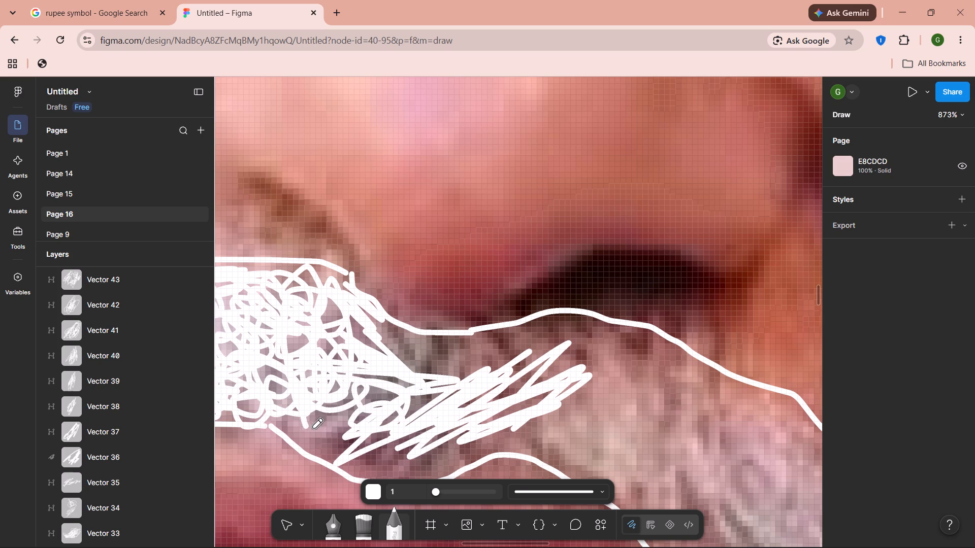
pyautogui.moveTo(313, 428); pyautogui.dragTo(356, 434)
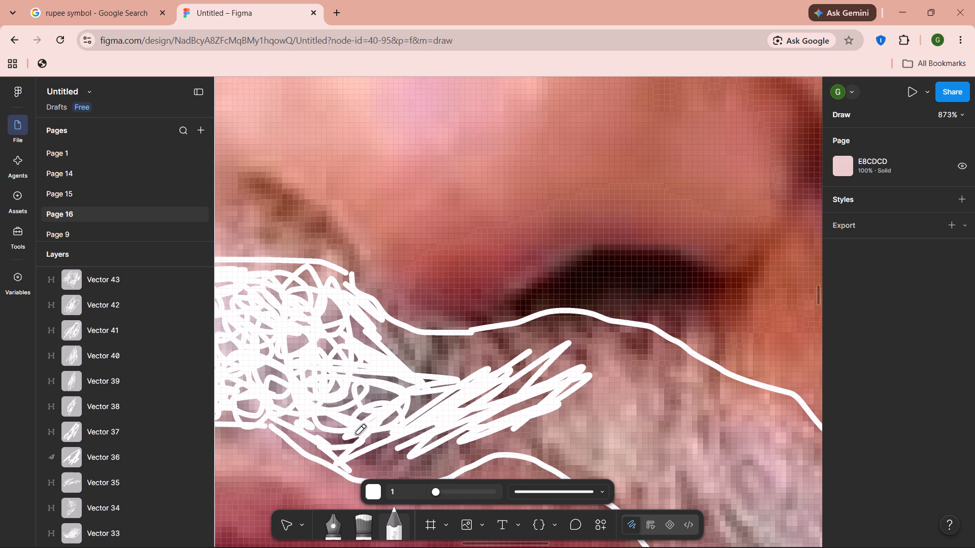
pyautogui.moveTo(356, 434); pyautogui.dragTo(367, 396)
# Fill the remaining gaps under the nose with dense white zigzag strokes between the moustache's upper outline and the upper mouth outline.
pyautogui.scroll(-1, 367, 396)
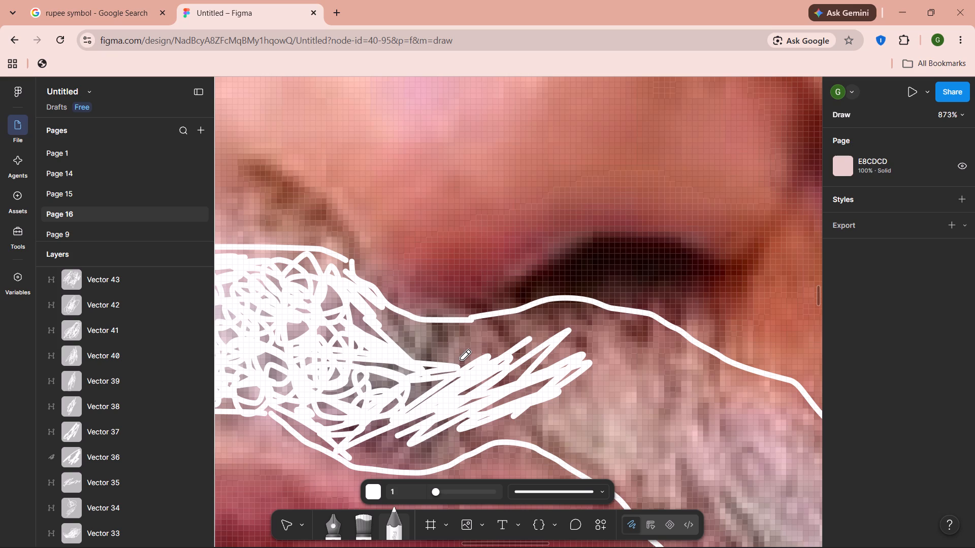
pyautogui.moveTo(461, 359); pyautogui.dragTo(430, 321)
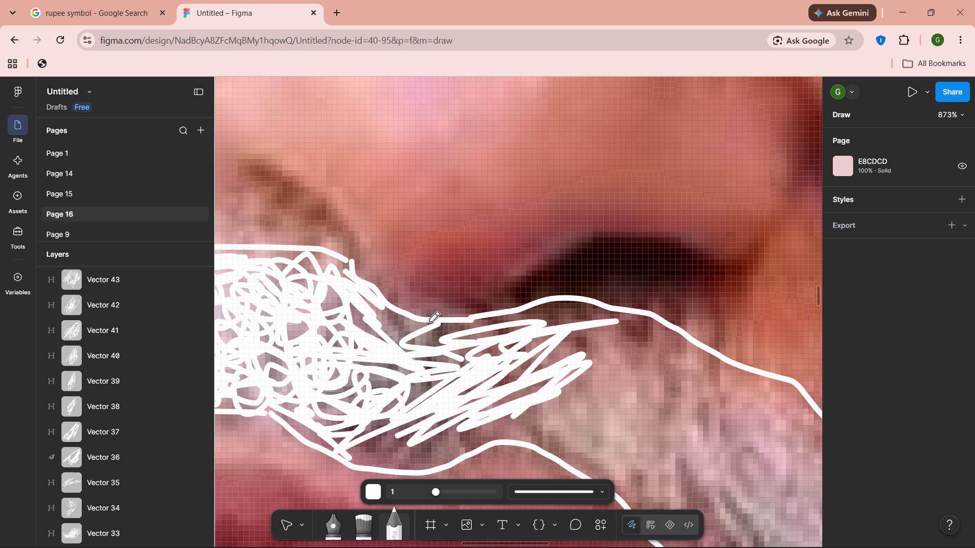
pyautogui.moveTo(430, 321); pyautogui.dragTo(395, 445)
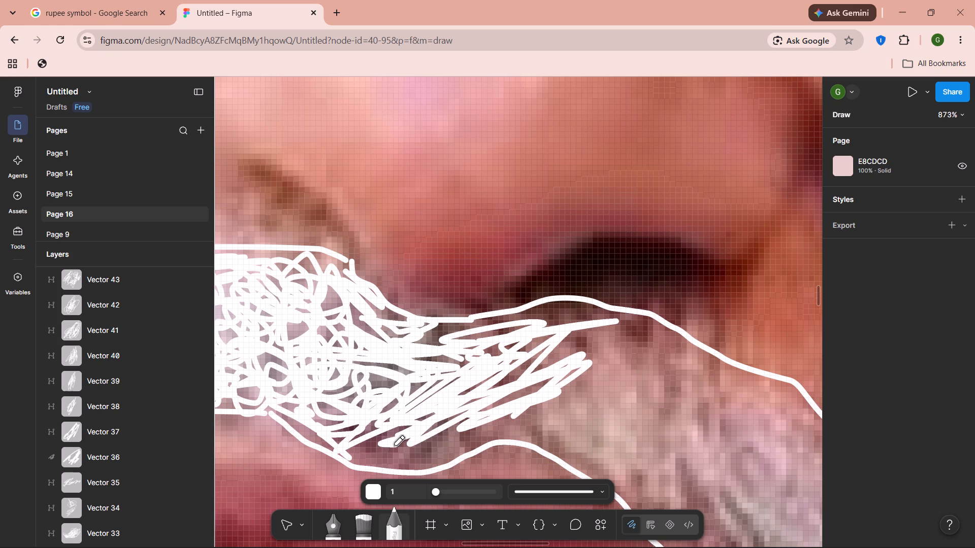
pyautogui.moveTo(395, 445); pyautogui.dragTo(498, 418)
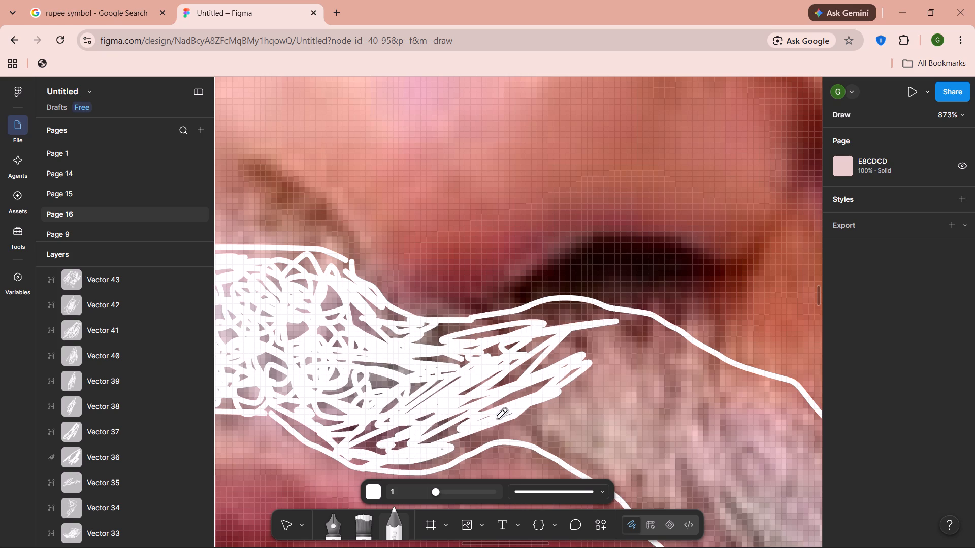
pyautogui.moveTo(498, 418); pyautogui.dragTo(416, 368)
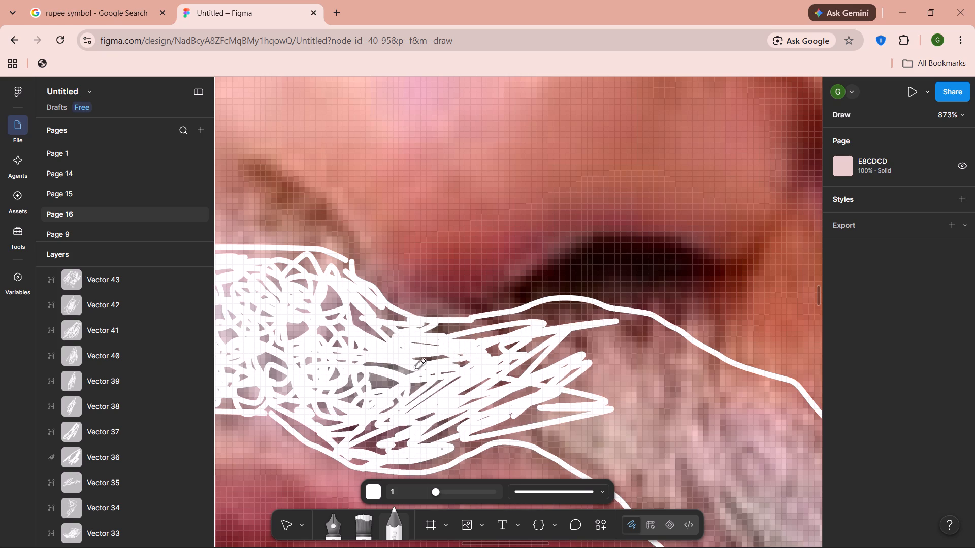
pyautogui.moveTo(416, 368); pyautogui.dragTo(435, 454)
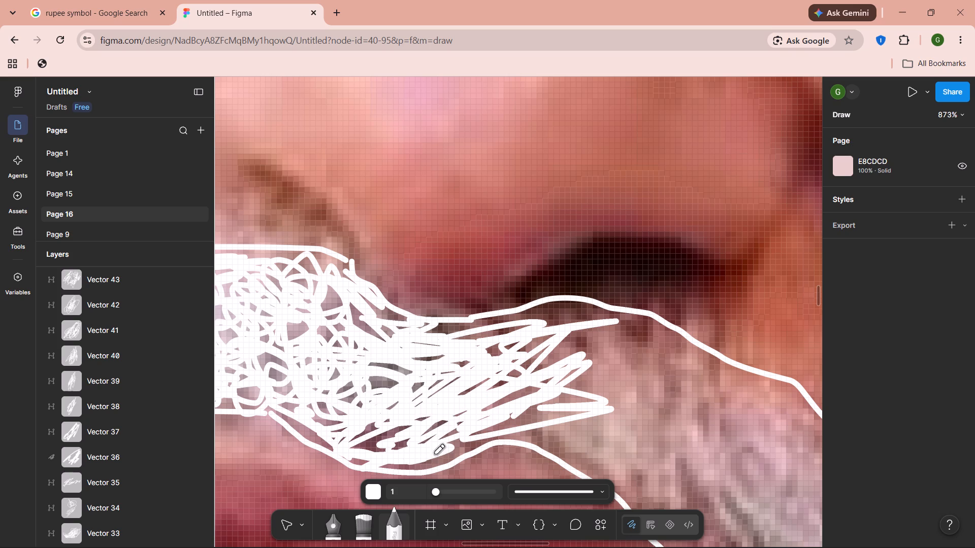
# Continue the white pencil loops and strokes into the moustache's right half, below the nostril and along its upper outline.
pyautogui.moveTo(435, 454); pyautogui.dragTo(596, 371)
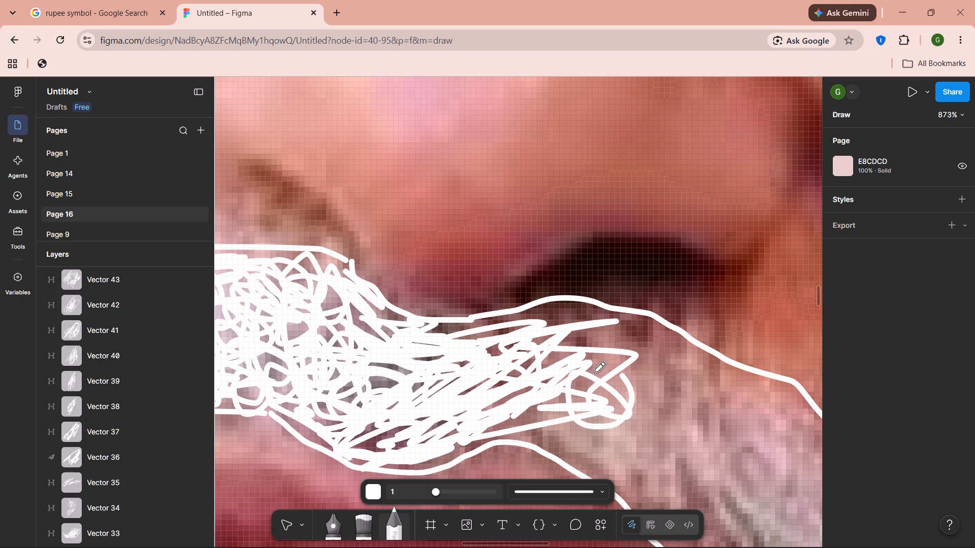
pyautogui.moveTo(596, 371); pyautogui.dragTo(594, 427)
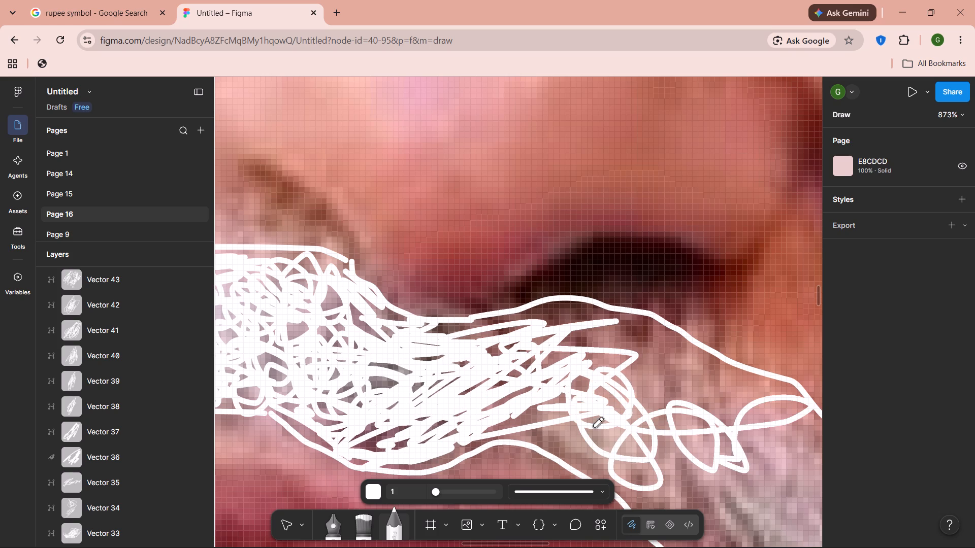
pyautogui.moveTo(594, 427); pyautogui.dragTo(633, 462)
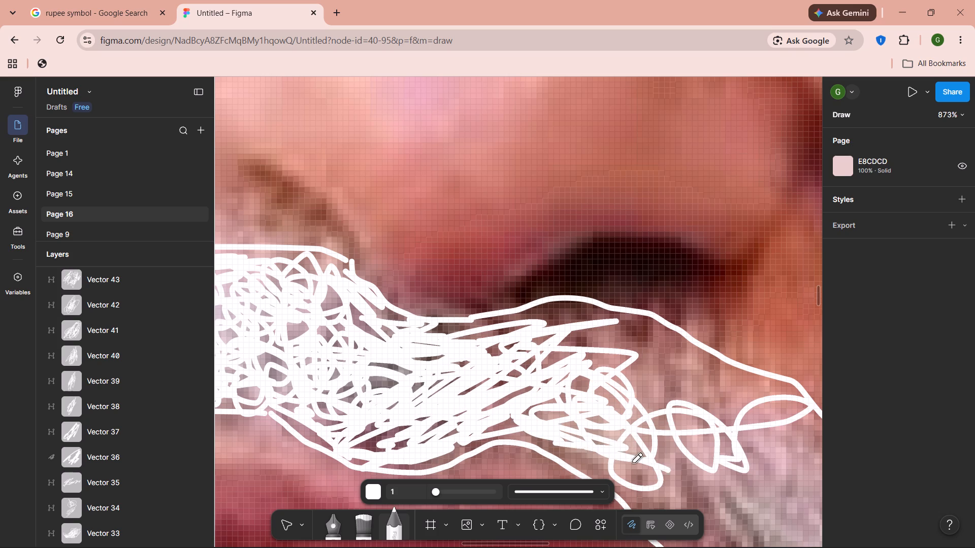
pyautogui.moveTo(633, 462); pyautogui.dragTo(593, 367)
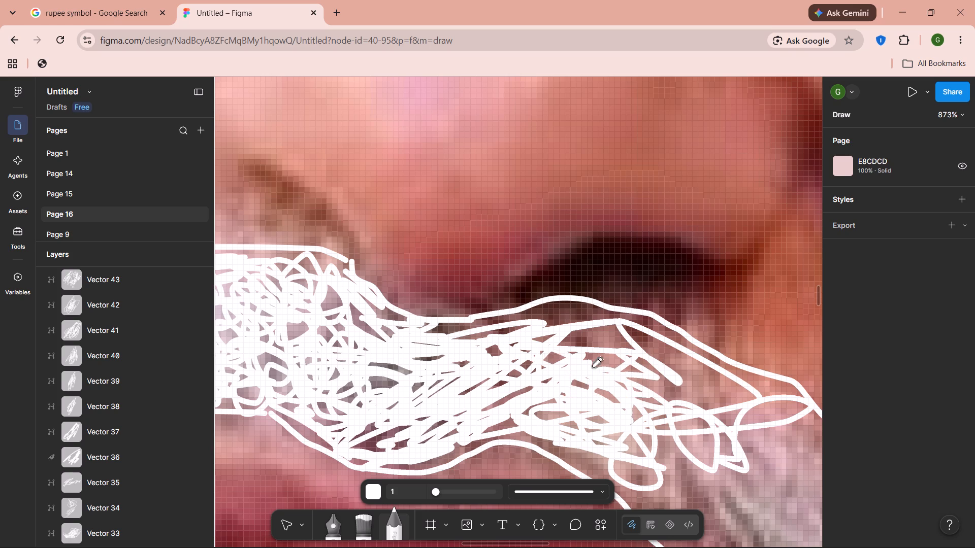
pyautogui.moveTo(593, 367); pyautogui.dragTo(581, 320)
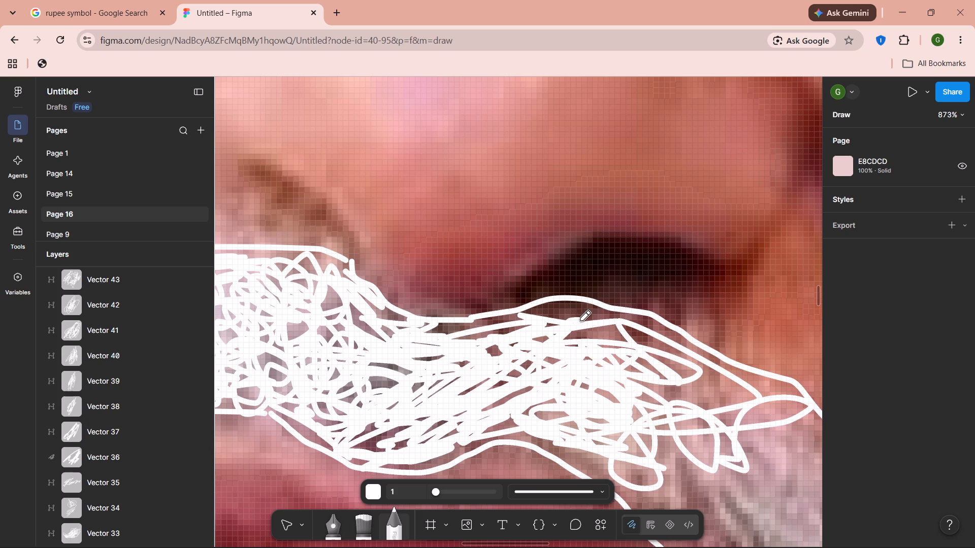
pyautogui.moveTo(581, 320); pyautogui.dragTo(651, 425)
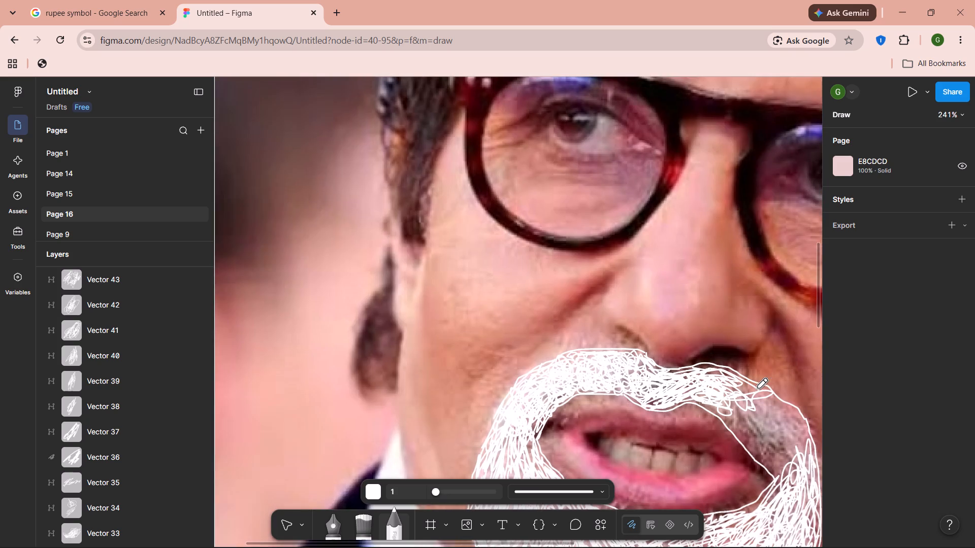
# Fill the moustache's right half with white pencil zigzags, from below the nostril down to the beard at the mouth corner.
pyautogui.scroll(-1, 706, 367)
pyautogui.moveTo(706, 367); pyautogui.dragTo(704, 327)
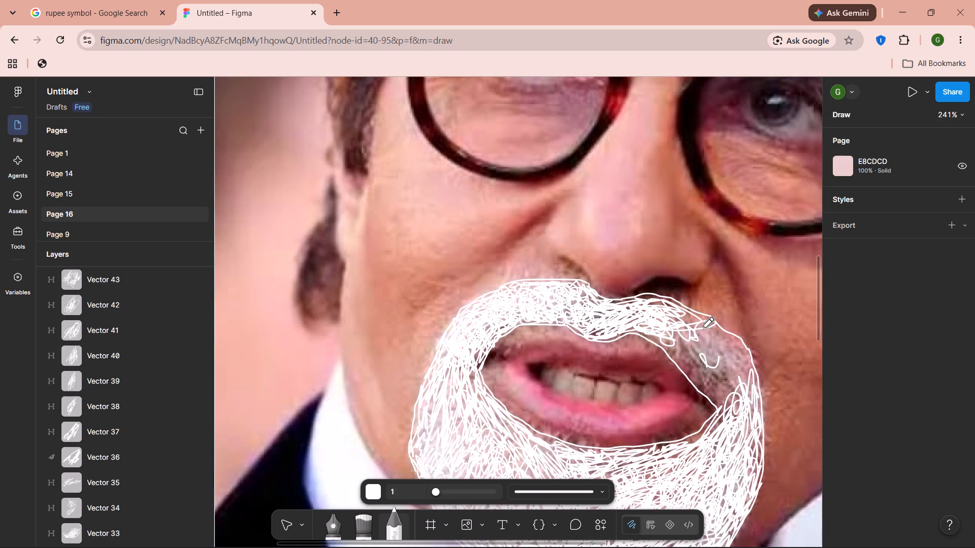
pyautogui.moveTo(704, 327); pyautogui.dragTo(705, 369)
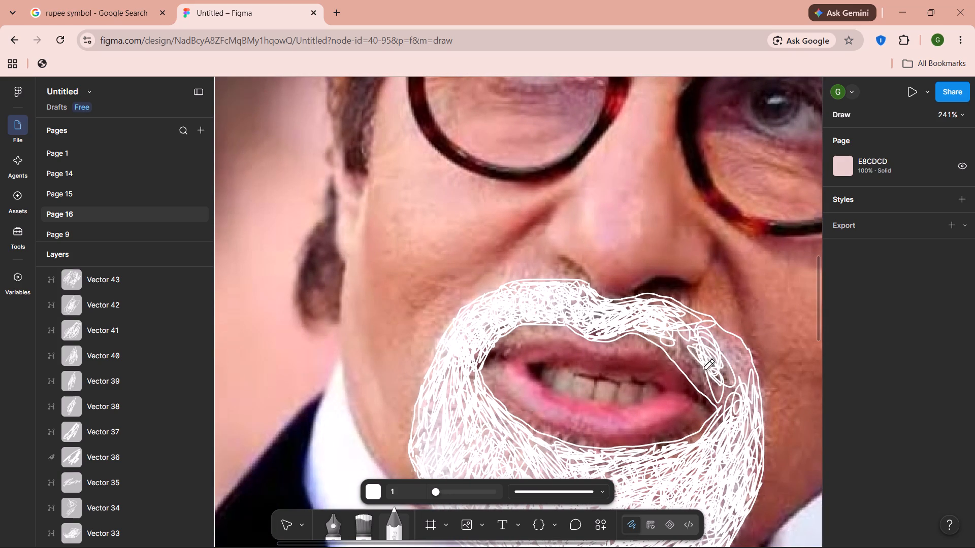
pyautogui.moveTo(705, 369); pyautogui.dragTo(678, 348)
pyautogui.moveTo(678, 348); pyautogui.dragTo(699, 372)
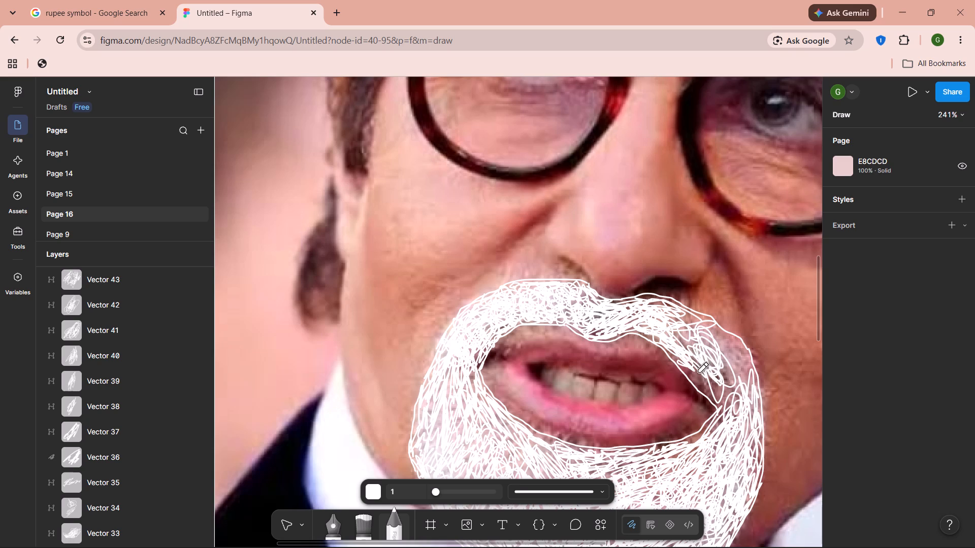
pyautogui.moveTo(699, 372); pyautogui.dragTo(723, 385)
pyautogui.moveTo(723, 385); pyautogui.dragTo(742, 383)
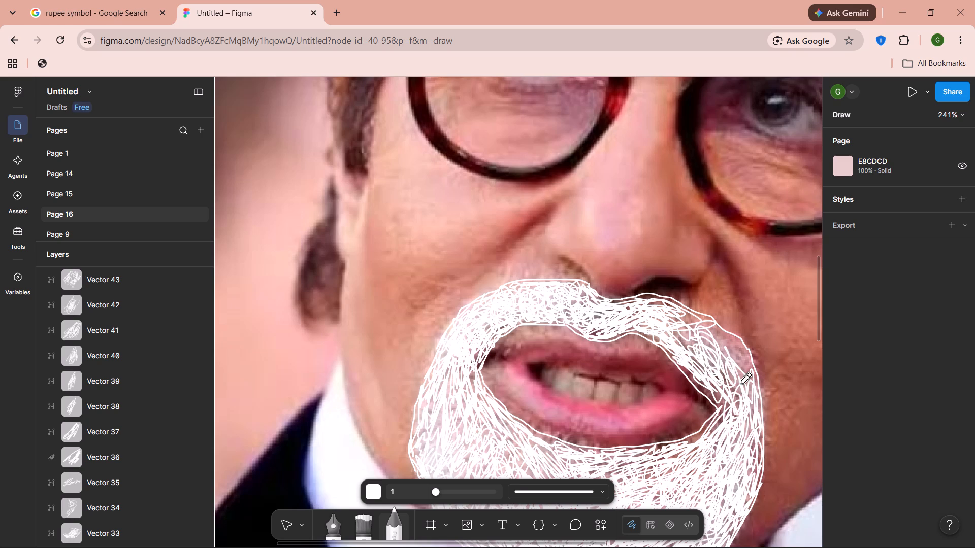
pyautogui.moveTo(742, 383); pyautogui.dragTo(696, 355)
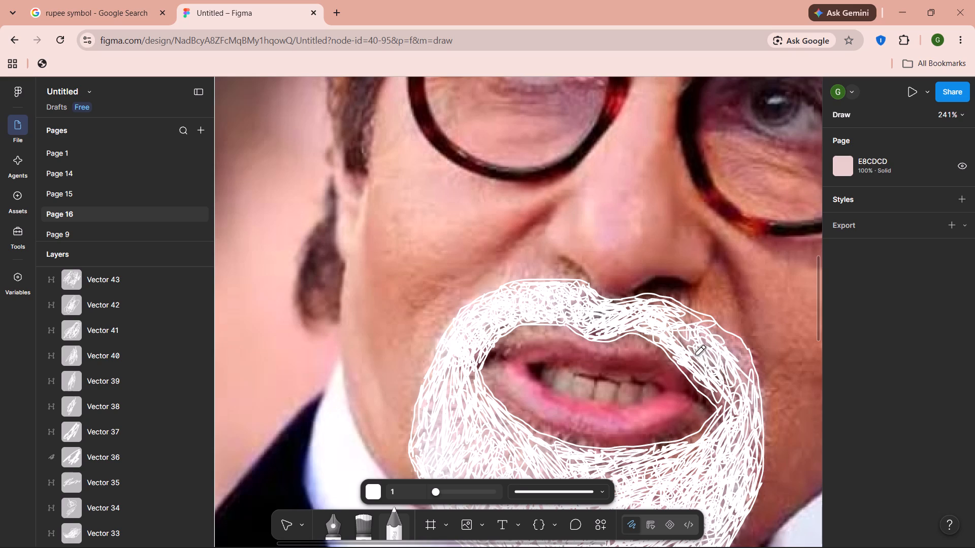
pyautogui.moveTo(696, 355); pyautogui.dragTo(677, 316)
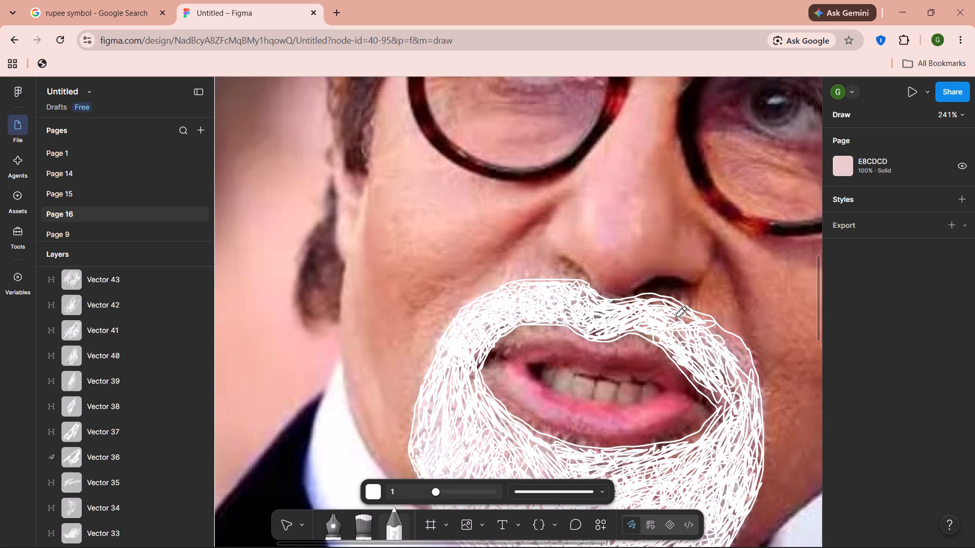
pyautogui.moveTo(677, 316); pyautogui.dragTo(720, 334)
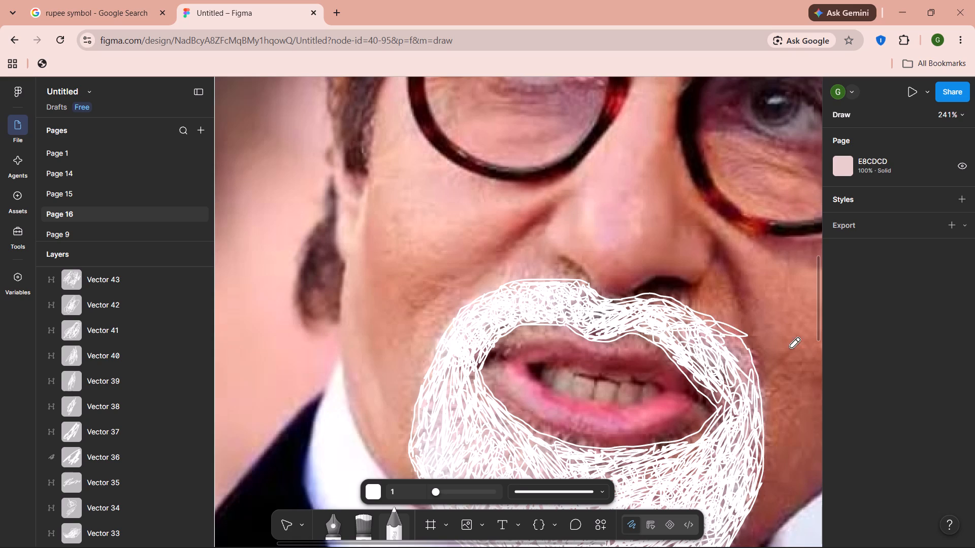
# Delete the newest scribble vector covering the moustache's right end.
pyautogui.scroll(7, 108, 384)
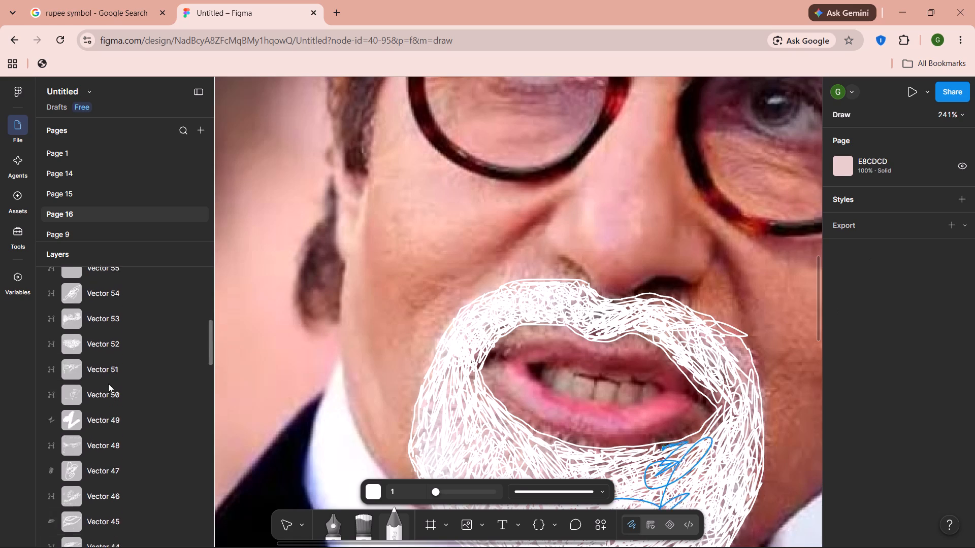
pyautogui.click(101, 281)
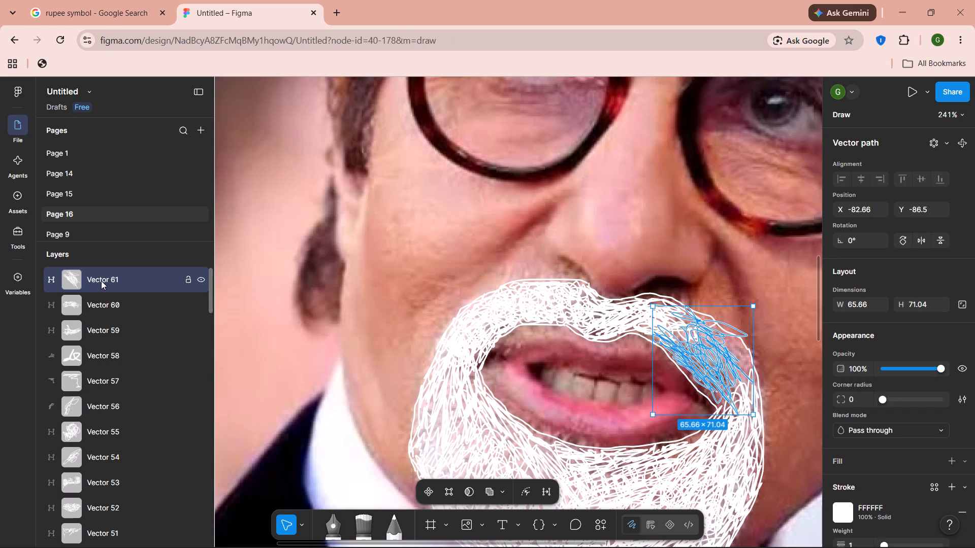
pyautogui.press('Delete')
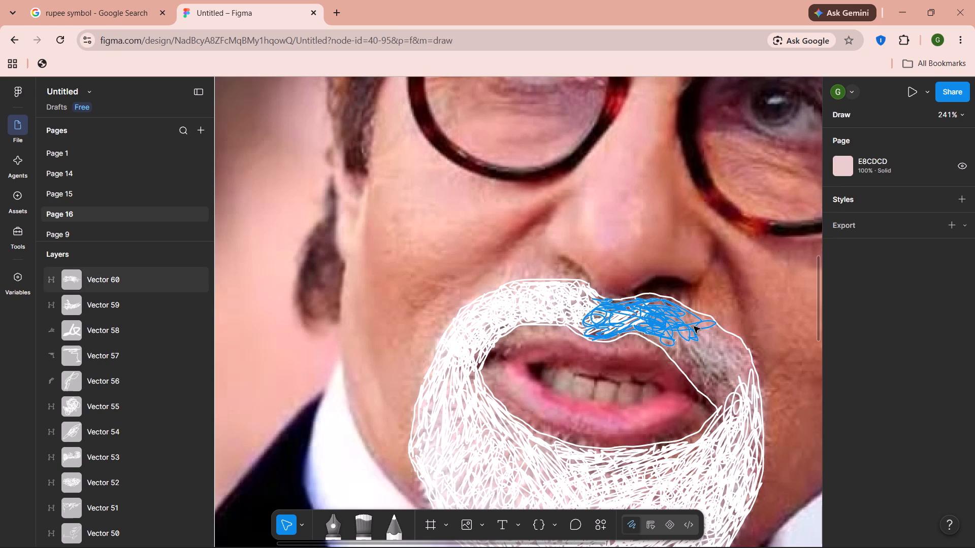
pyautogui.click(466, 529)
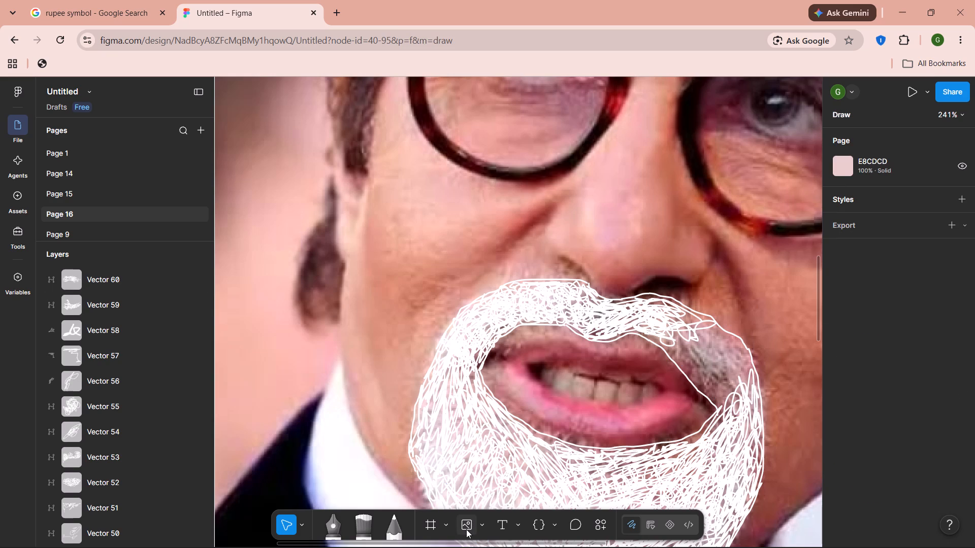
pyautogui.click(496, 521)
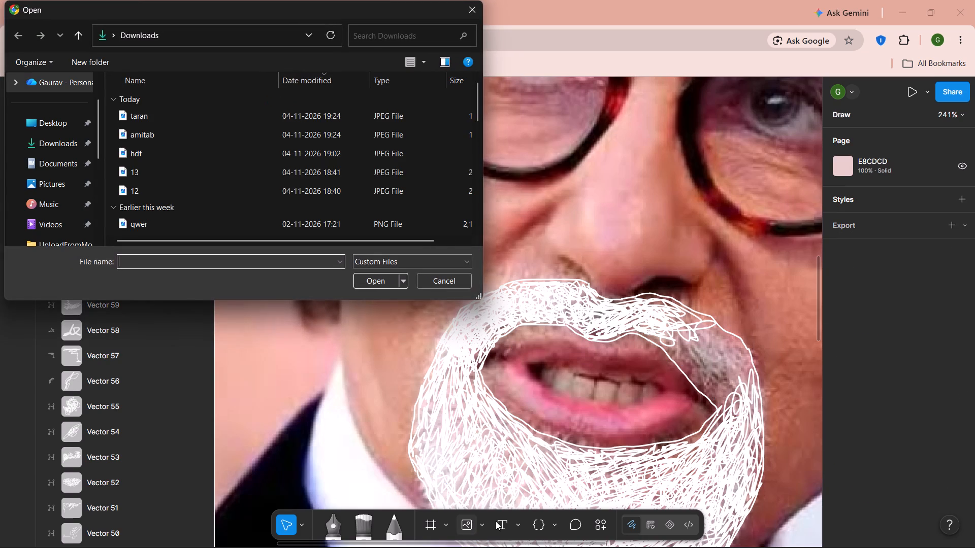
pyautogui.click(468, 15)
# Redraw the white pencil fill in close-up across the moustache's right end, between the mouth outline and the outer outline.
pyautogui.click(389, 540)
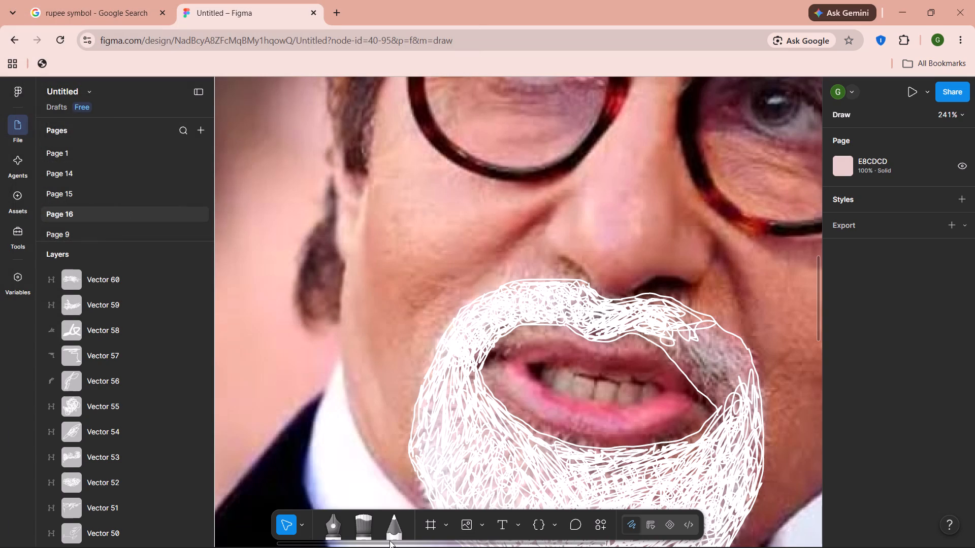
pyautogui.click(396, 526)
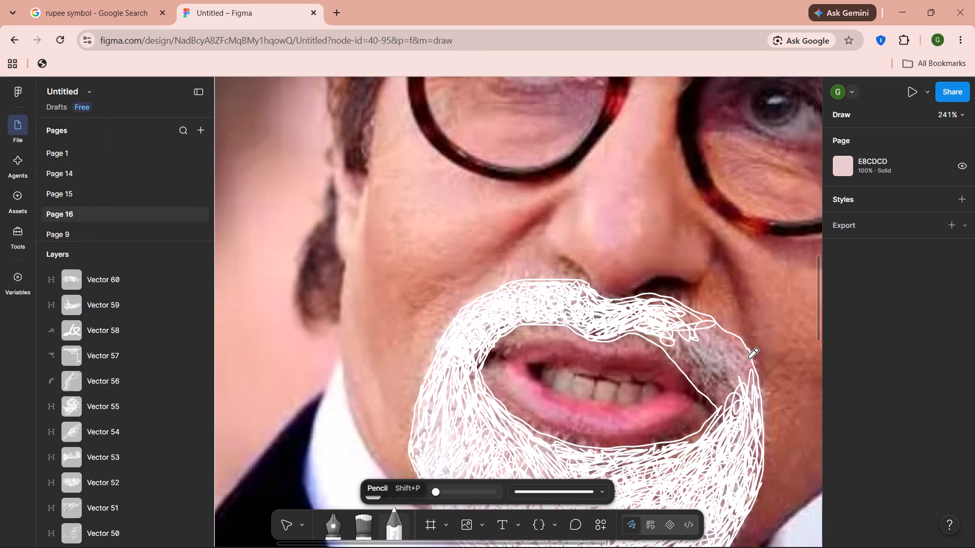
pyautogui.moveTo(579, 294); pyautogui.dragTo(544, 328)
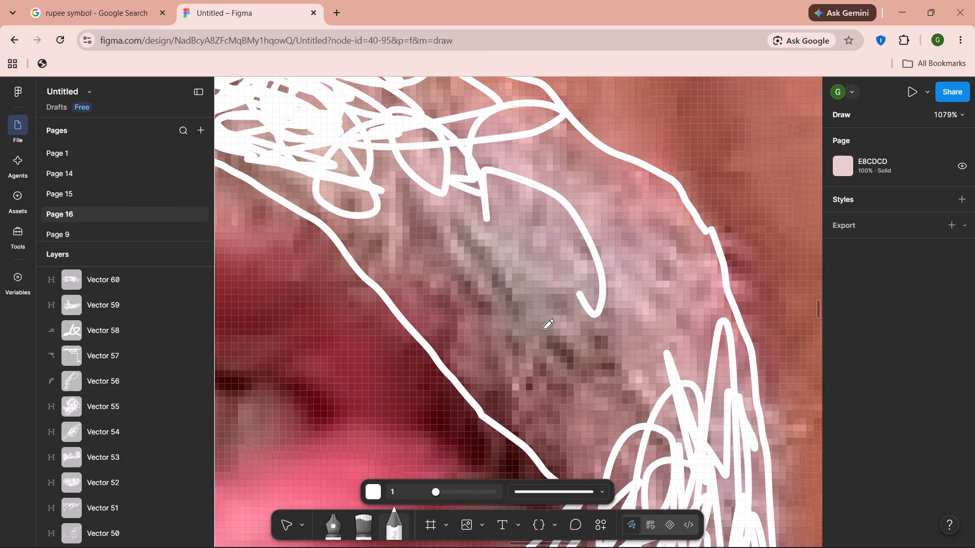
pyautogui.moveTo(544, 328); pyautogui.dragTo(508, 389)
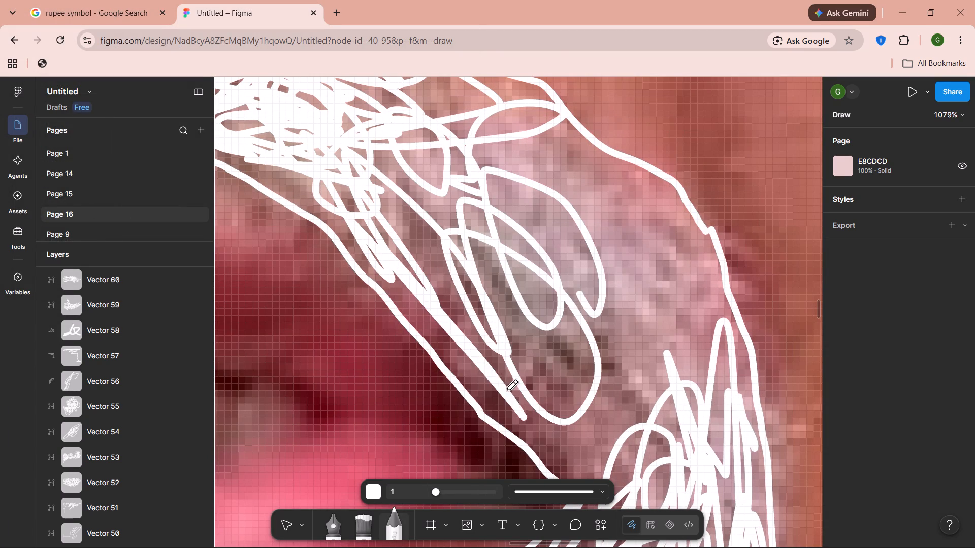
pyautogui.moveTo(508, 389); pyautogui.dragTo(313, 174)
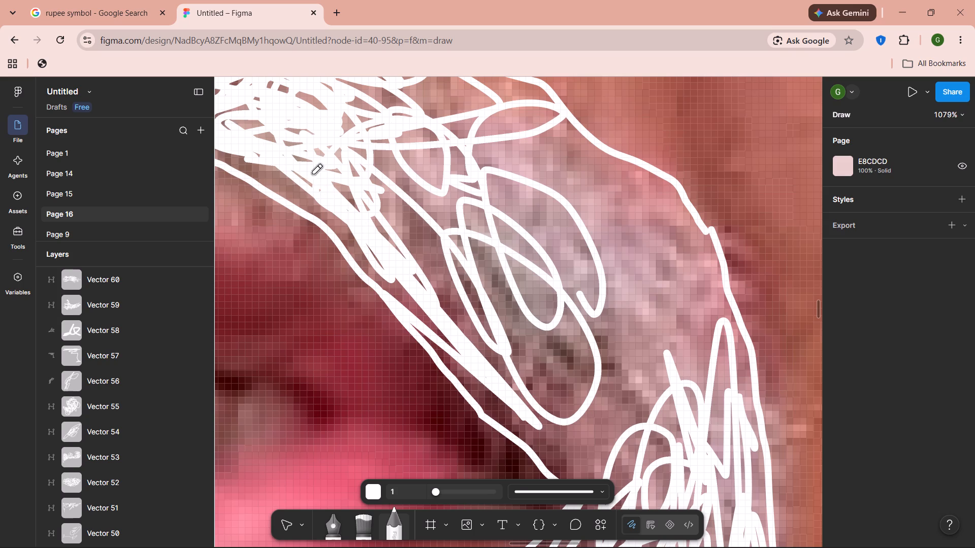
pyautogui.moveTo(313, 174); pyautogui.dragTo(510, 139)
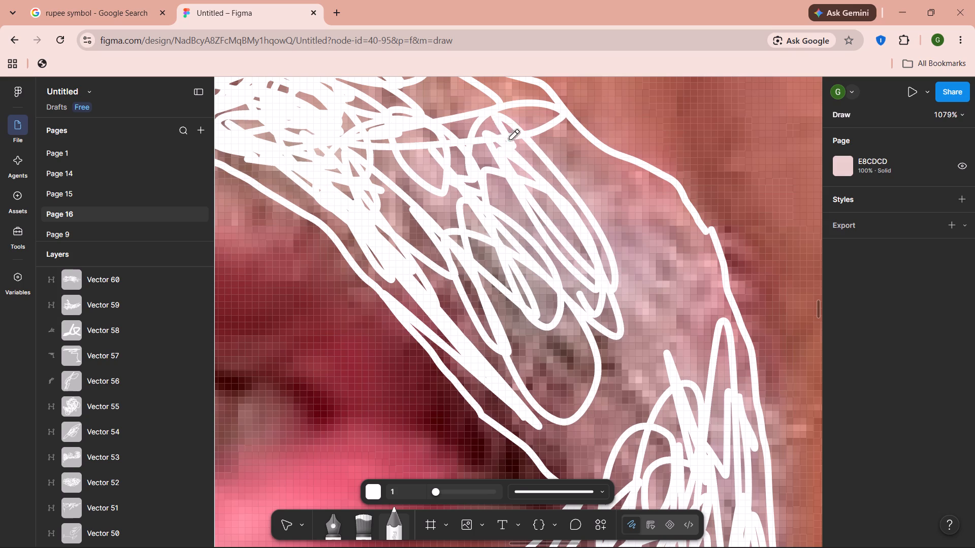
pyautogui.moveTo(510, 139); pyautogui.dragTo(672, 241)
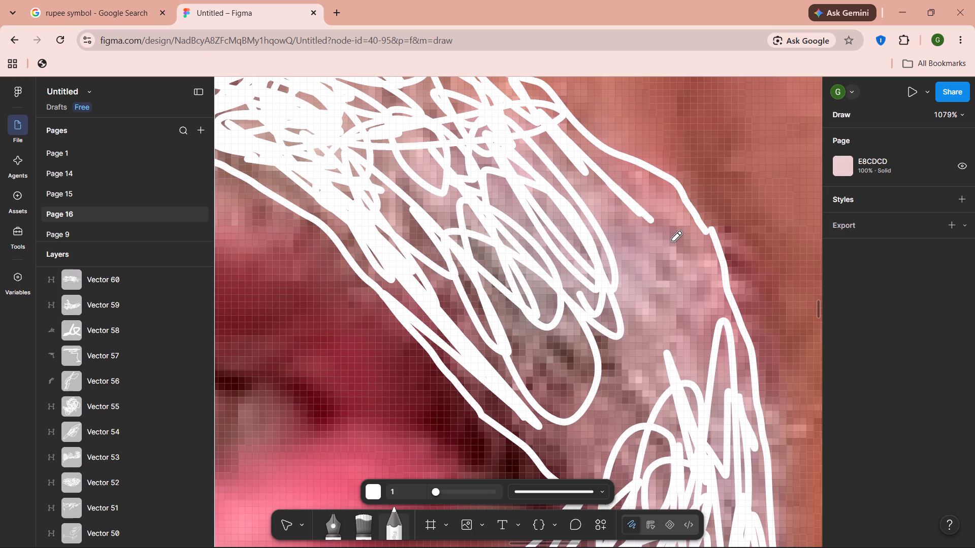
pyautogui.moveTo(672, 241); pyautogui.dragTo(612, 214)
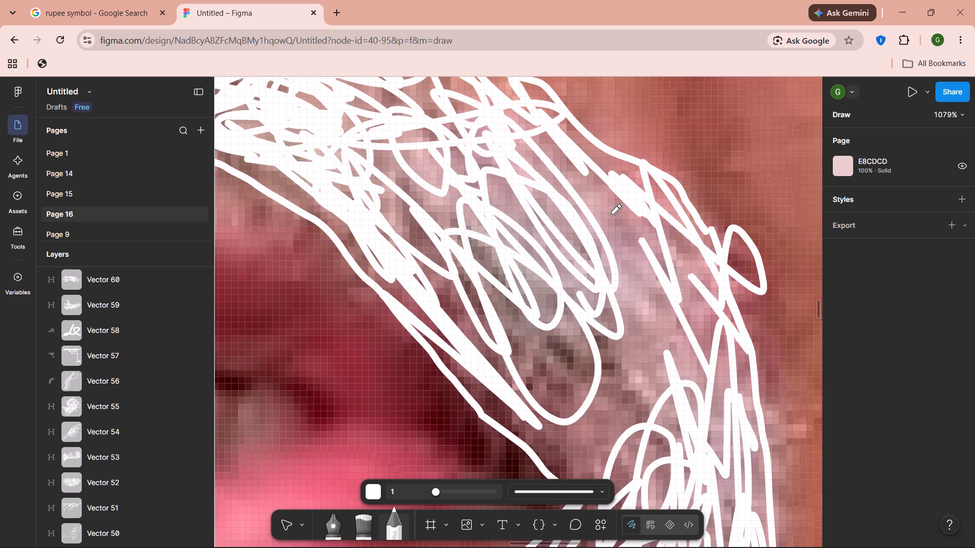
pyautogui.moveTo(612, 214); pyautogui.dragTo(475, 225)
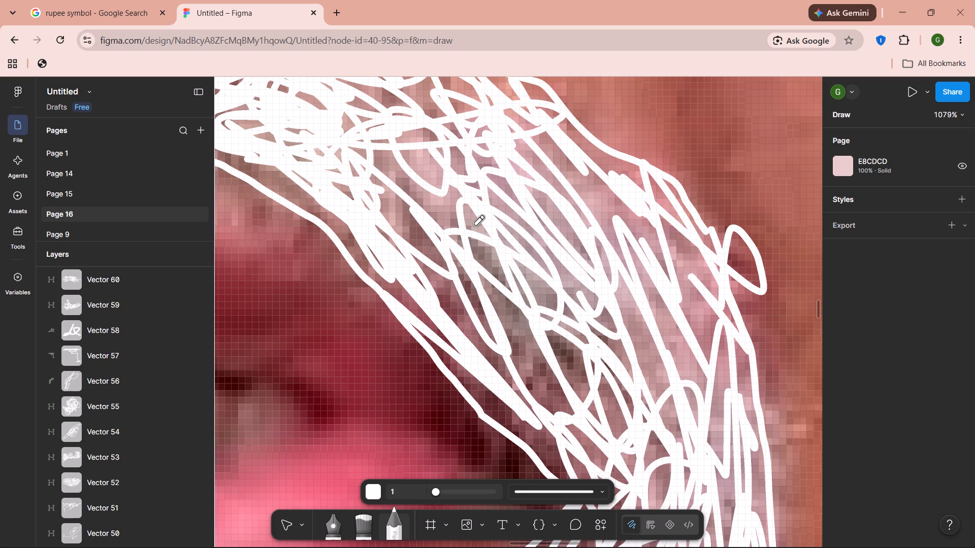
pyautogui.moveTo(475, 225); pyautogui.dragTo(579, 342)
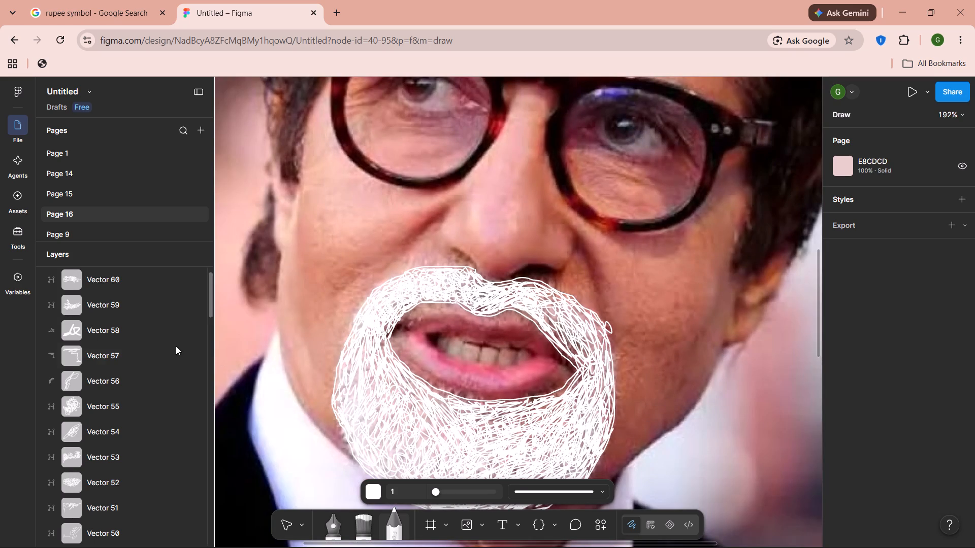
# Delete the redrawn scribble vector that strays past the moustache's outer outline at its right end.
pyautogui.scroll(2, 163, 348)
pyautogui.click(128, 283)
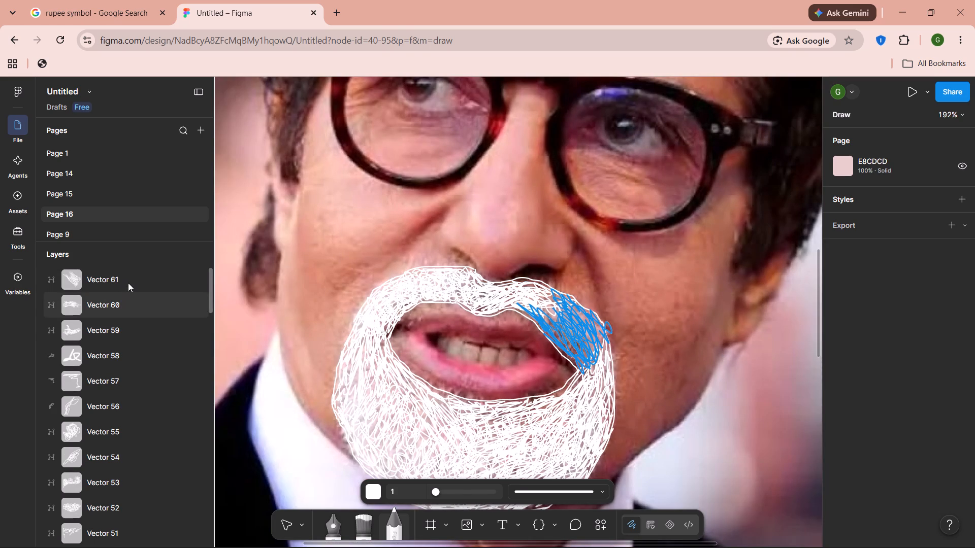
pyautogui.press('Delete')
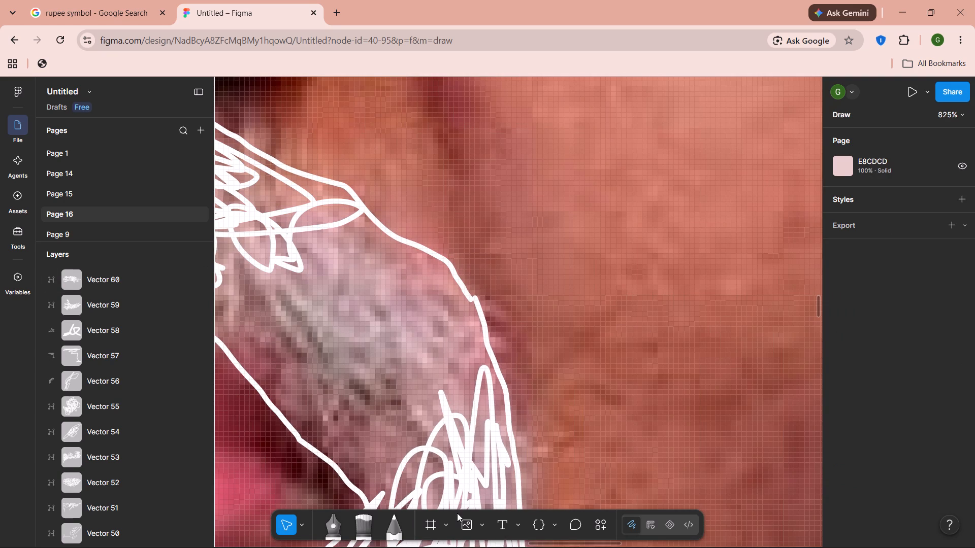
# Fill the bare area of the moustache's right end with white pencil zigzags, keeping between the mouth outline and the outer outline.
pyautogui.click(402, 524)
pyautogui.moveTo(311, 372); pyautogui.dragTo(406, 286)
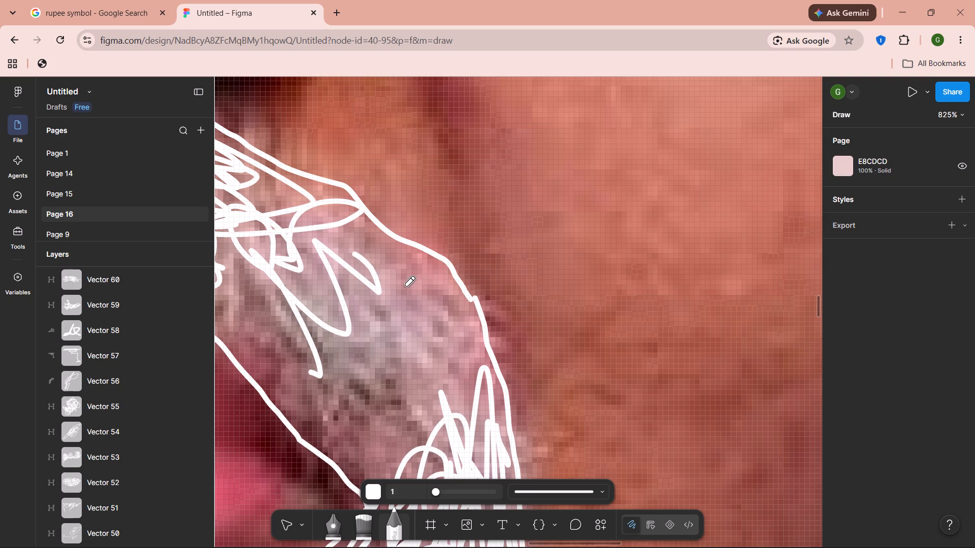
pyautogui.moveTo(406, 286); pyautogui.dragTo(292, 222)
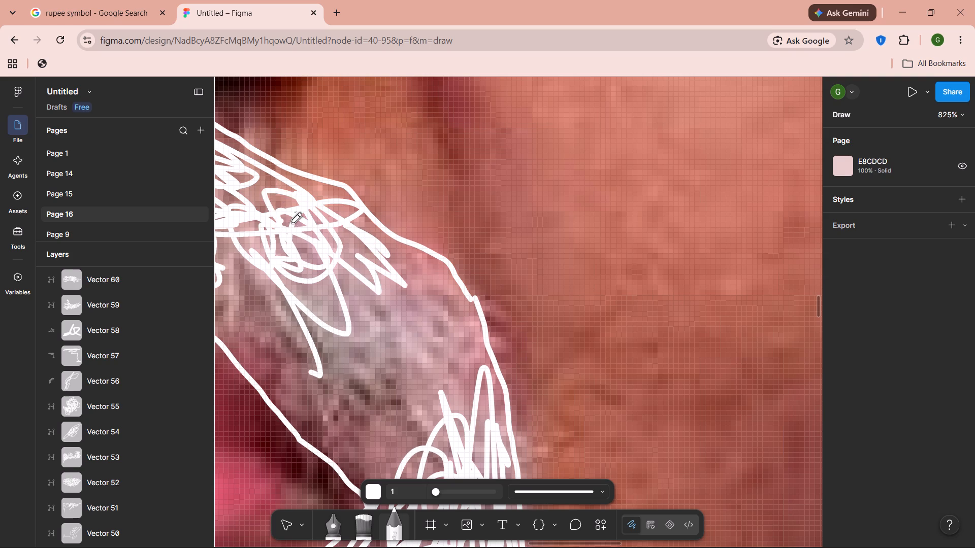
pyautogui.moveTo(292, 222); pyautogui.dragTo(223, 295)
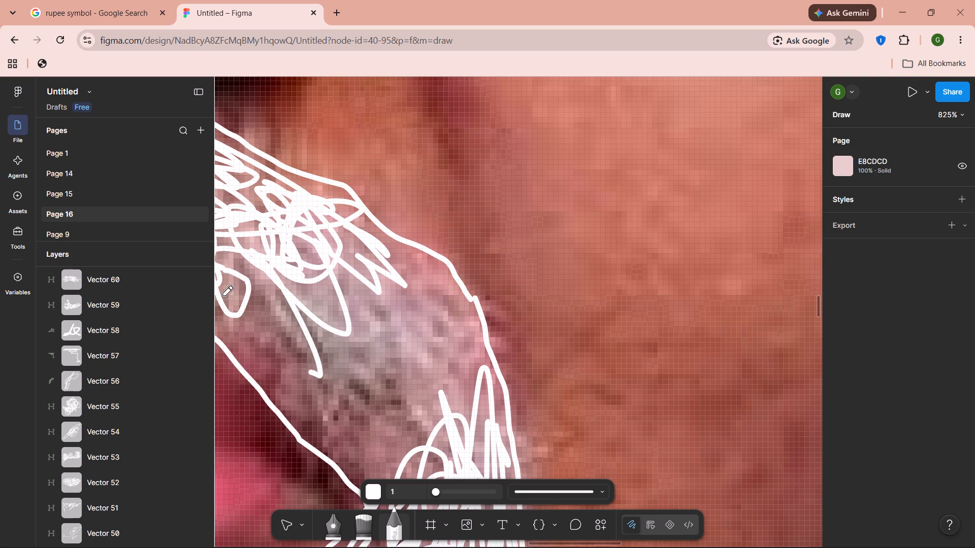
pyautogui.moveTo(223, 295); pyautogui.dragTo(334, 370)
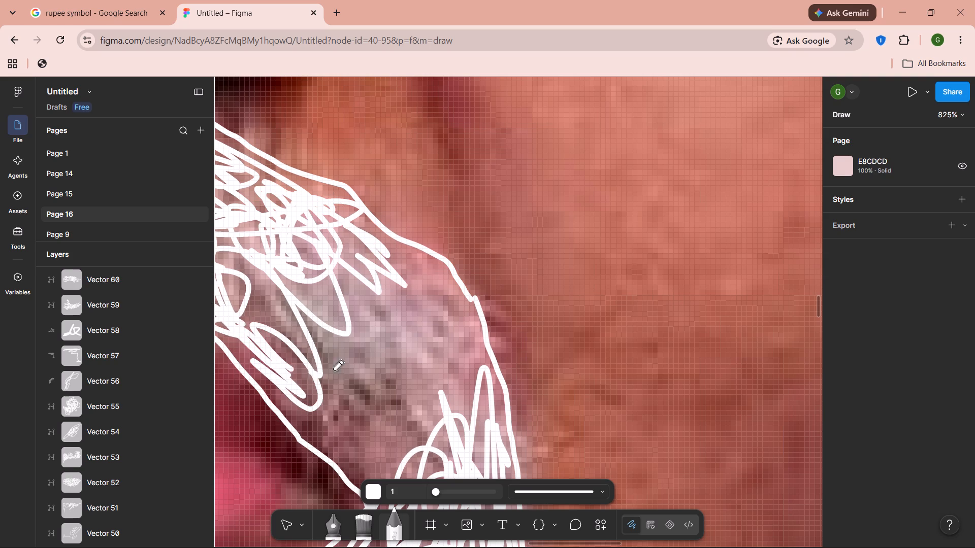
pyautogui.moveTo(334, 370); pyautogui.dragTo(404, 382)
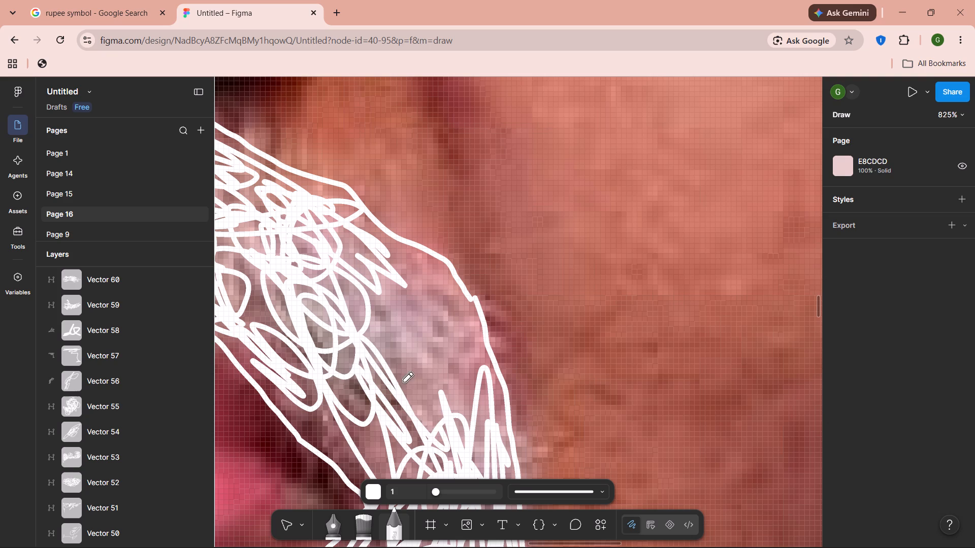
pyautogui.moveTo(404, 382); pyautogui.dragTo(297, 390)
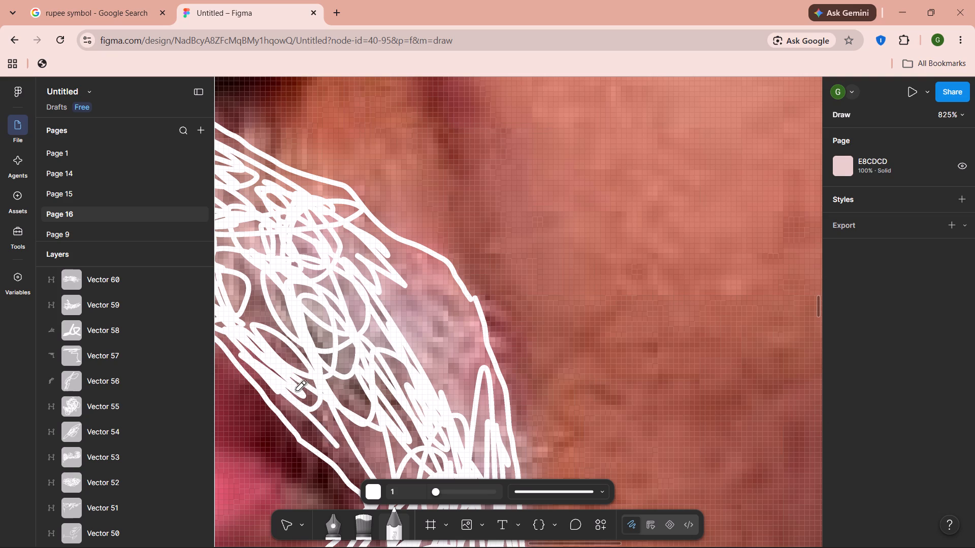
pyautogui.moveTo(297, 390); pyautogui.dragTo(340, 329)
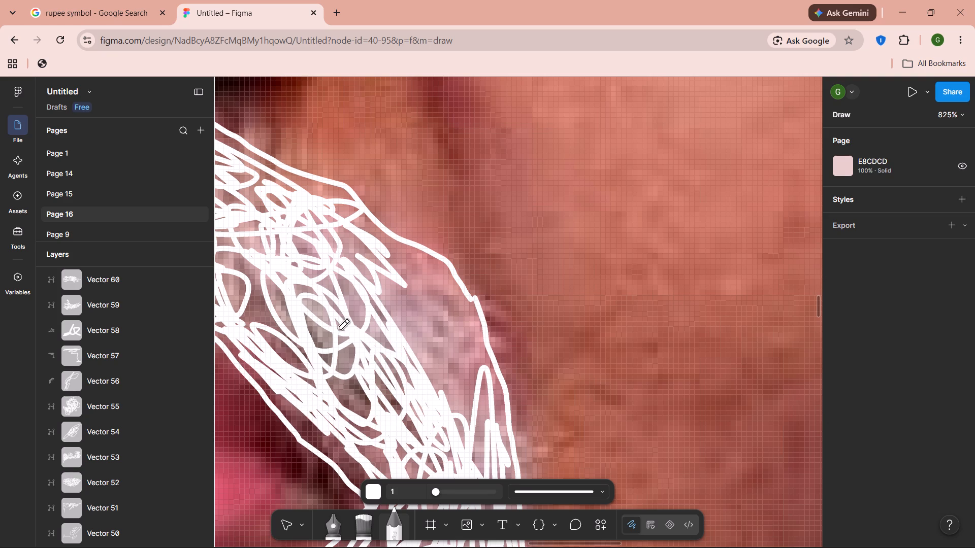
pyautogui.moveTo(340, 329); pyautogui.dragTo(429, 293)
pyautogui.moveTo(429, 293); pyautogui.dragTo(424, 297)
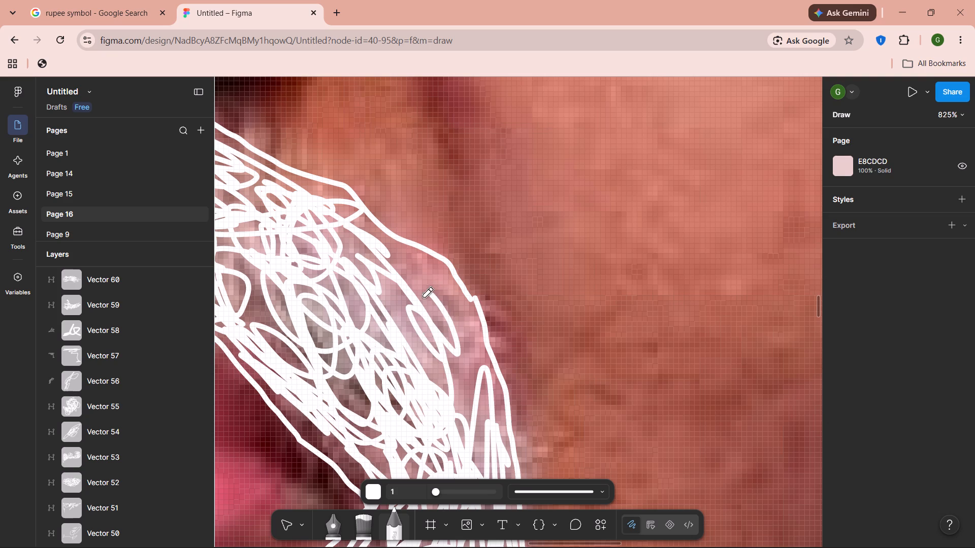
pyautogui.moveTo(424, 297); pyautogui.dragTo(475, 288)
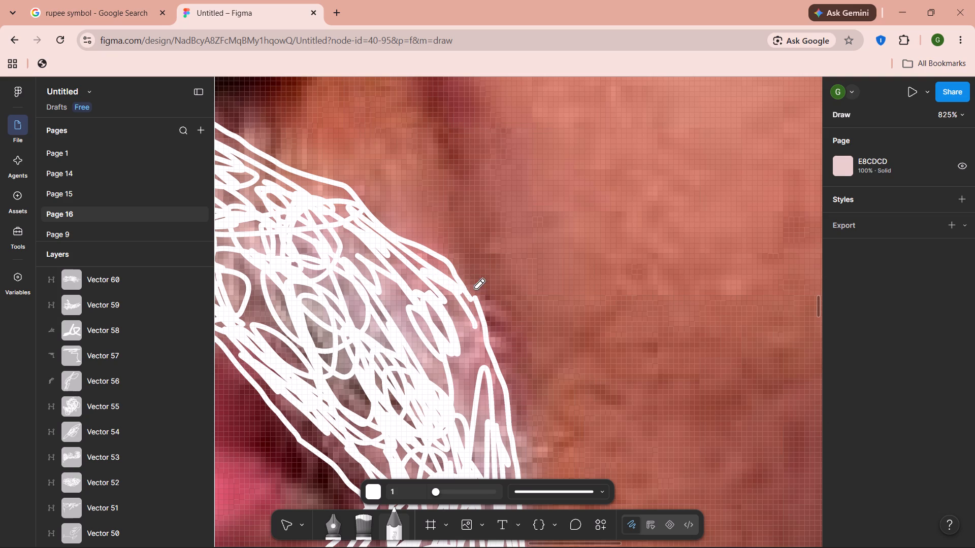
pyautogui.moveTo(475, 288); pyautogui.dragTo(459, 374)
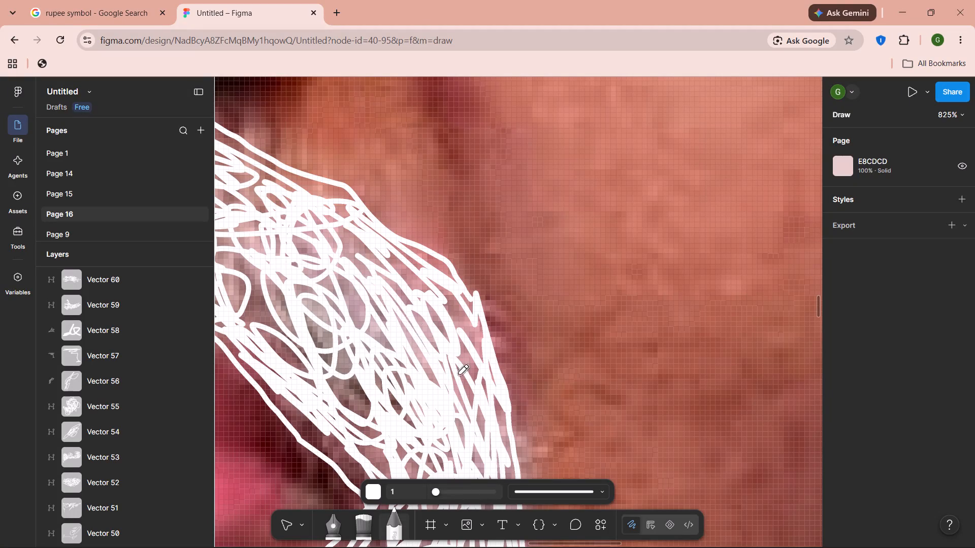
# Add denser white pencil strokes over the remaining gaps in the moustache's right end, especially along the mouth outline.
pyautogui.moveTo(459, 374); pyautogui.dragTo(272, 329)
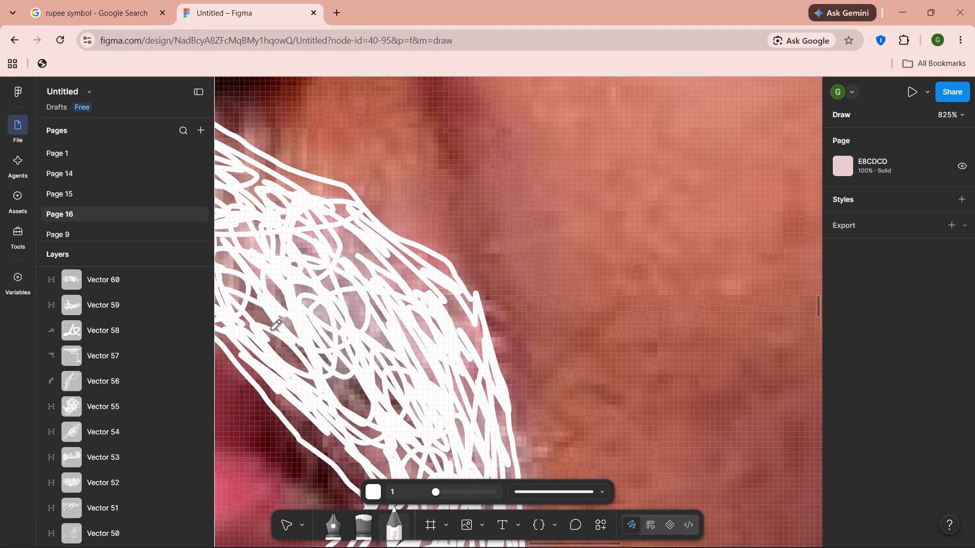
pyautogui.moveTo(272, 329); pyautogui.dragTo(319, 431)
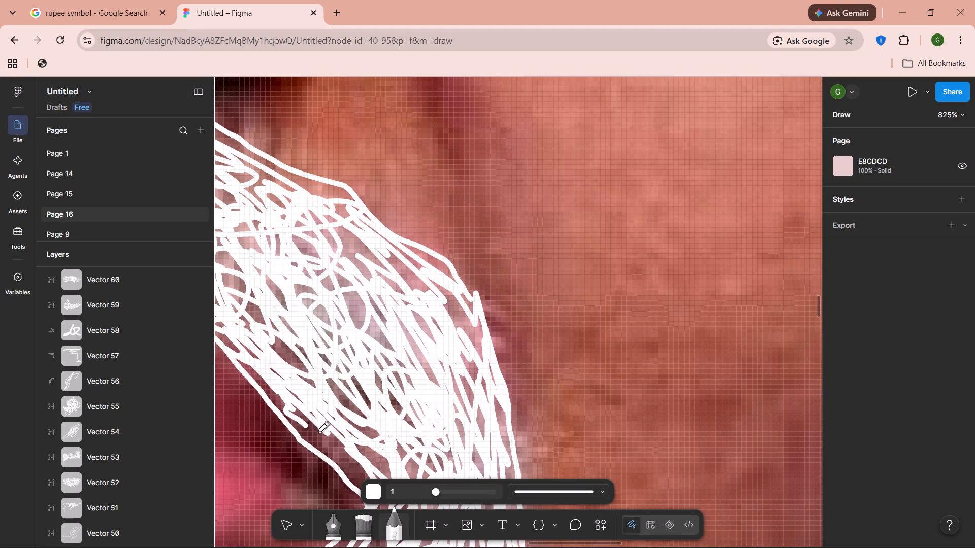
pyautogui.moveTo(319, 431); pyautogui.dragTo(318, 283)
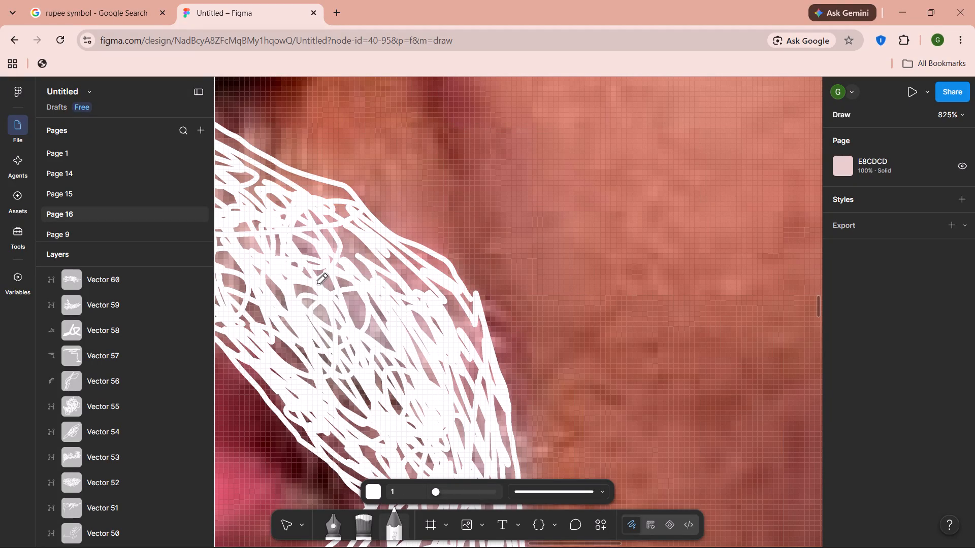
pyautogui.moveTo(318, 283); pyautogui.dragTo(210, 284)
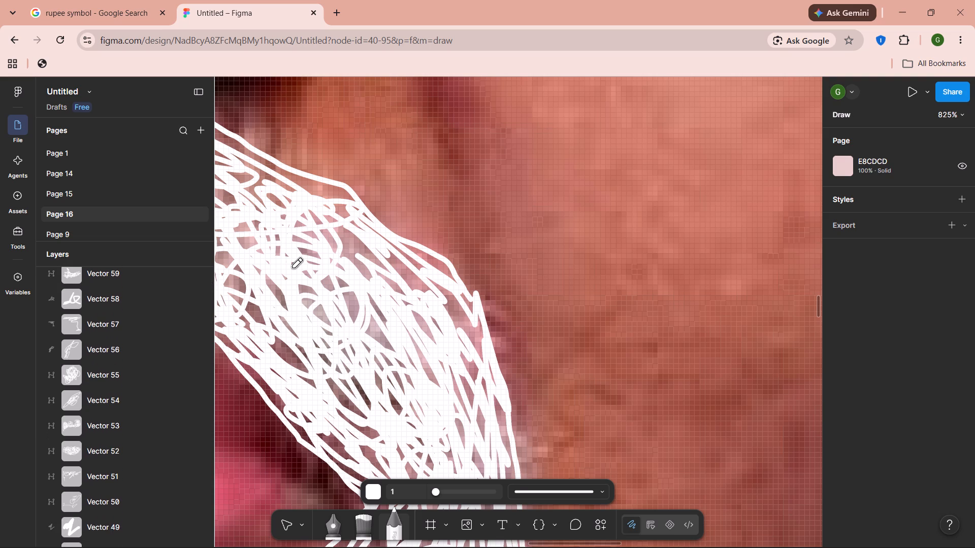
# Delete the traced portrait photo layer amitab 1, keeping the white beard vectors.
pyautogui.hscroll(4, 293, 267)
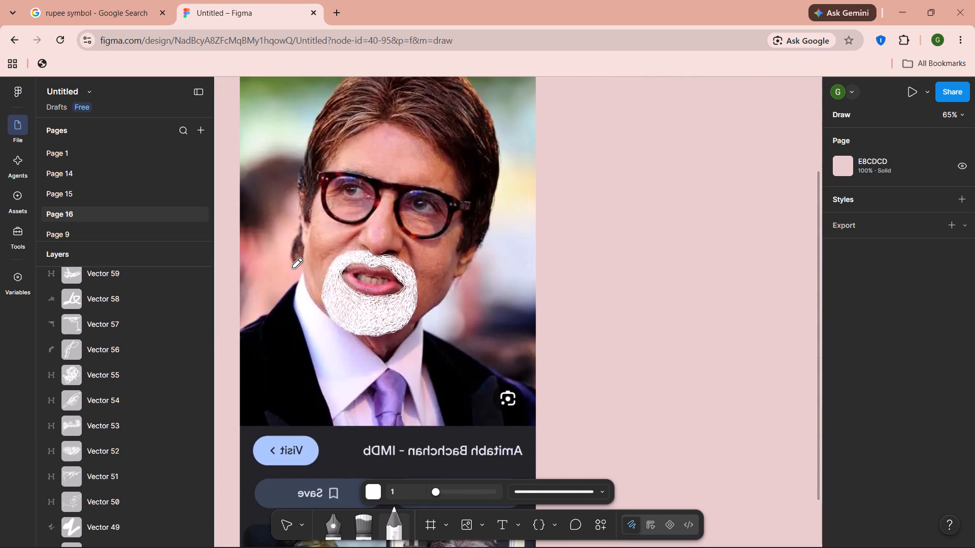
pyautogui.hscroll(1, 479, 253)
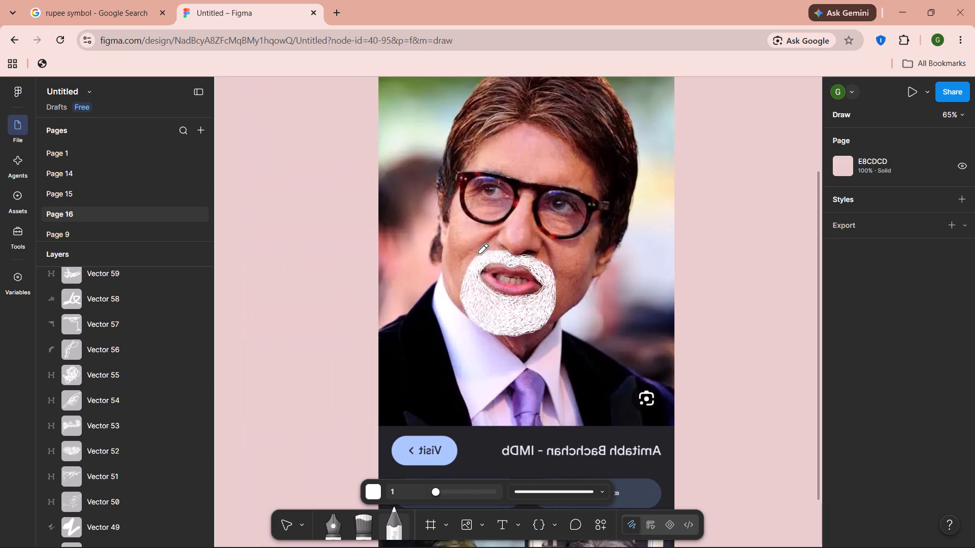
pyautogui.hscroll(1, 479, 253)
pyautogui.click(452, 236)
pyautogui.scroll(-12, 143, 440)
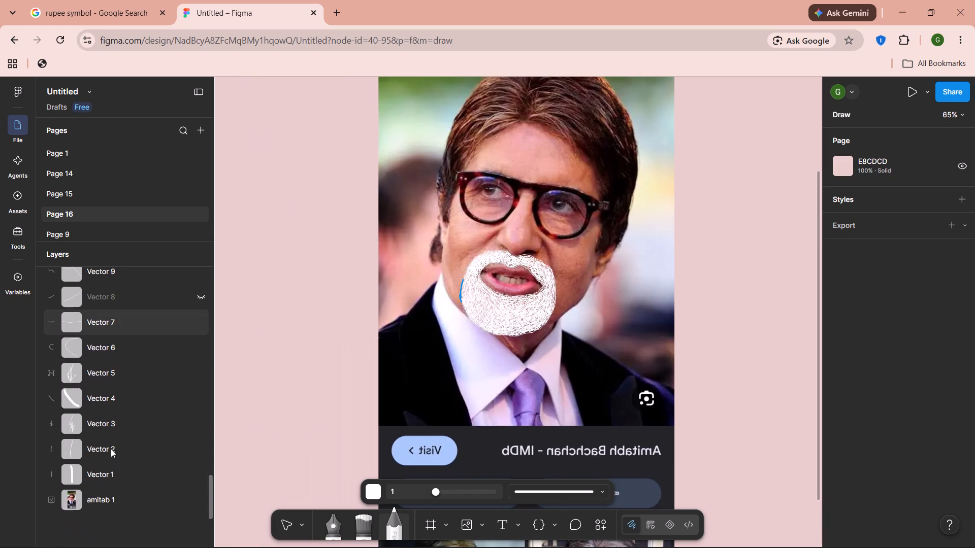
pyautogui.click(76, 489)
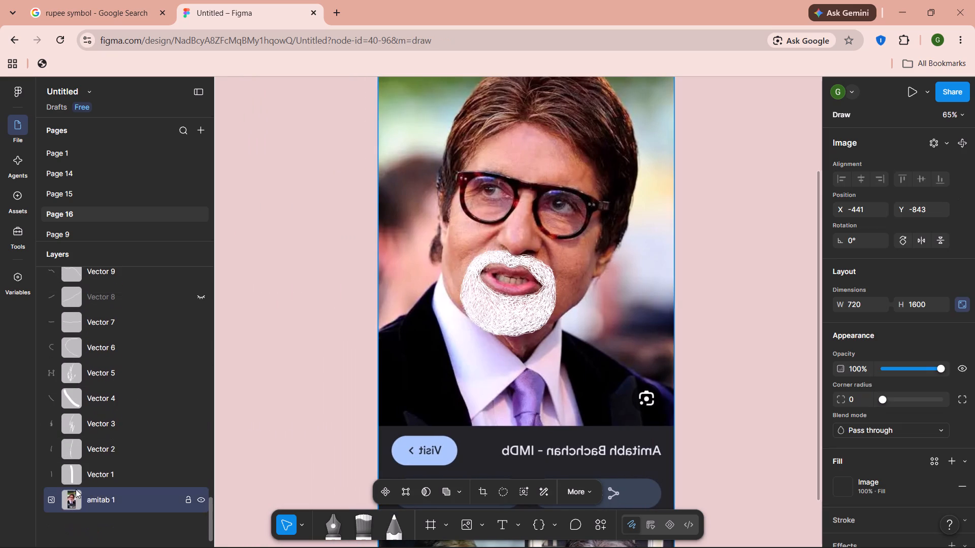
pyautogui.press('Delete')
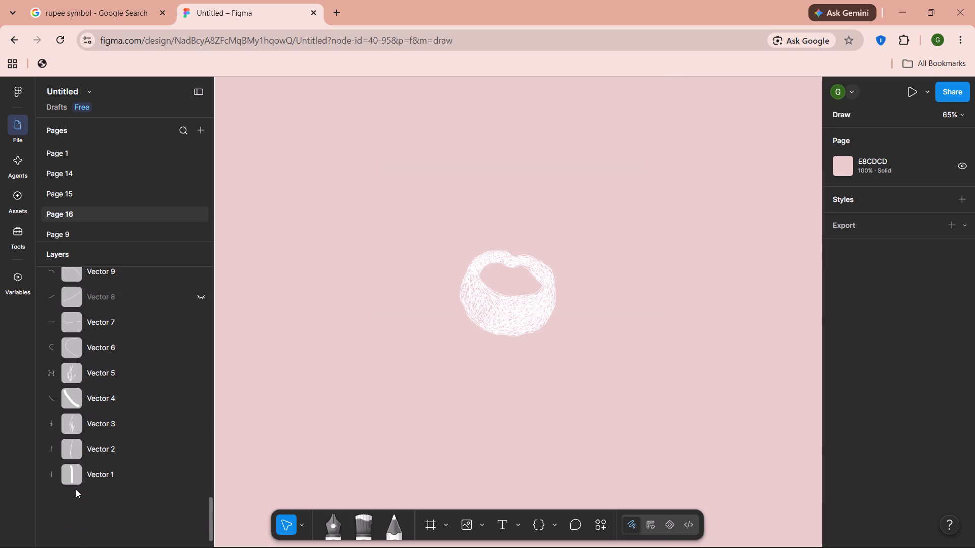
# Import the taran image from the Downloads folder and place it on the canvas of Page 16.
pyautogui.click(480, 530)
pyautogui.click(511, 502)
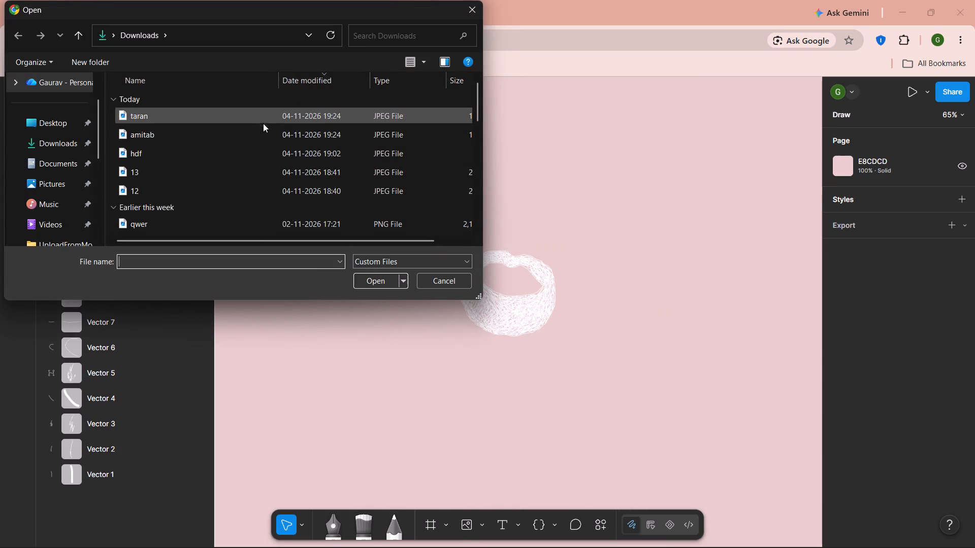
pyautogui.click(247, 118)
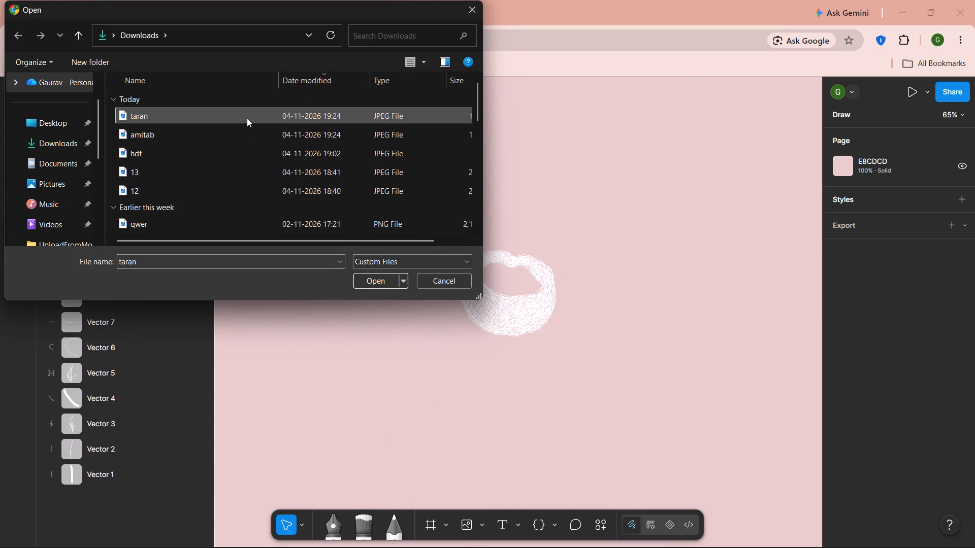
pyautogui.click(382, 284)
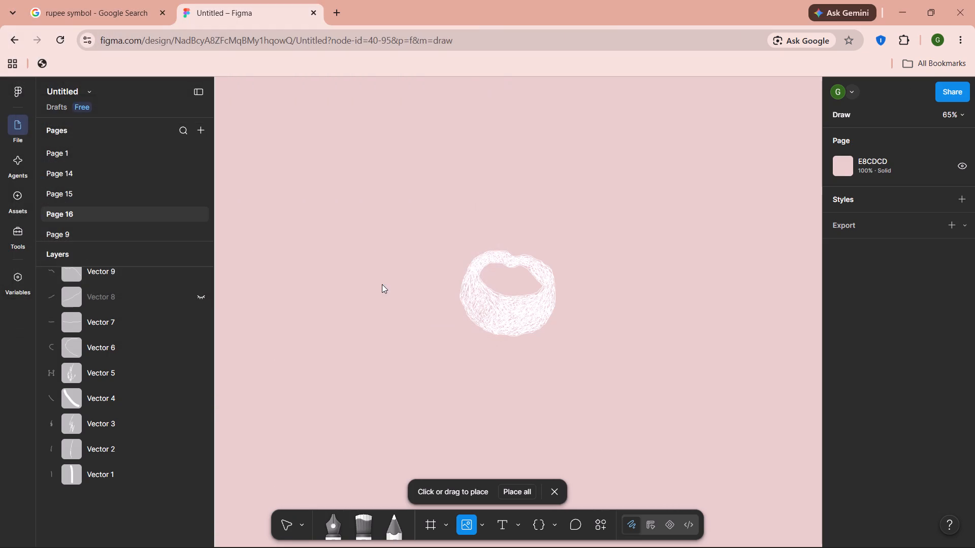
pyautogui.click(414, 287)
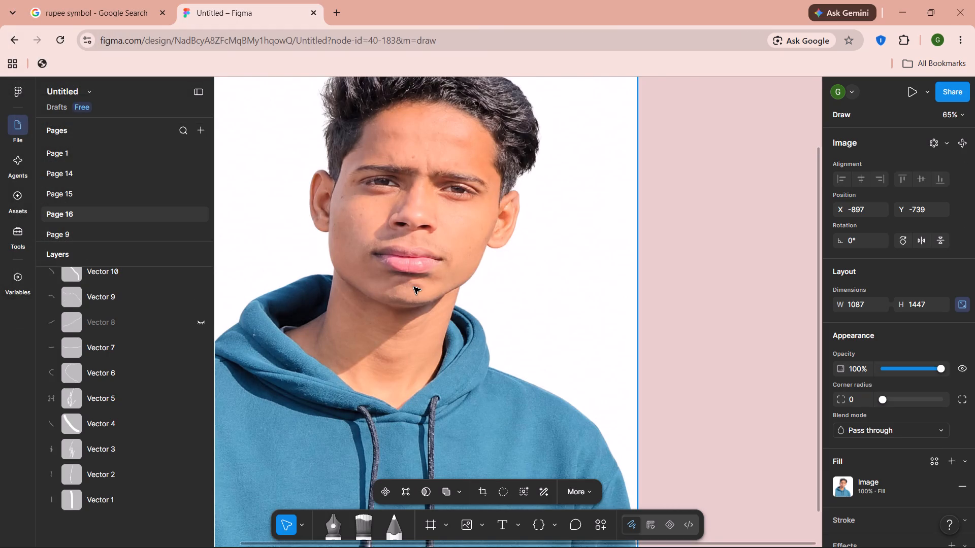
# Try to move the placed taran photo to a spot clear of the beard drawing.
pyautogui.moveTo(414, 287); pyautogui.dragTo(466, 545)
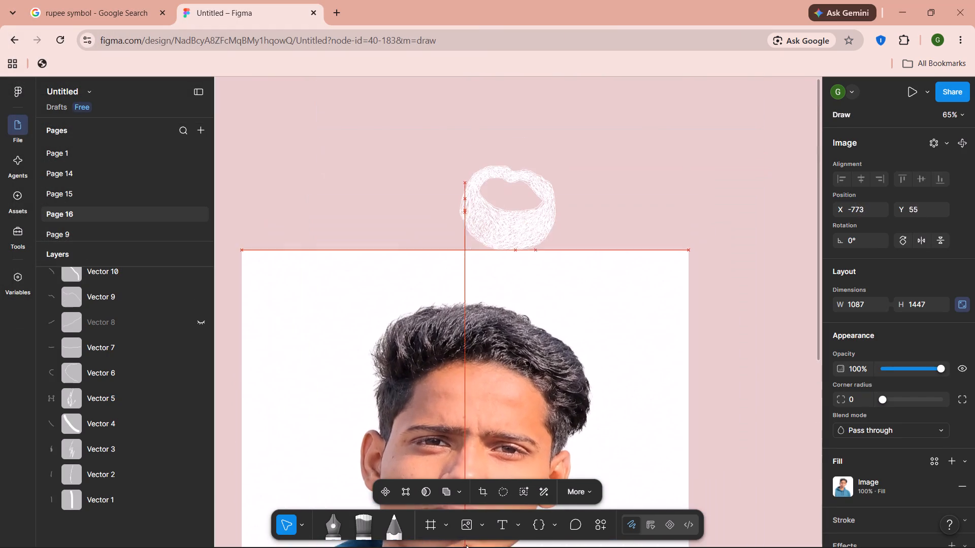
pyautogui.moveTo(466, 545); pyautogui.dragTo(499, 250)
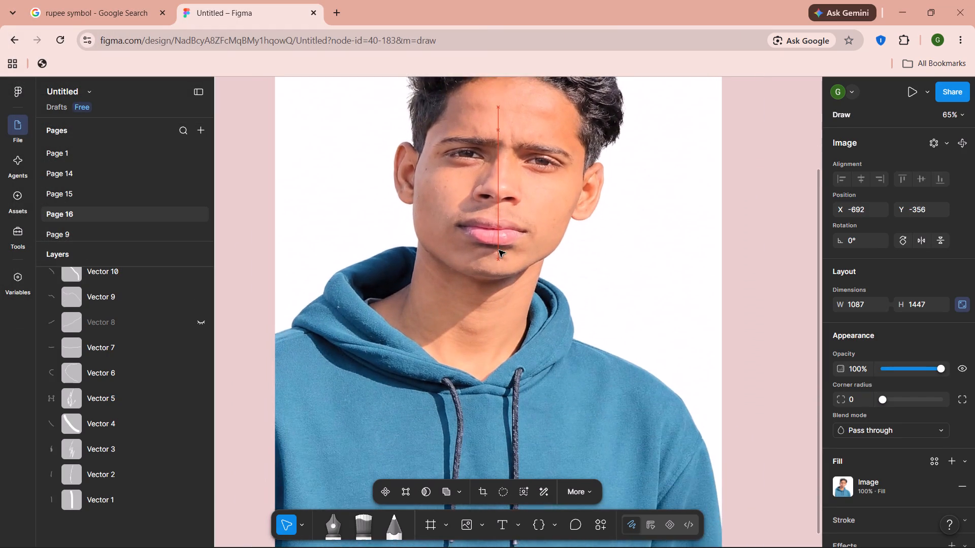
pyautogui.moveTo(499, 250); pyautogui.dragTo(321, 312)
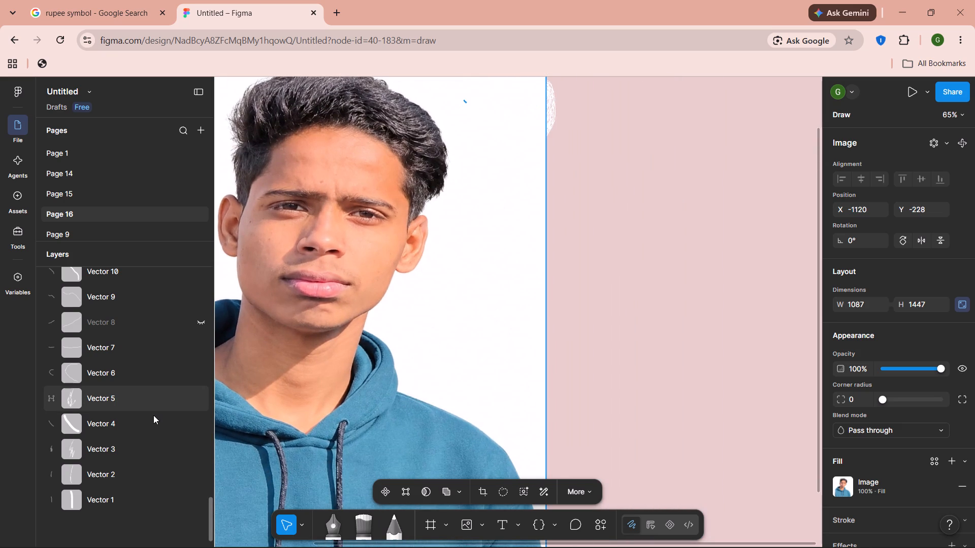
# Find the taran 1 layer, hide it to check the beard drawing underneath, and show it again.
pyautogui.scroll(-6, 150, 427)
pyautogui.scroll(4, 128, 458)
pyautogui.click(71, 275)
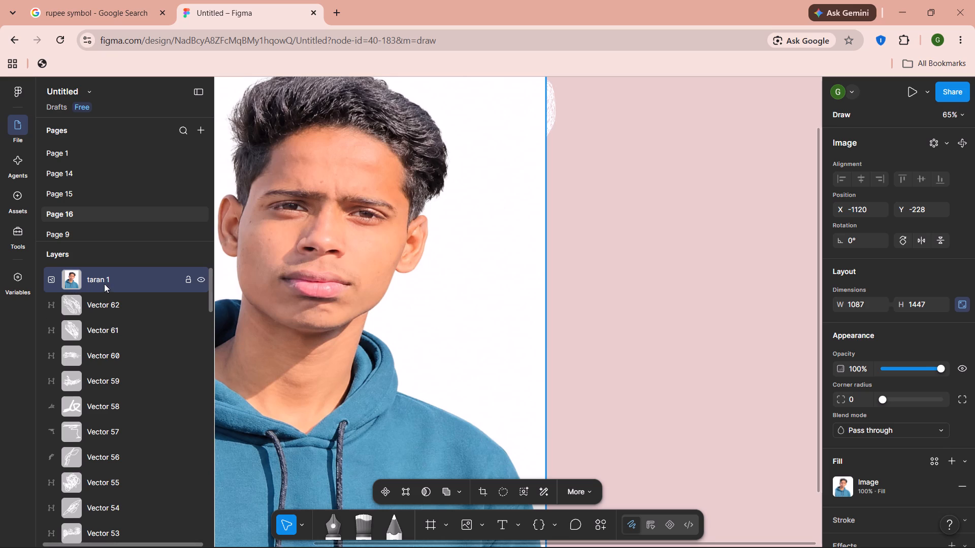
pyautogui.click(204, 281)
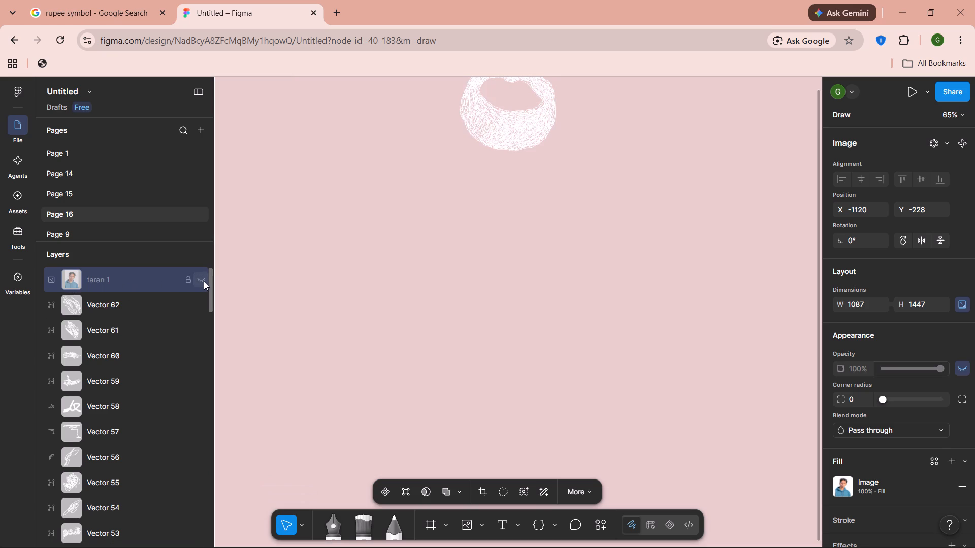
pyautogui.click(204, 281)
# Move the taran 1 photo beside the beard drawing, to about X -1409, Y -577, so it no longer covers the beard.
pyautogui.moveTo(287, 285); pyautogui.dragTo(360, 335)
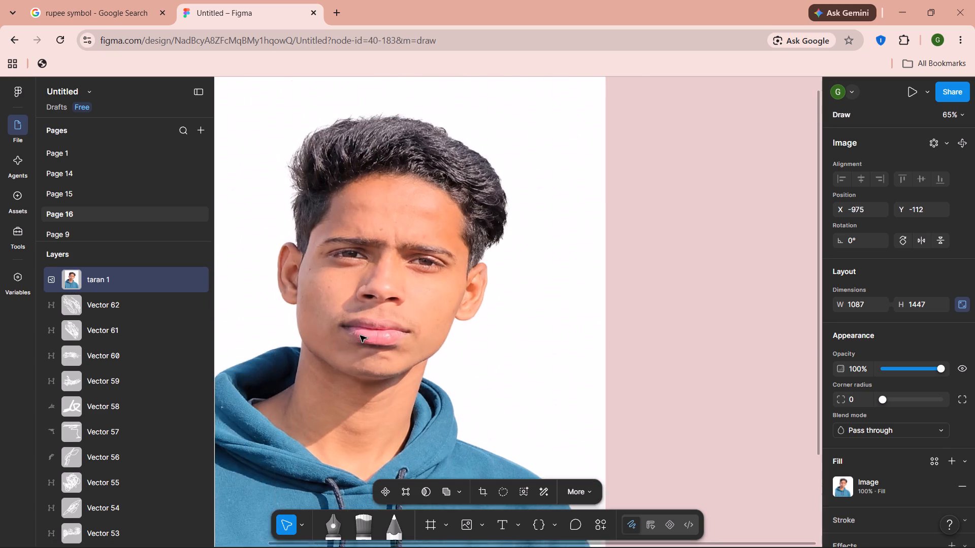
pyautogui.moveTo(360, 335); pyautogui.dragTo(485, 358)
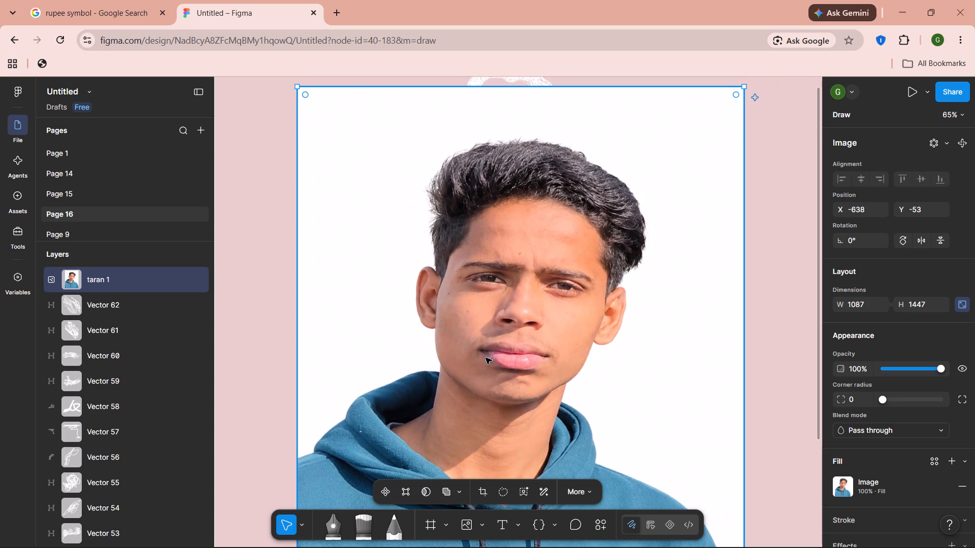
pyautogui.moveTo(464, 325); pyautogui.dragTo(307, 286)
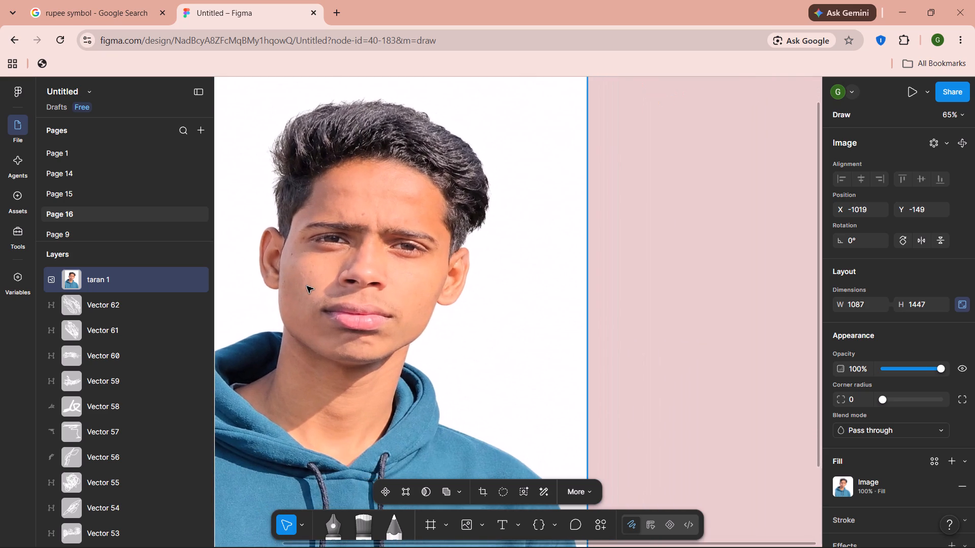
pyautogui.moveTo(307, 286); pyautogui.dragTo(199, 111)
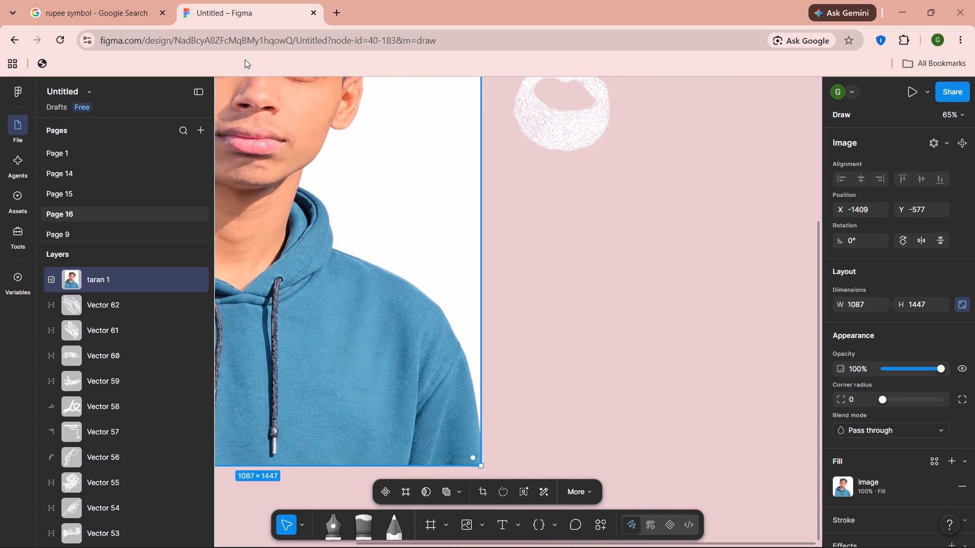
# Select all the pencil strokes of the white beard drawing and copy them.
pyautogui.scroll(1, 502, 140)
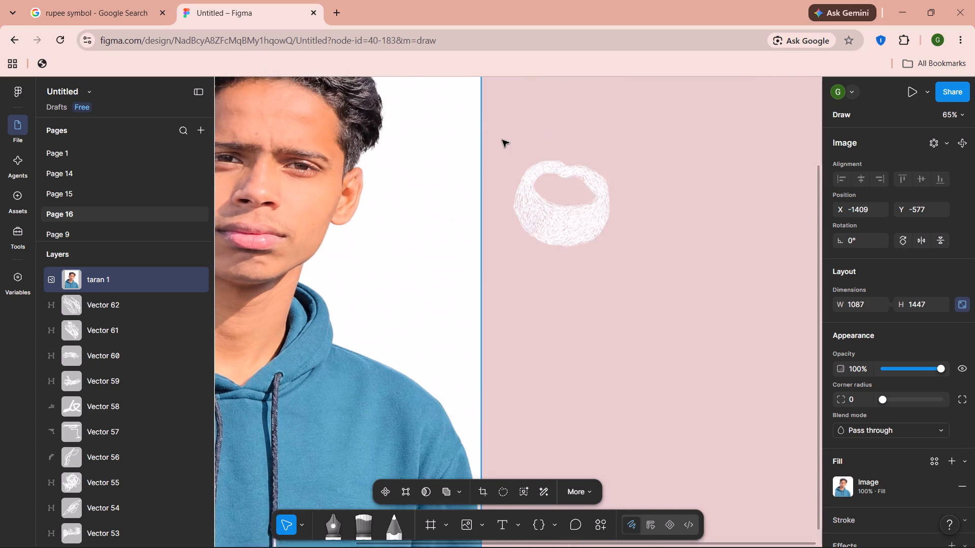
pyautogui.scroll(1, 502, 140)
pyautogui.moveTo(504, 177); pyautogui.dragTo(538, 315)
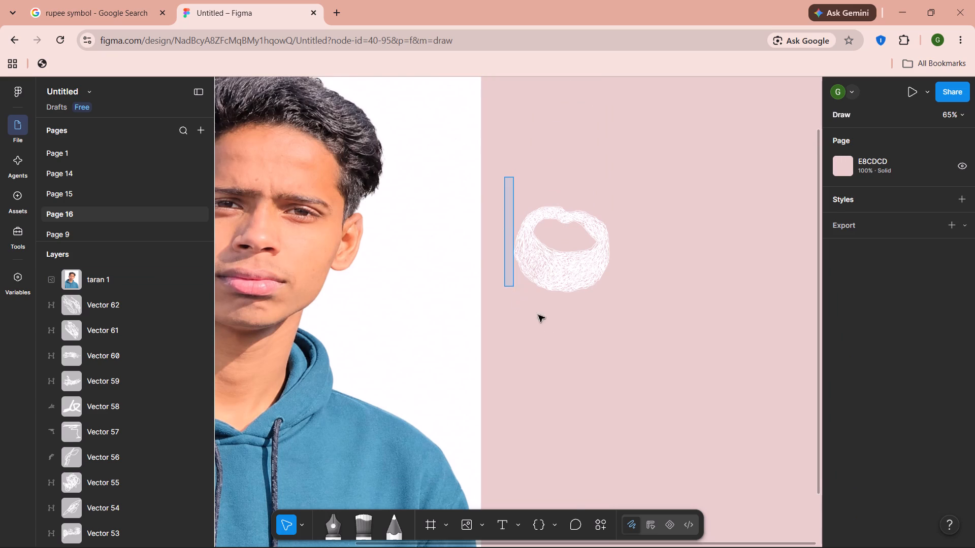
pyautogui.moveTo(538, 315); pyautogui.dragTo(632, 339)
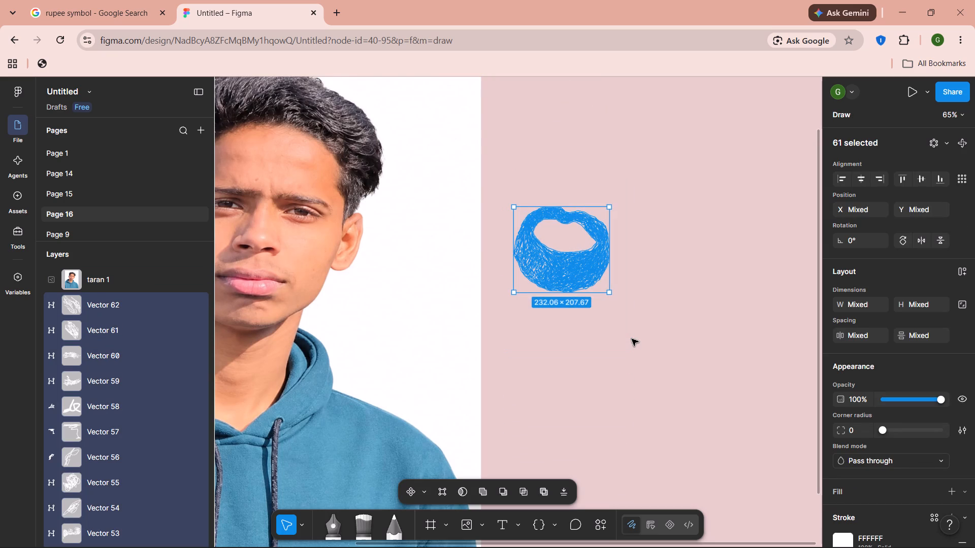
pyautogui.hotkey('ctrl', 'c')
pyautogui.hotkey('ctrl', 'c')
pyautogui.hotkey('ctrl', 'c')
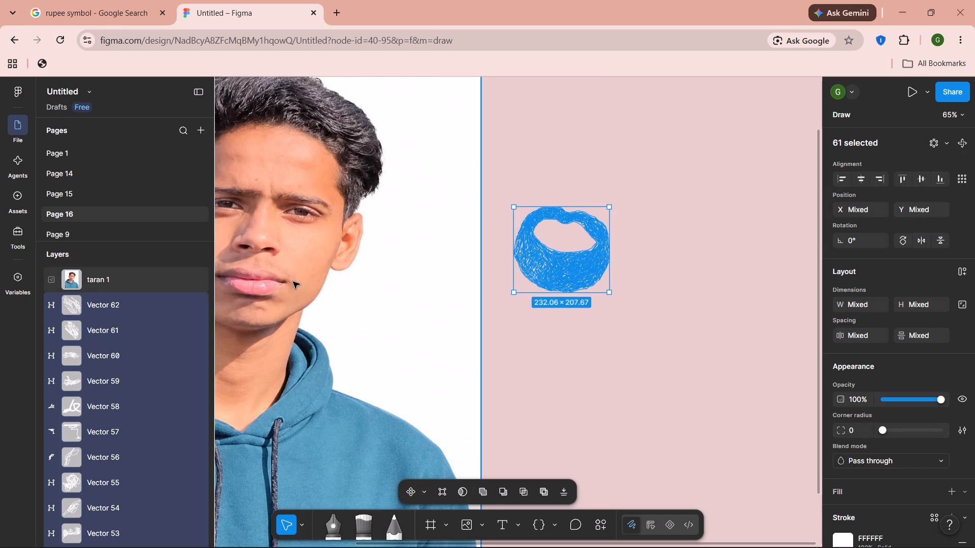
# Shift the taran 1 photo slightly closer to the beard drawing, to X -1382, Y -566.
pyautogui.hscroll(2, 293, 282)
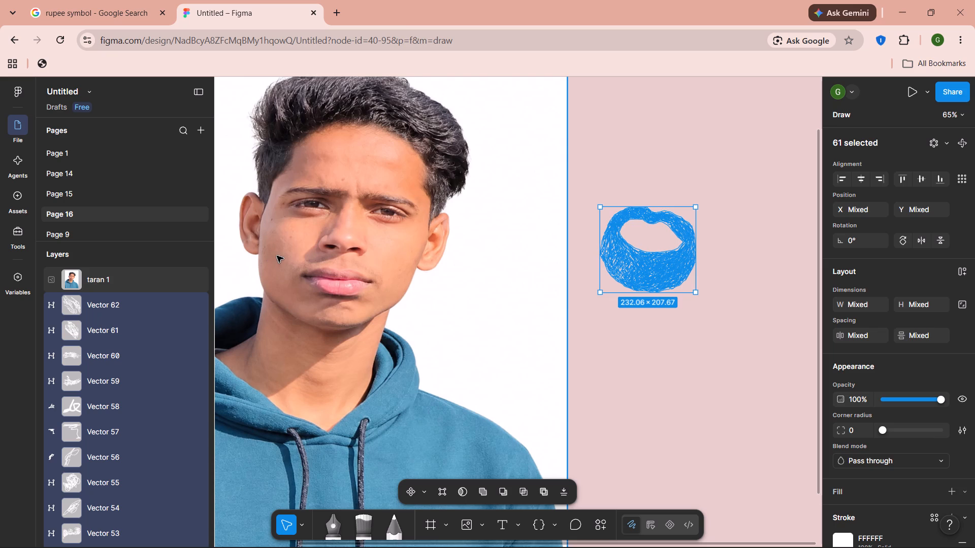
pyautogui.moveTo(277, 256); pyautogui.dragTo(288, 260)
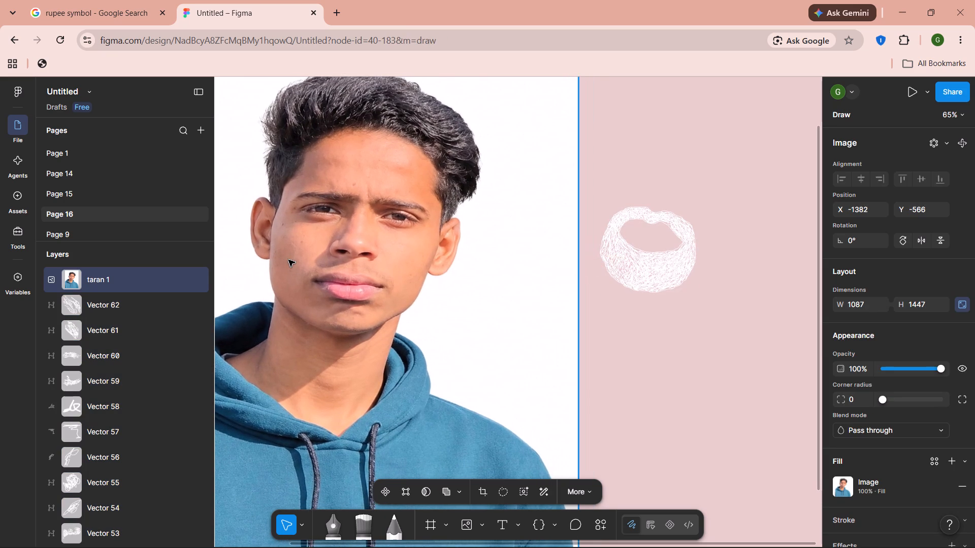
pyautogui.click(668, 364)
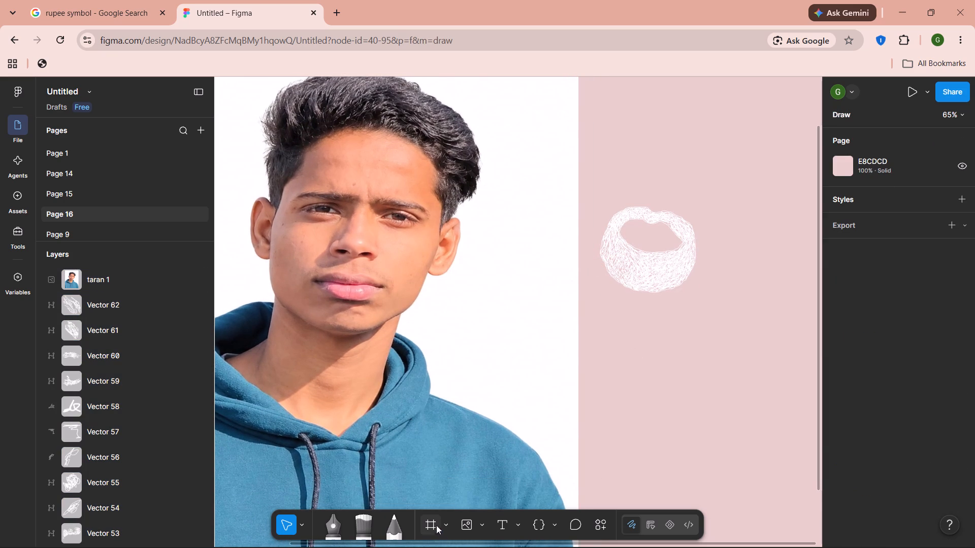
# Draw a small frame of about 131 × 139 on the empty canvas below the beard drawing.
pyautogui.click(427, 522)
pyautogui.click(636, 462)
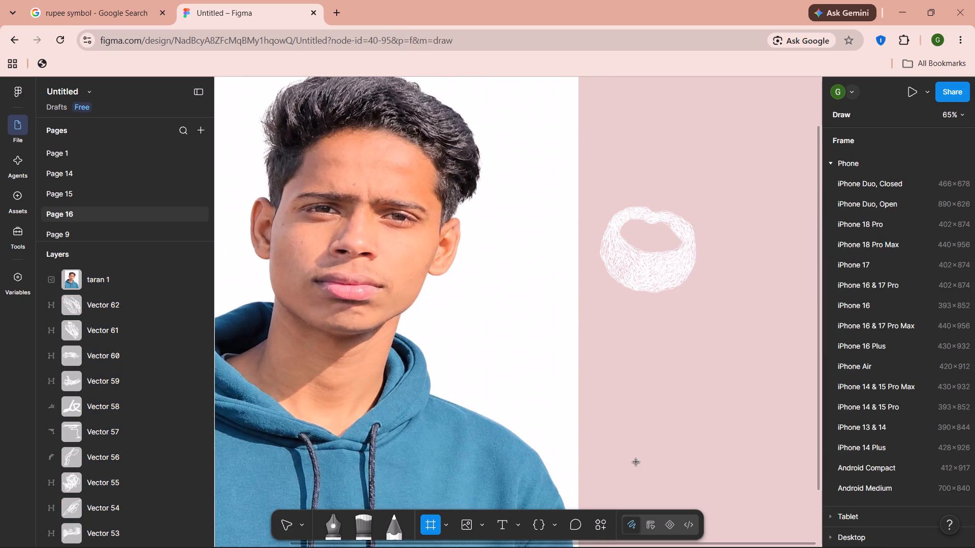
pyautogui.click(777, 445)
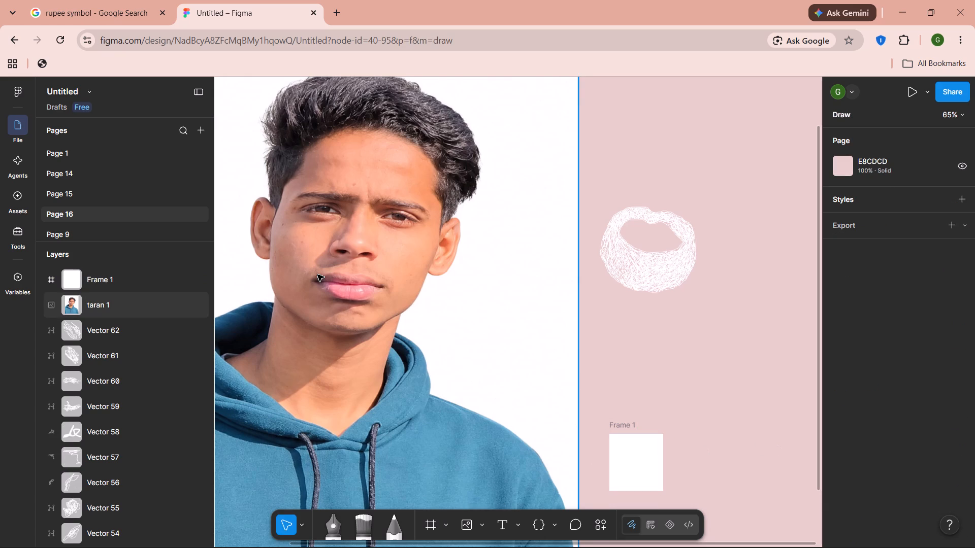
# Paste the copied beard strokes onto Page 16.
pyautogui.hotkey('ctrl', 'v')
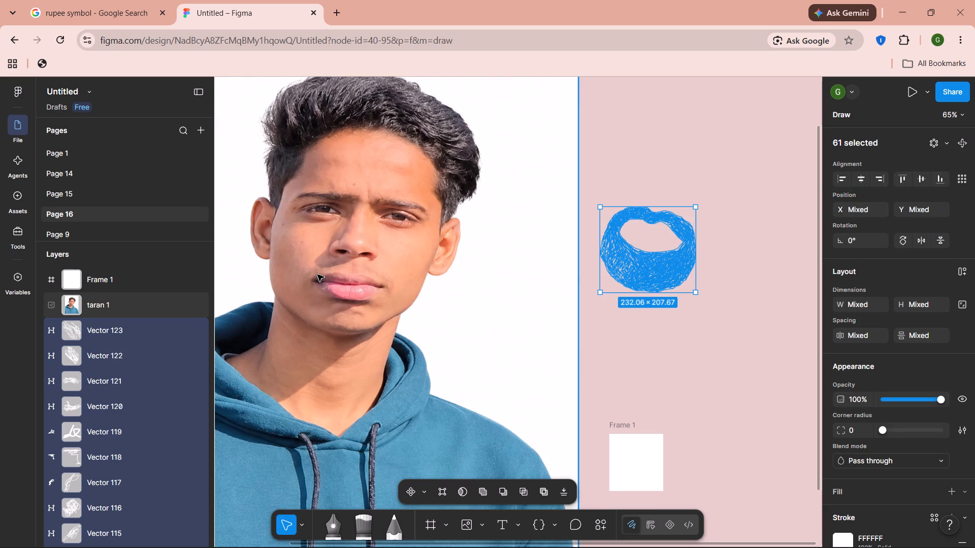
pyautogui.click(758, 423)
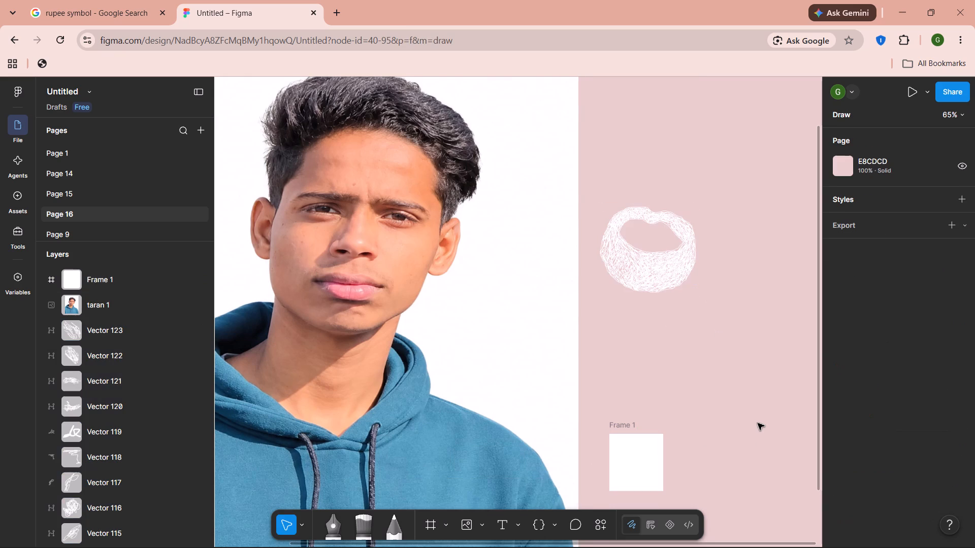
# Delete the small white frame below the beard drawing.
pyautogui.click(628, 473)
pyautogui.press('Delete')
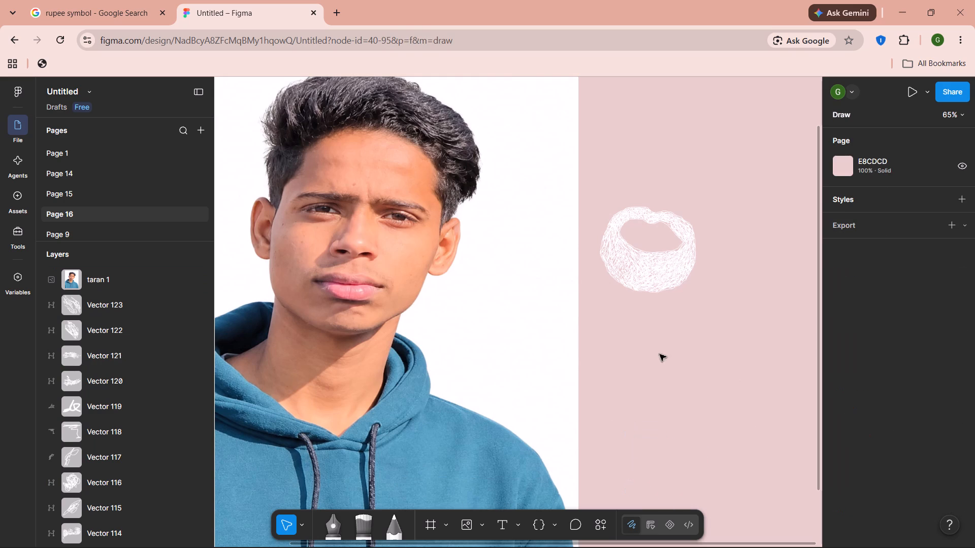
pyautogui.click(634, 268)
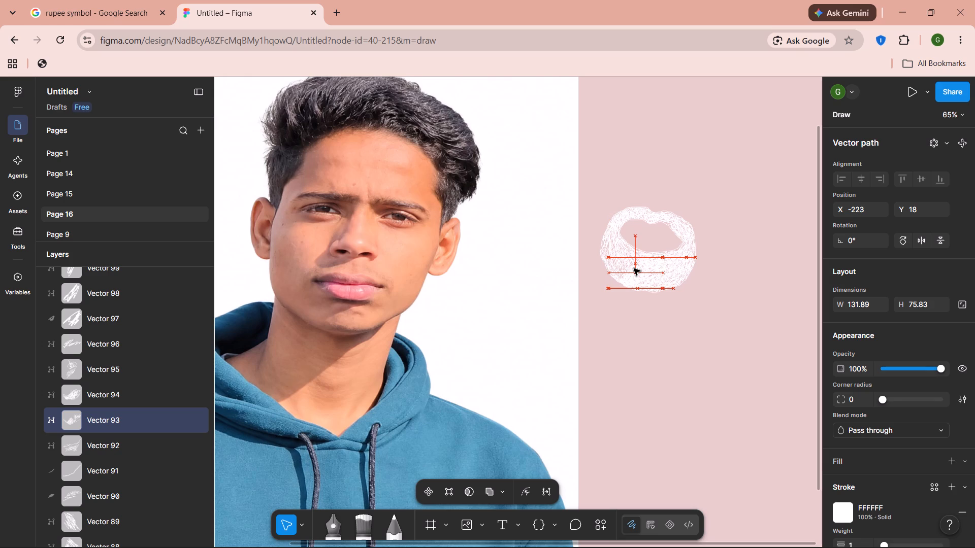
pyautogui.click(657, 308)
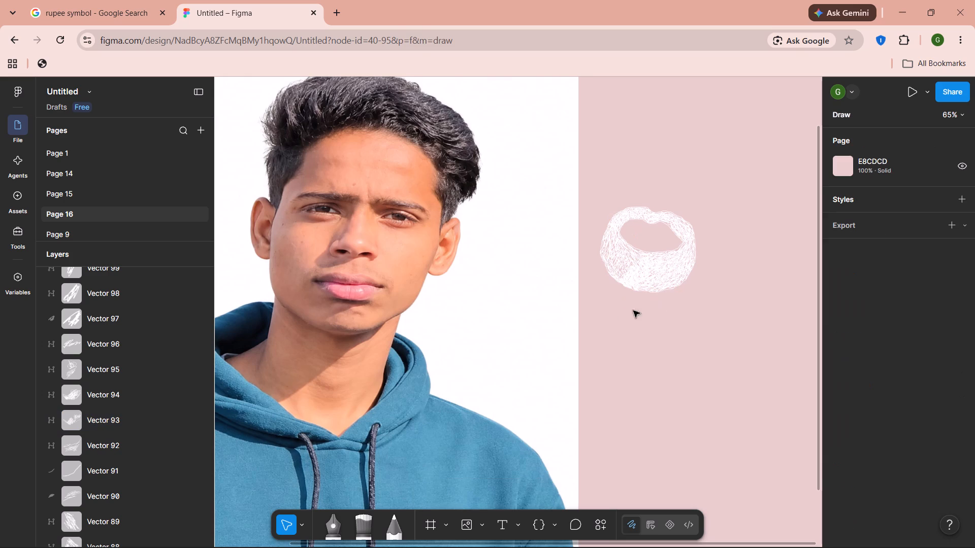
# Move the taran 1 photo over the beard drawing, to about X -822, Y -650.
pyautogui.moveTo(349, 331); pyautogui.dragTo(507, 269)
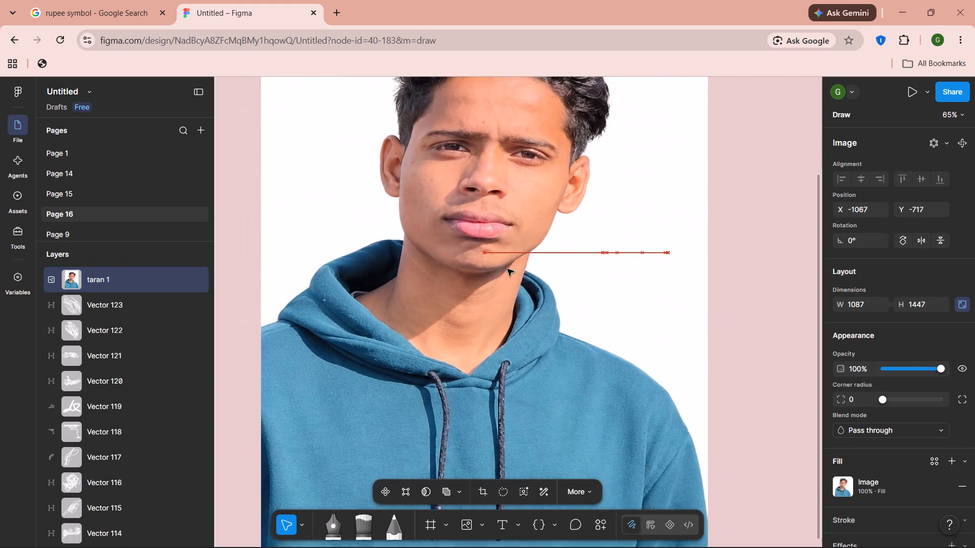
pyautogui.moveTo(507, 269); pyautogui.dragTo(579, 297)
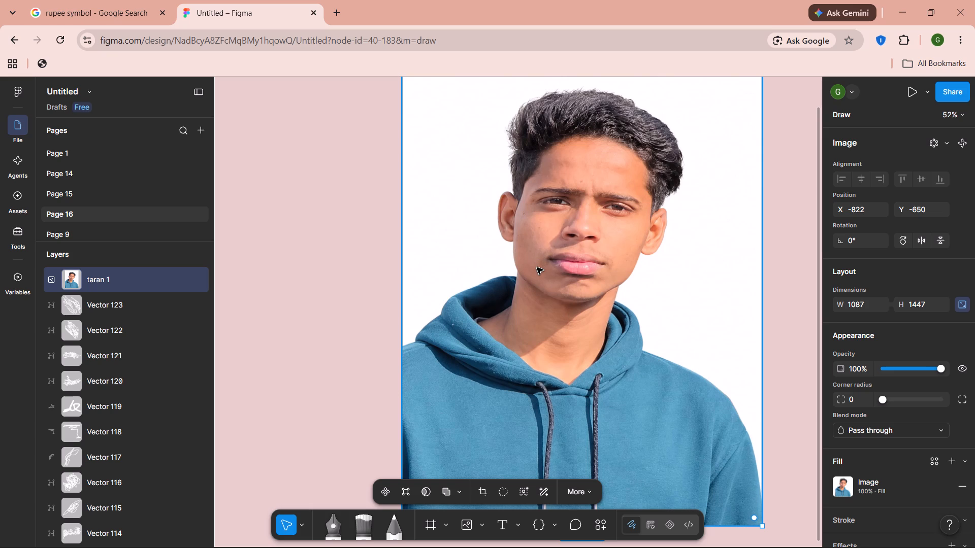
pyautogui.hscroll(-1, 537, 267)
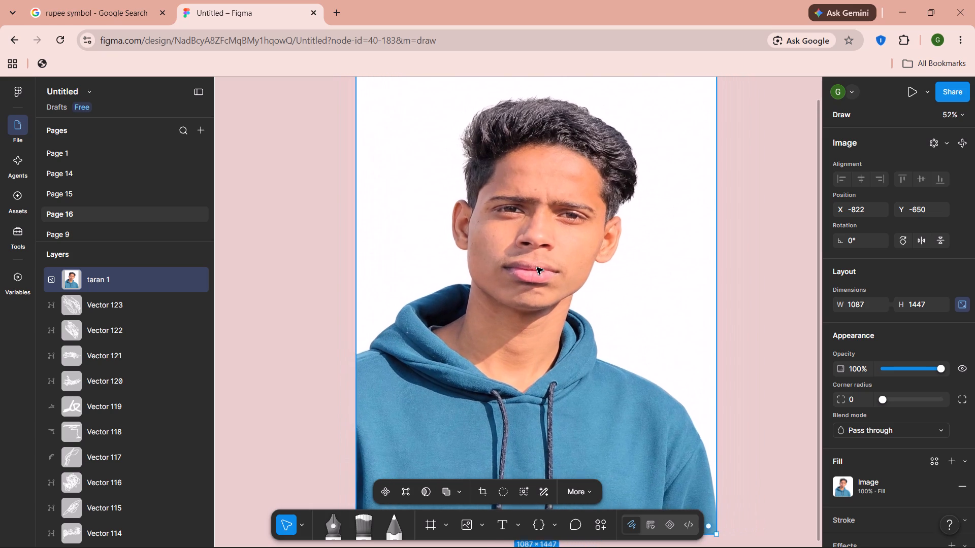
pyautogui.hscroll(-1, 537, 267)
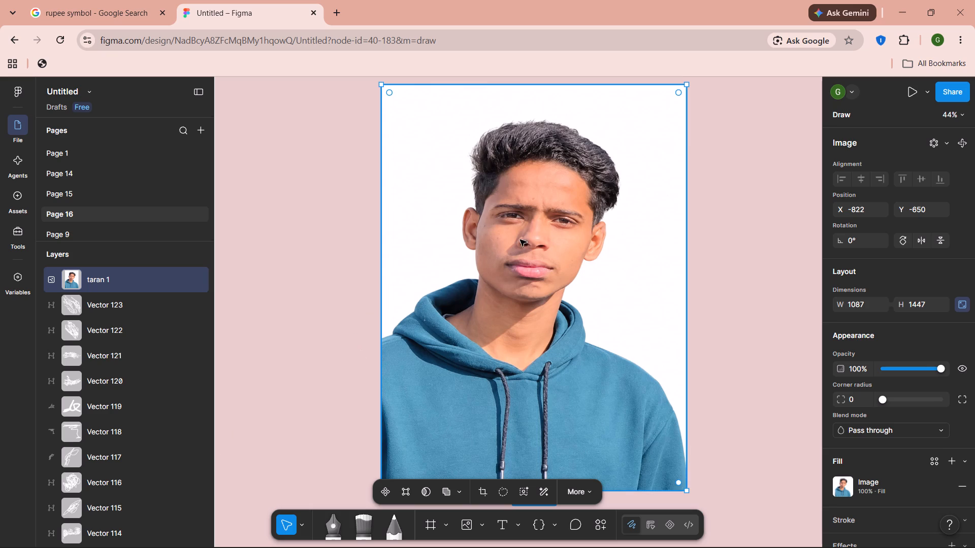
# Move the taran 1 photo back beside the beard drawing, to about X -1570, Y -399.
pyautogui.moveTo(558, 276); pyautogui.dragTo(414, 338)
pyautogui.moveTo(465, 299); pyautogui.dragTo(399, 306)
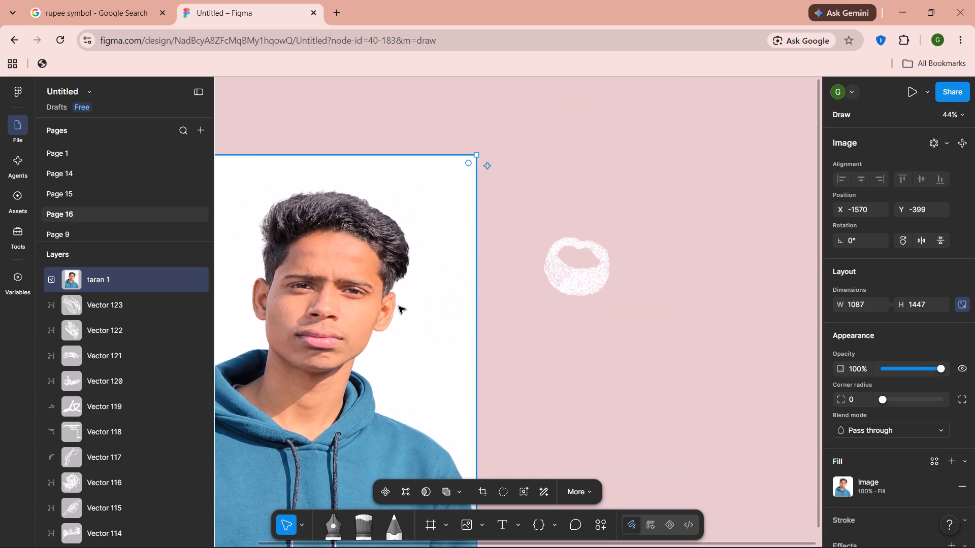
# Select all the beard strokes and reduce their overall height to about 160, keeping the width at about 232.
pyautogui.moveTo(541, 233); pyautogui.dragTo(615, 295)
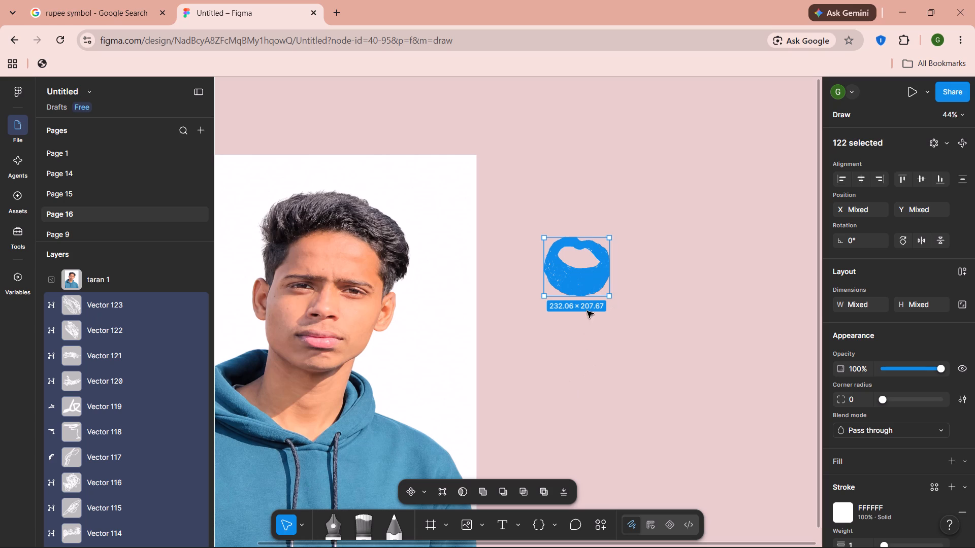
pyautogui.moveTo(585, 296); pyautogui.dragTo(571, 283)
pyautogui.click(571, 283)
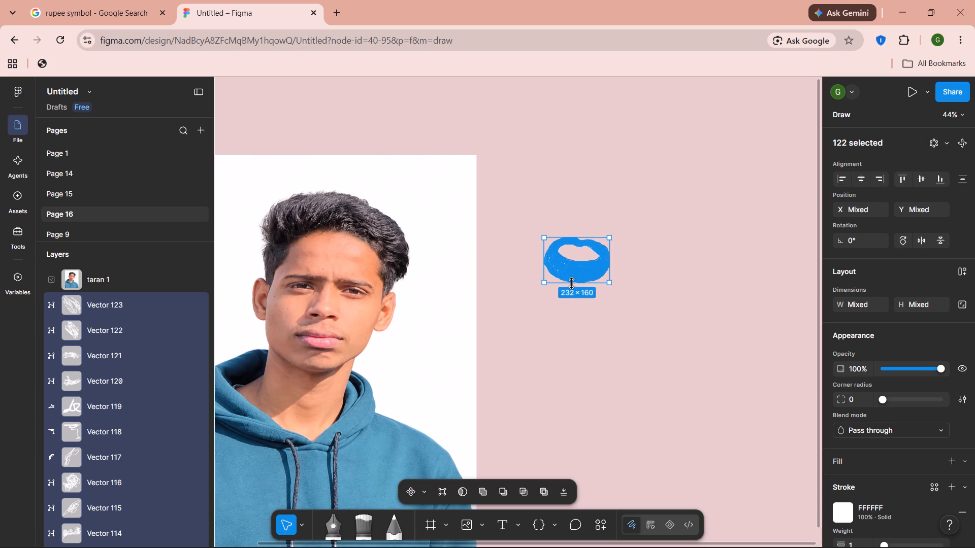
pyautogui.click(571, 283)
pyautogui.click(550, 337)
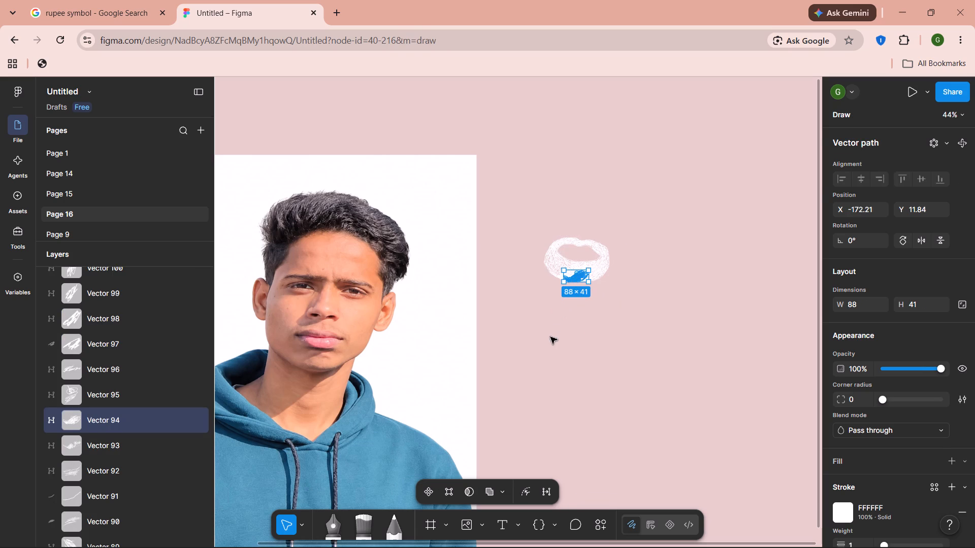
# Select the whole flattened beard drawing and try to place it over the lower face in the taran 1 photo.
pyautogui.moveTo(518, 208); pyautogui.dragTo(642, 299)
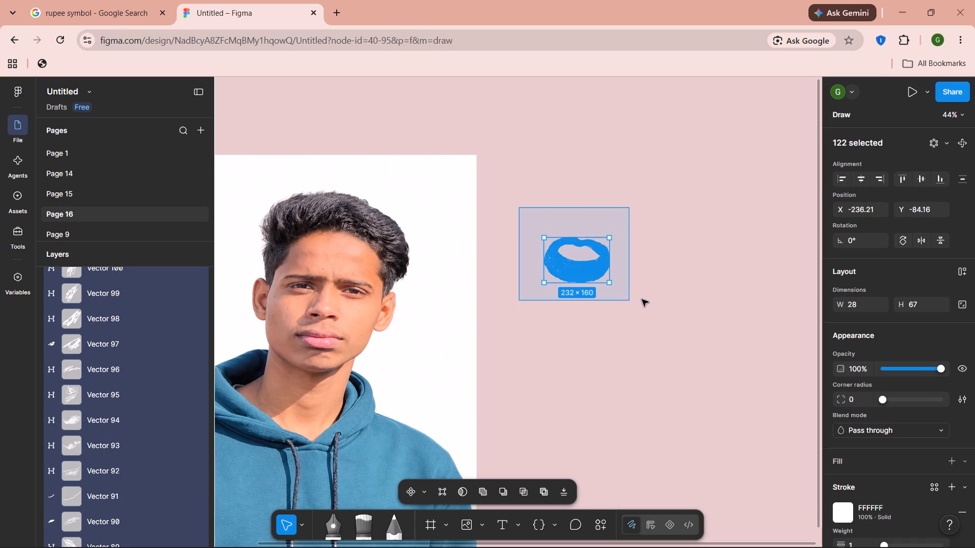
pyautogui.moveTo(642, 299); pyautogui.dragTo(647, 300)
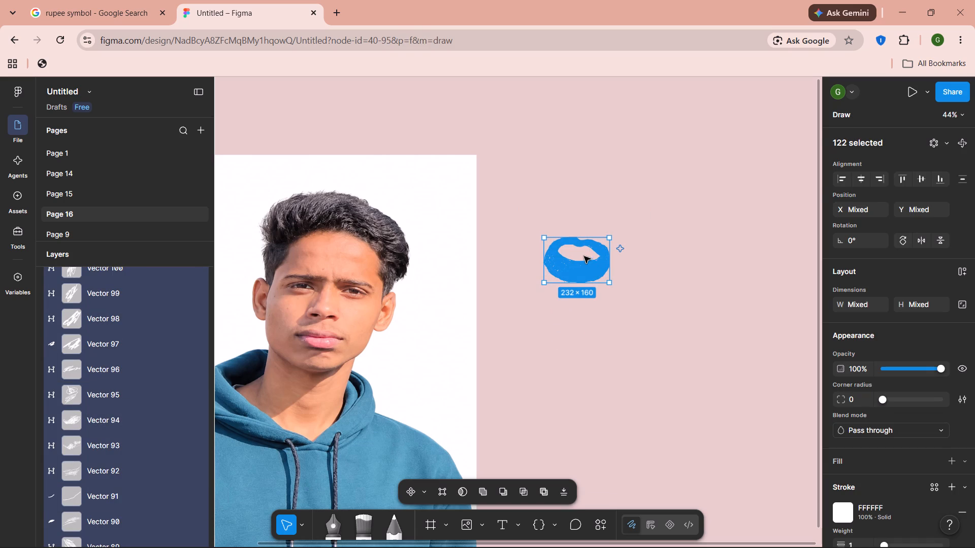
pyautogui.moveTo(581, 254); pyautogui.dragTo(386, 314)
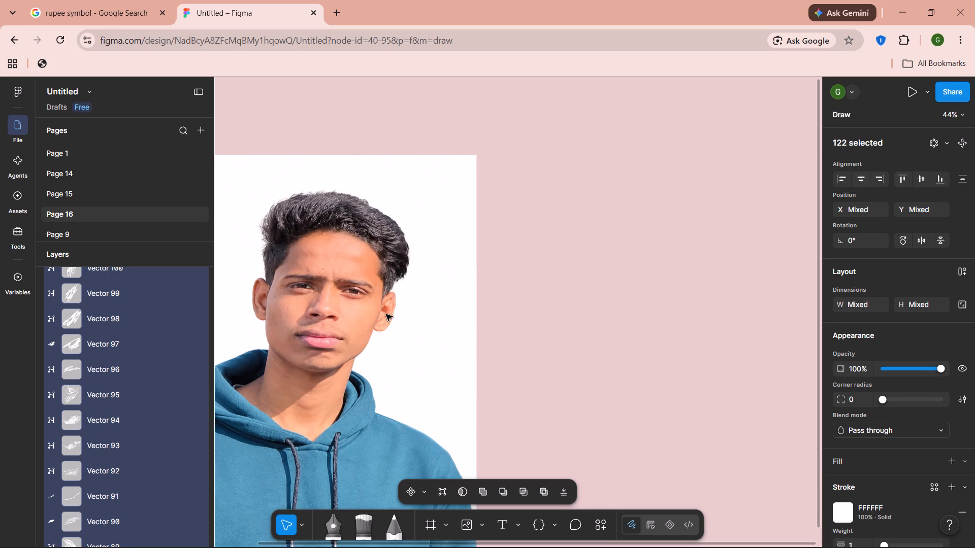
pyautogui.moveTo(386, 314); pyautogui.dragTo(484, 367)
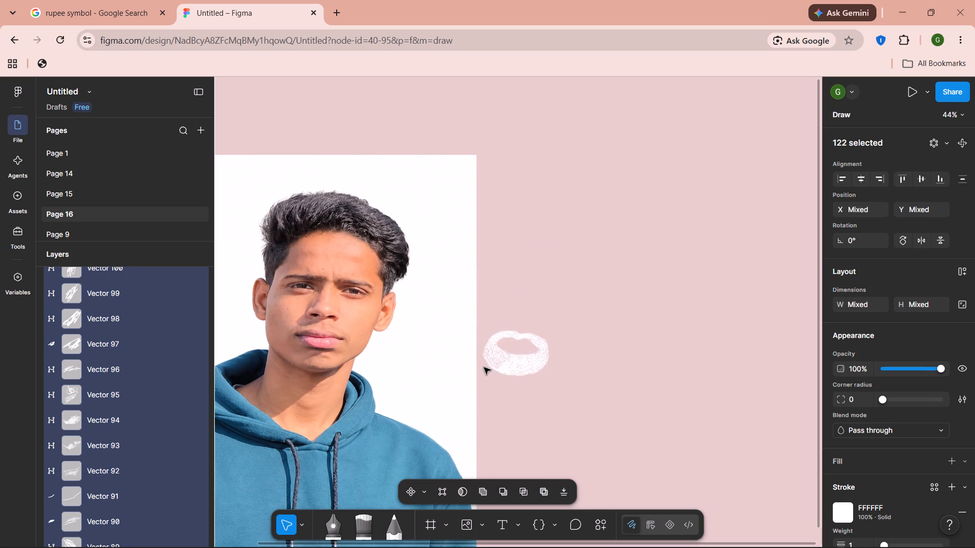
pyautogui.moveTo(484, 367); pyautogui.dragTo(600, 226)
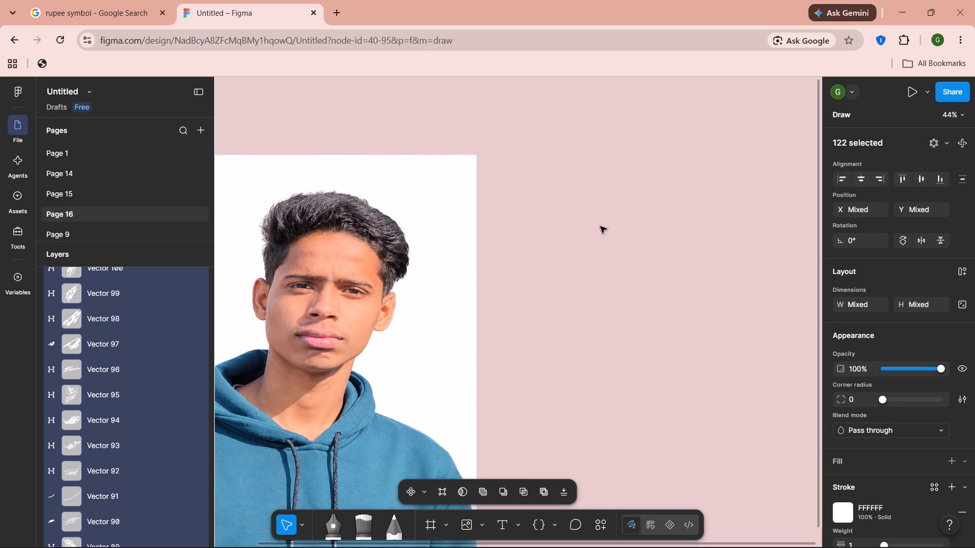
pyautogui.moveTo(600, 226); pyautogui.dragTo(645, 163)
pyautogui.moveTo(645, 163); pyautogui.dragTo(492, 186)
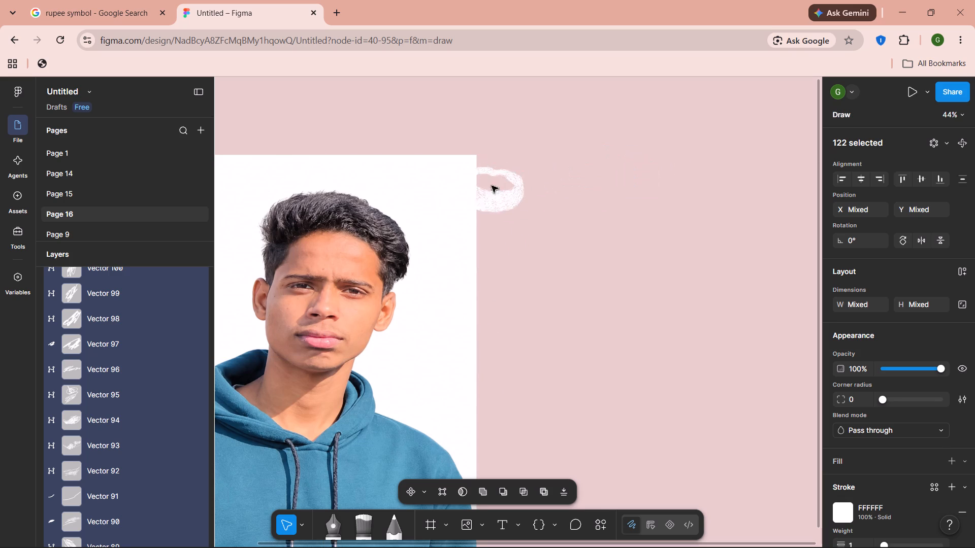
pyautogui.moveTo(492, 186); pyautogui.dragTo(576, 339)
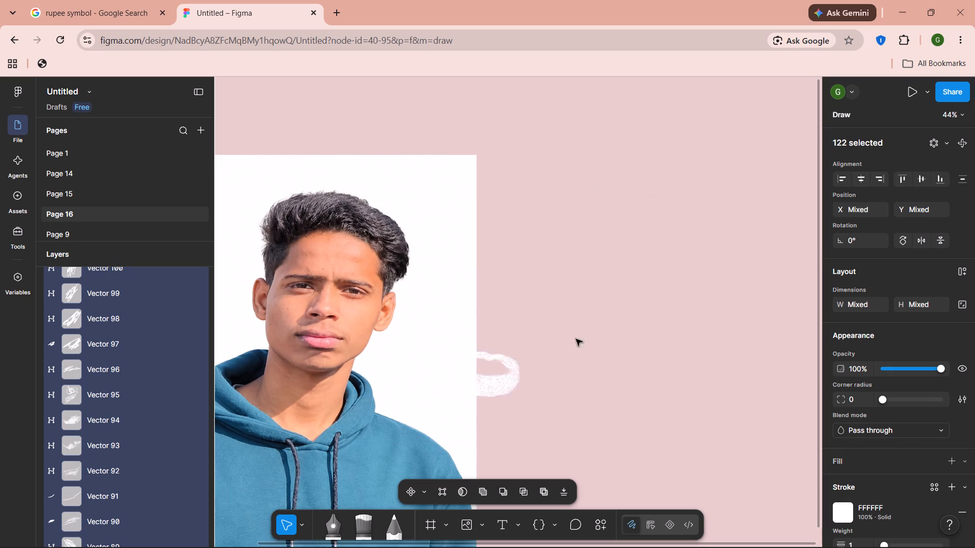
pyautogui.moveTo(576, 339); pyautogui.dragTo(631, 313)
# Delete all the strokes of the white beard drawing beside the taran 1 photo.
pyautogui.click(631, 313)
pyautogui.press('Delete')
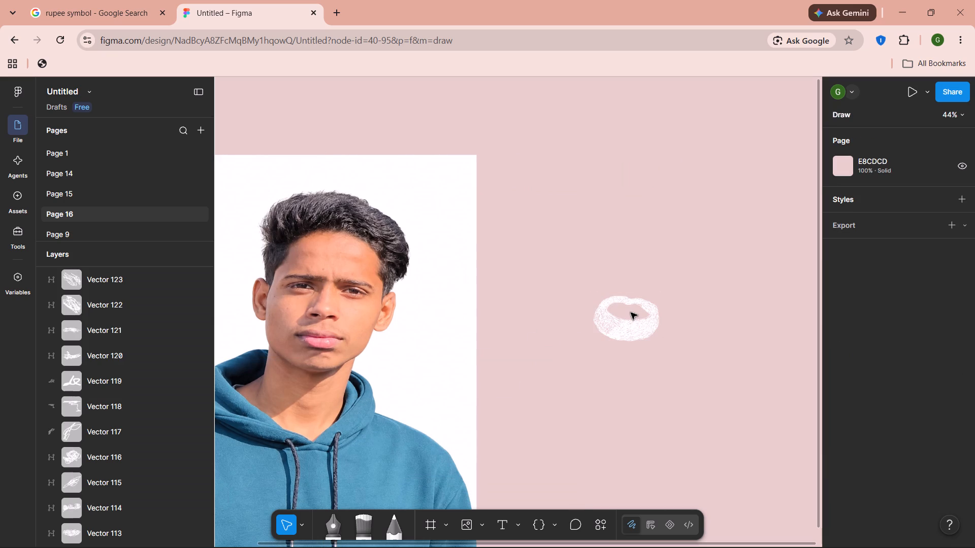
pyautogui.click(631, 313)
pyautogui.moveTo(580, 291); pyautogui.dragTo(673, 346)
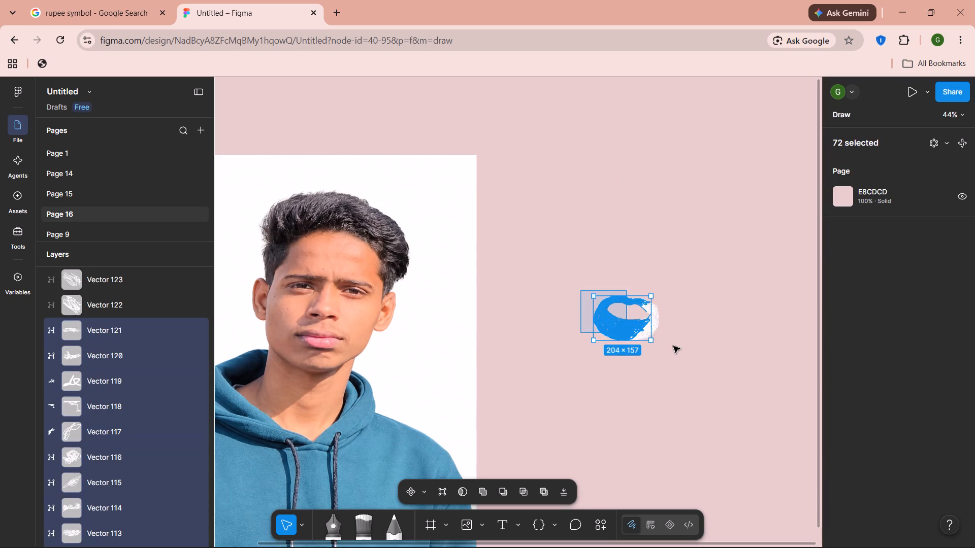
pyautogui.moveTo(673, 346); pyautogui.dragTo(674, 347)
pyautogui.press('Delete')
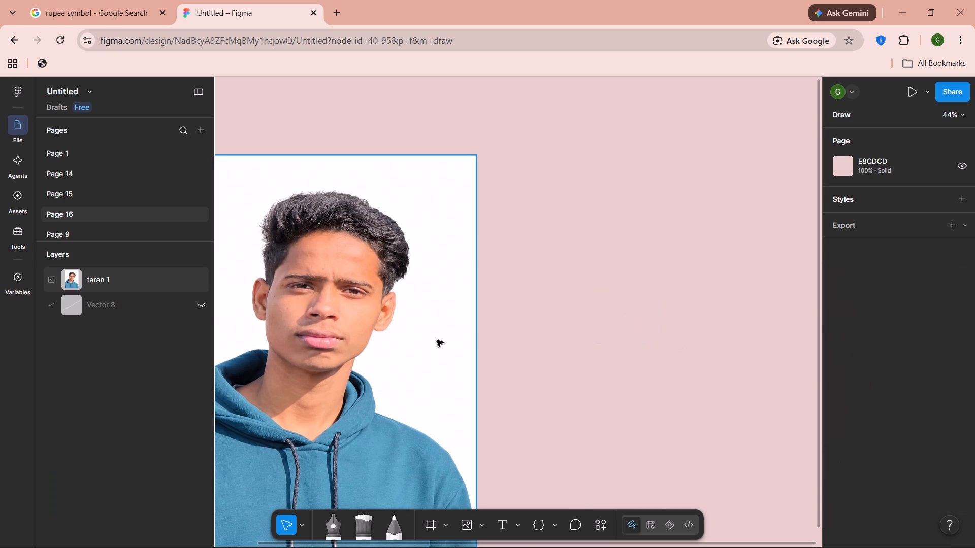
# Rotate the taran 1 photo to about 5.13° so the face sits straighter.
pyautogui.hscroll(2, 437, 340)
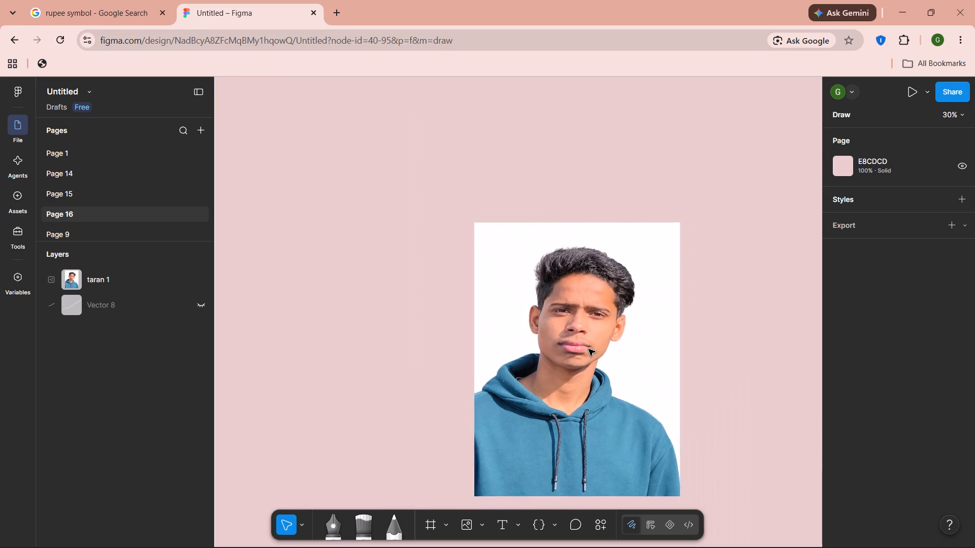
pyautogui.click(580, 351)
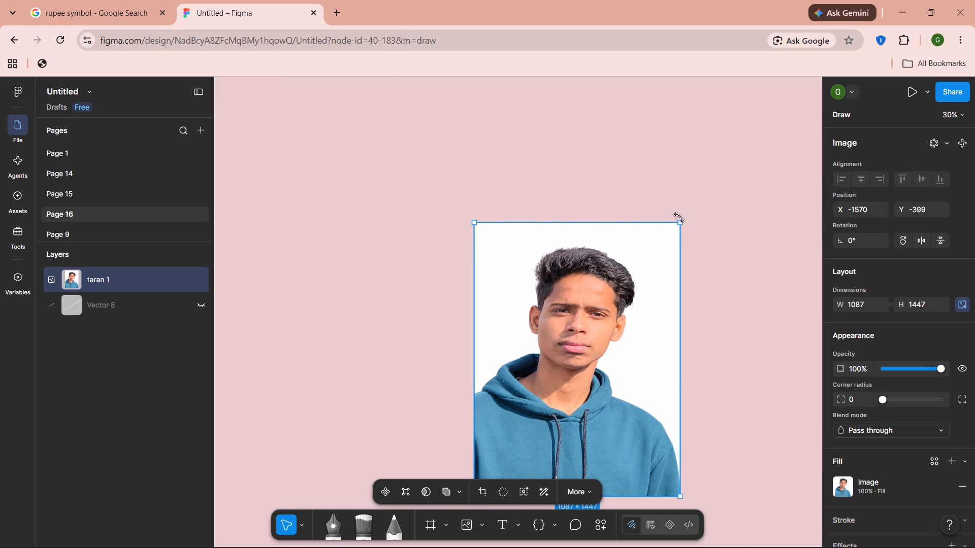
pyautogui.moveTo(689, 220); pyautogui.dragTo(682, 220)
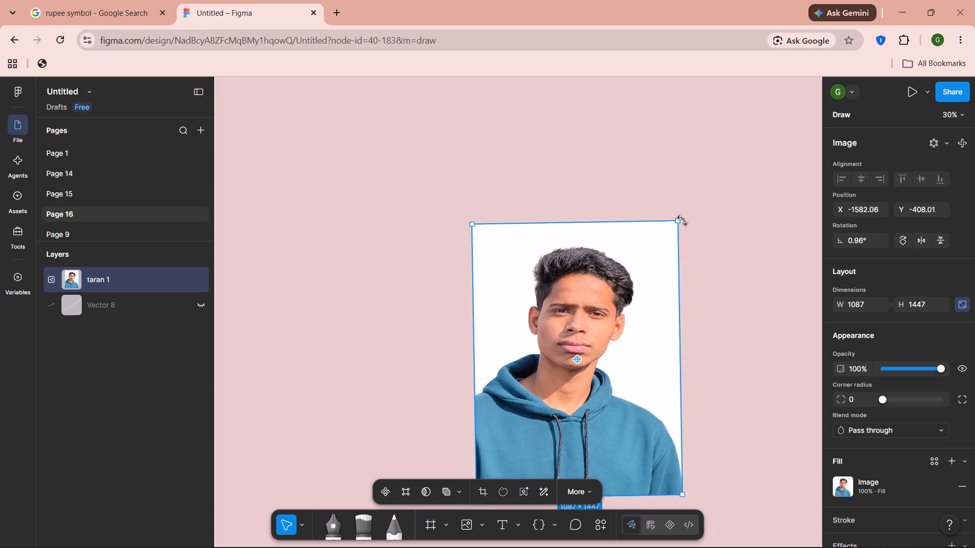
pyautogui.moveTo(682, 220); pyautogui.dragTo(672, 217)
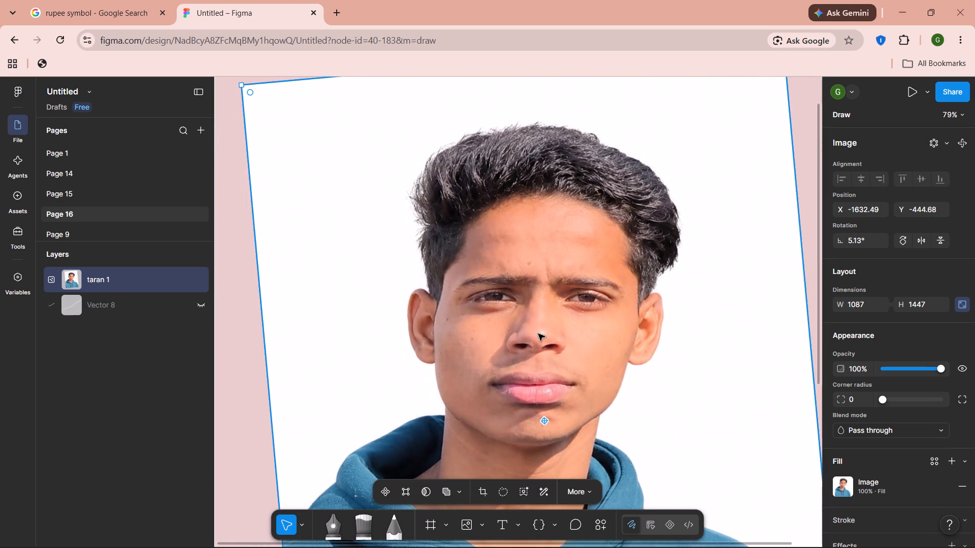
# Draw a near-vertical guide line about 125 long on the cheek at the left of the mouth in the photo.
pyautogui.scroll(-1, 538, 334)
pyautogui.rightClick(538, 334)
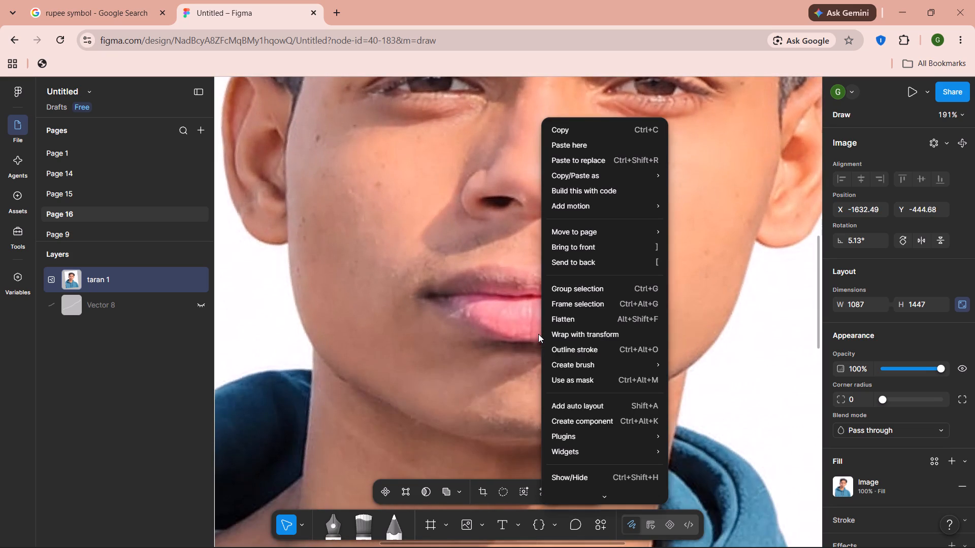
pyautogui.click(499, 354)
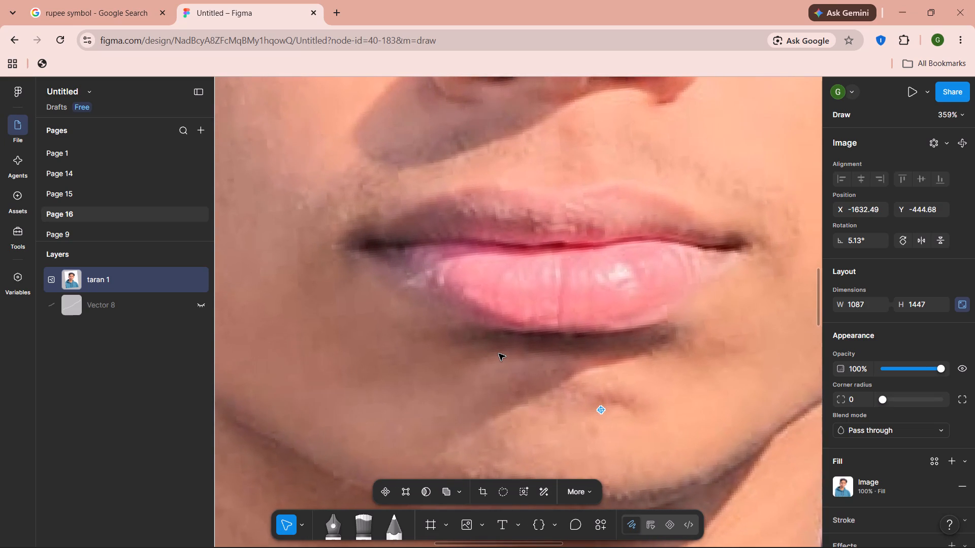
pyautogui.hscroll(-1, 499, 354)
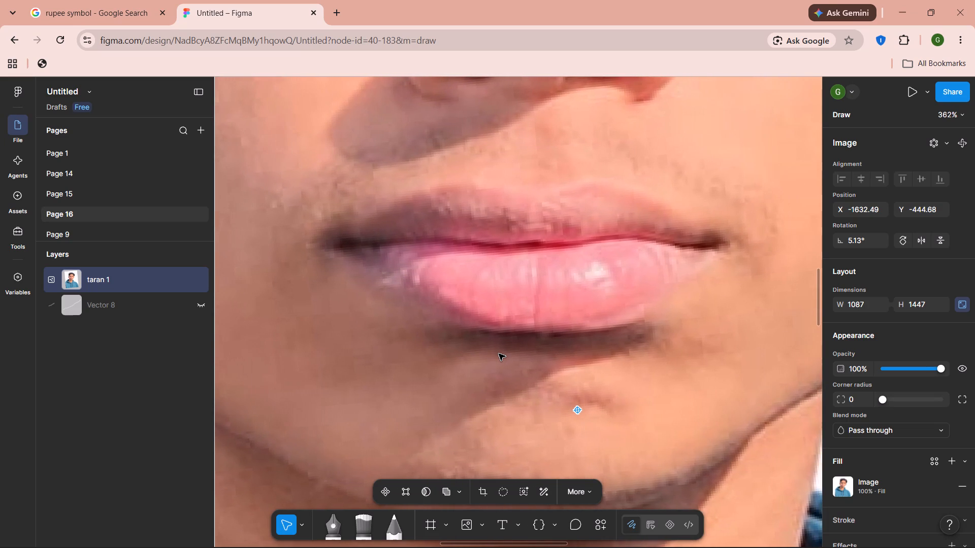
pyautogui.click(485, 524)
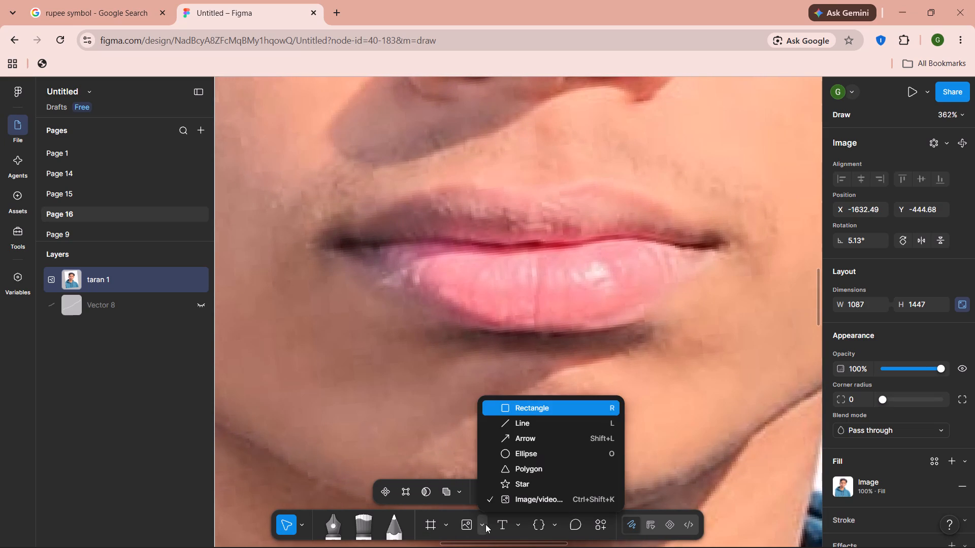
pyautogui.click(540, 429)
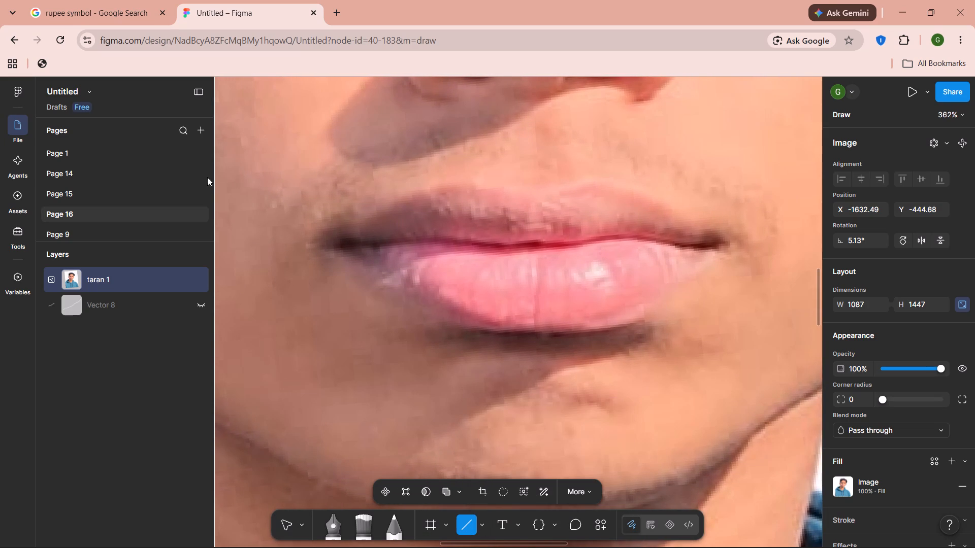
pyautogui.moveTo(240, 126); pyautogui.dragTo(237, 389)
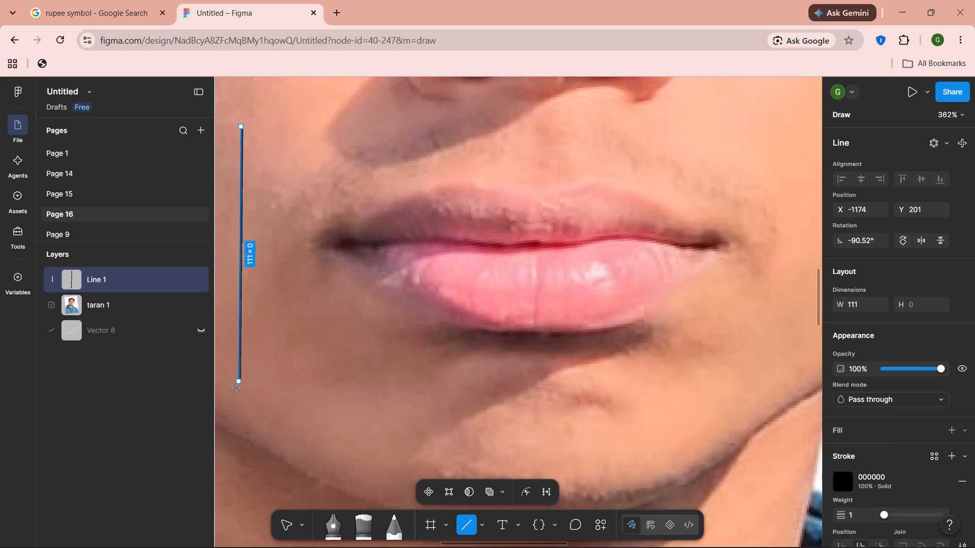
pyautogui.moveTo(237, 389); pyautogui.dragTo(234, 413)
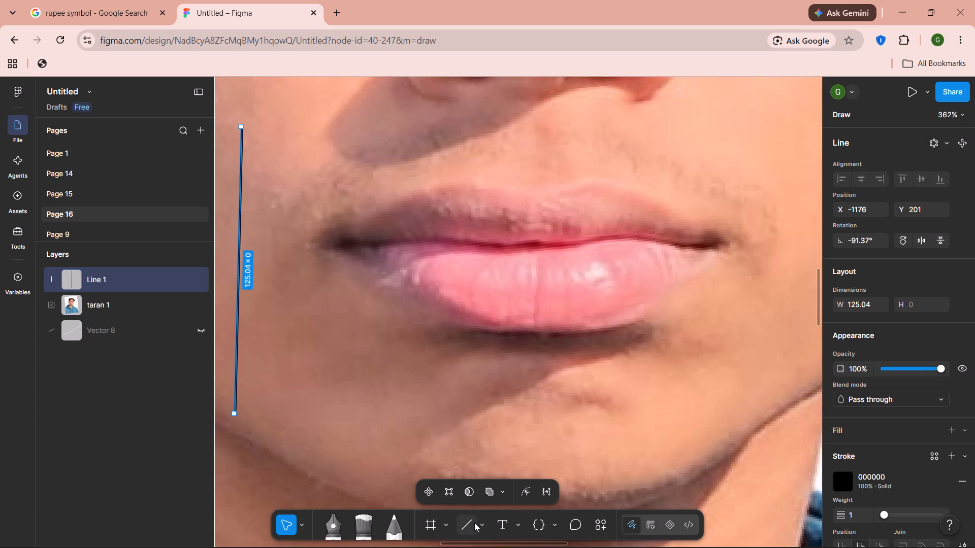
# Draw a matching near-vertical line about 121 long on the cheek at the right of the mouth, ending near the jaw.
pyautogui.press('l')
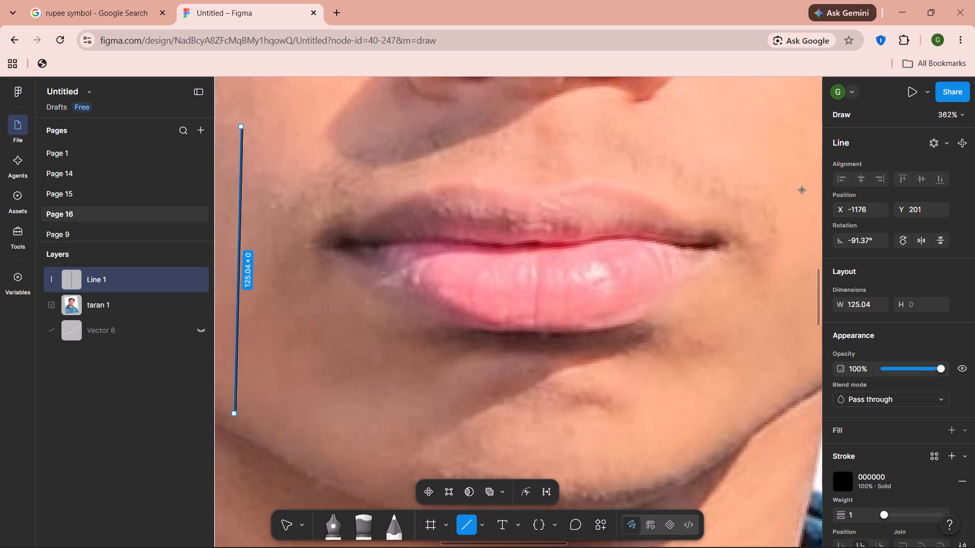
pyautogui.moveTo(798, 130); pyautogui.dragTo(798, 196)
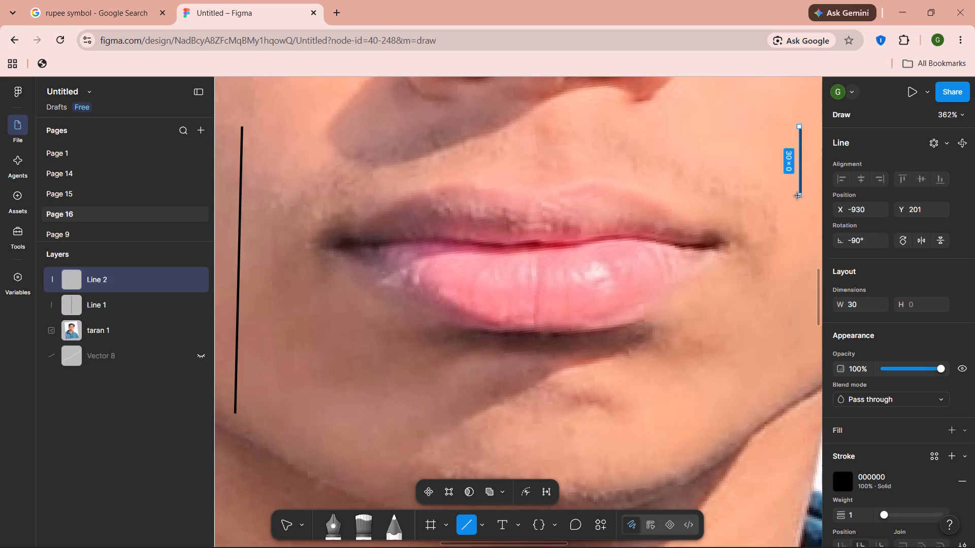
pyautogui.moveTo(798, 196); pyautogui.dragTo(795, 381)
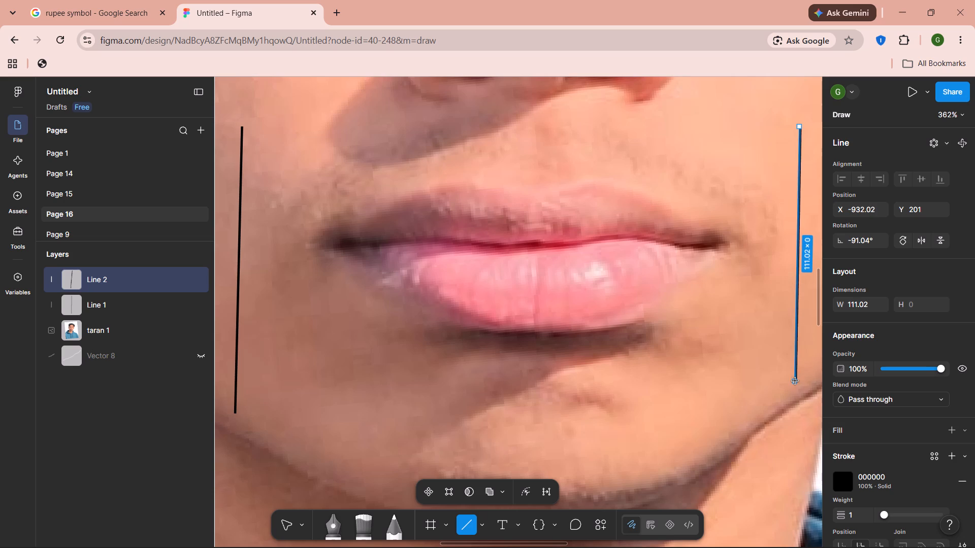
pyautogui.moveTo(795, 381); pyautogui.dragTo(782, 400)
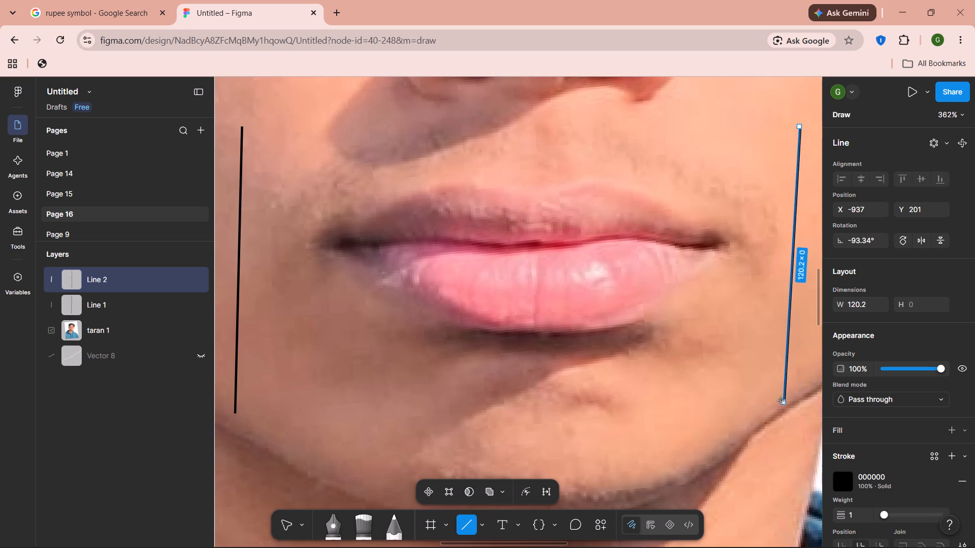
pyautogui.moveTo(782, 400); pyautogui.dragTo(801, 404)
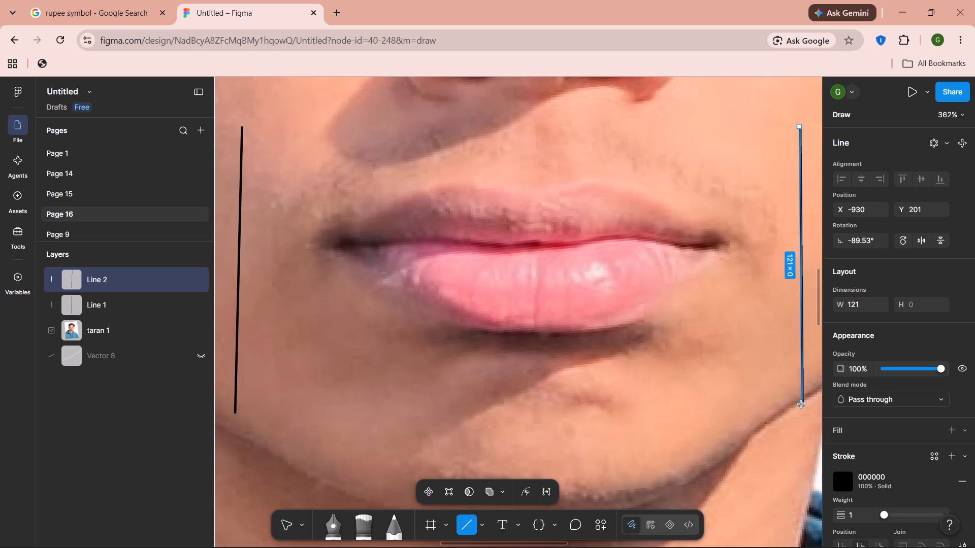
pyautogui.moveTo(801, 404); pyautogui.dragTo(789, 410)
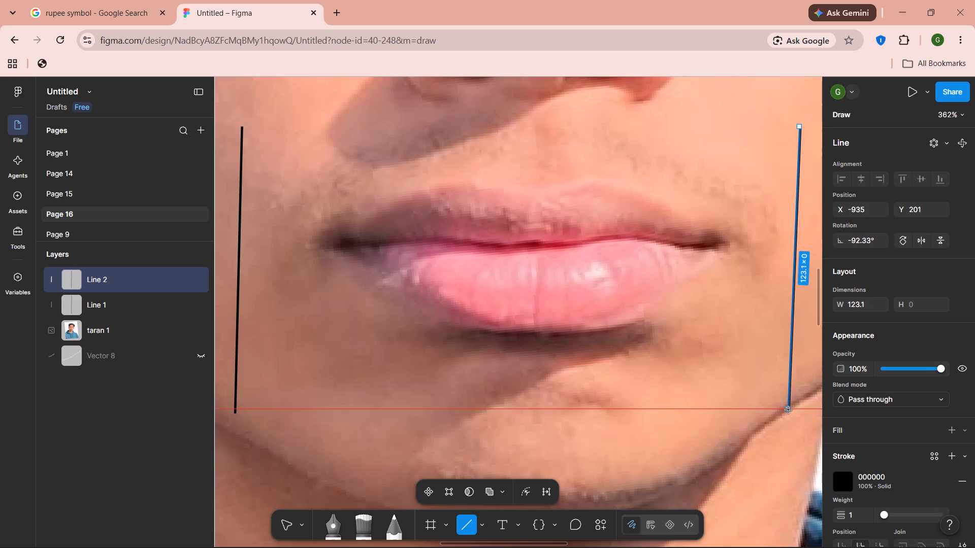
pyautogui.moveTo(789, 410); pyautogui.dragTo(791, 405)
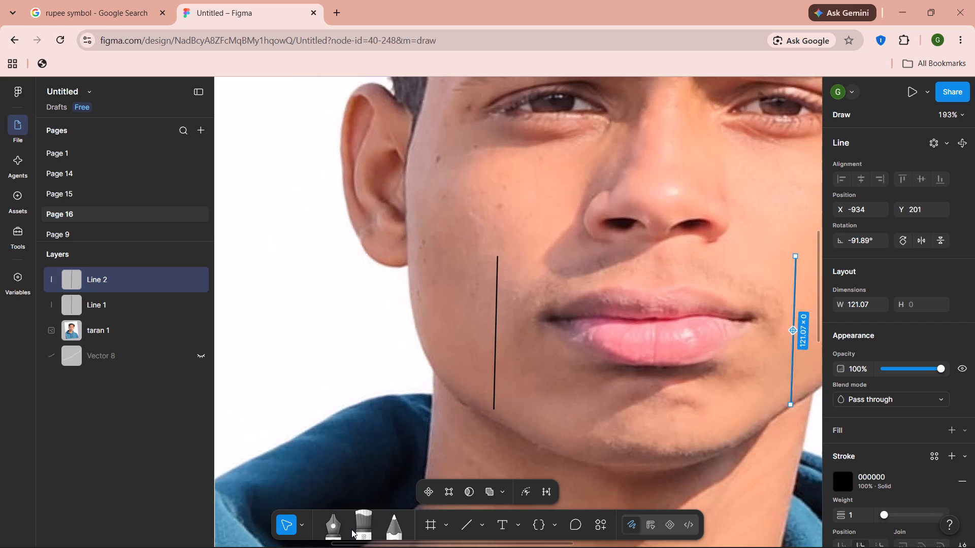
# Draw a sloping line about 92 long from the left cheek line up to the left nostril's lower edge.
pyautogui.click(471, 521)
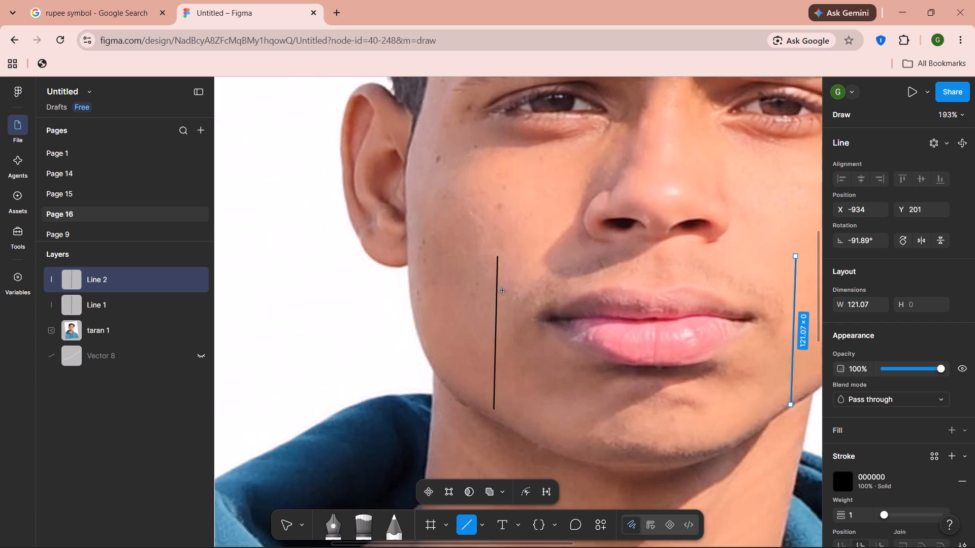
pyautogui.moveTo(500, 291); pyautogui.dragTo(570, 242)
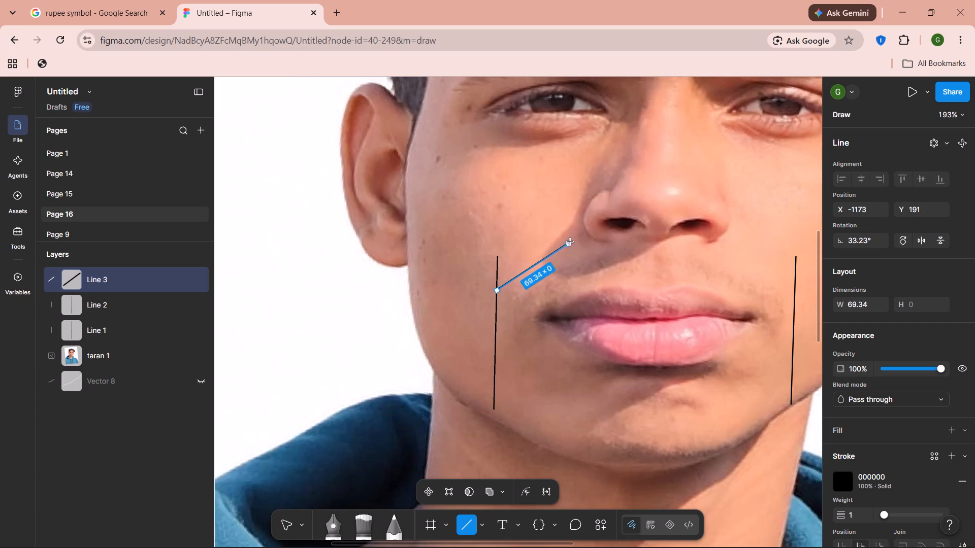
pyautogui.moveTo(570, 242); pyautogui.dragTo(593, 242)
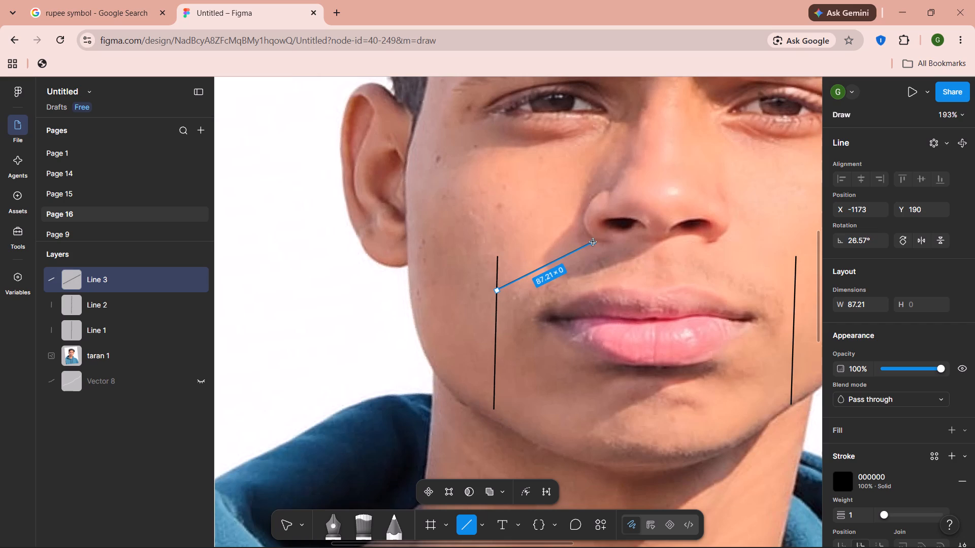
pyautogui.moveTo(593, 242); pyautogui.dragTo(599, 241)
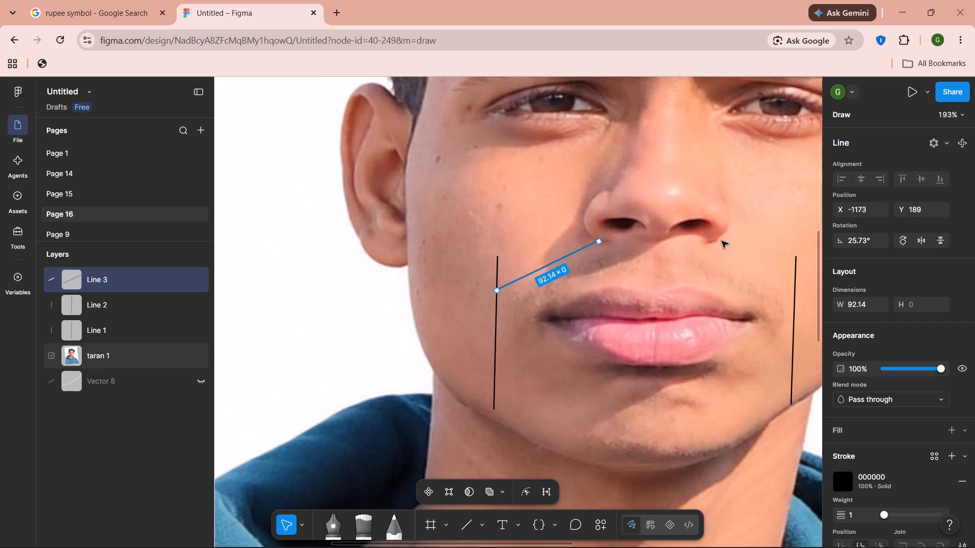
# Draw a sloping line about 73 long from below the right nostril down to the right cheek line.
pyautogui.press('l')
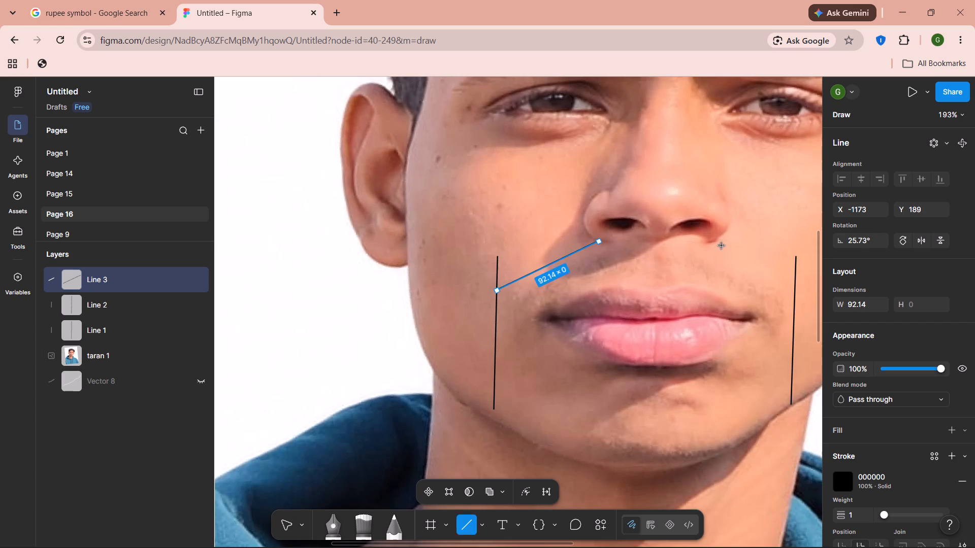
pyautogui.moveTo(714, 243); pyautogui.dragTo(786, 268)
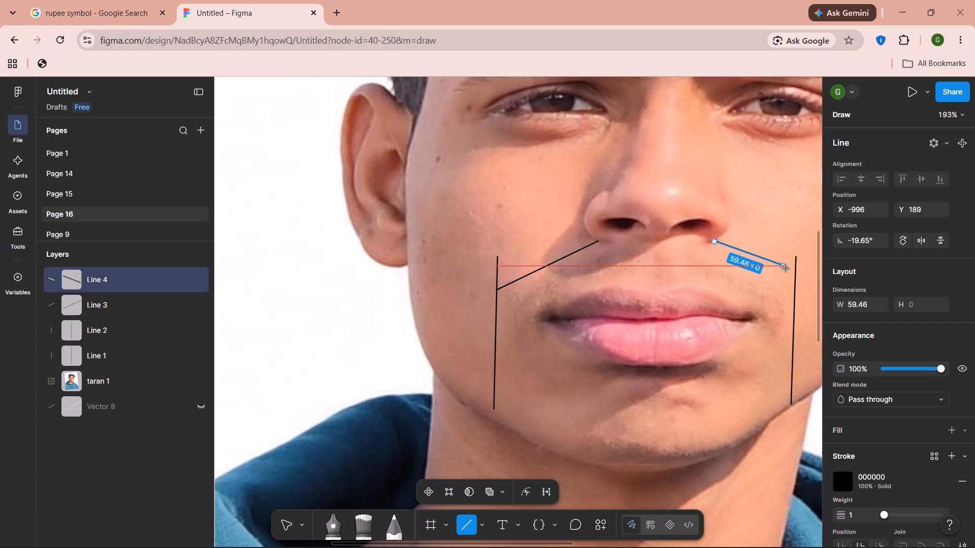
pyautogui.moveTo(786, 268); pyautogui.dragTo(792, 284)
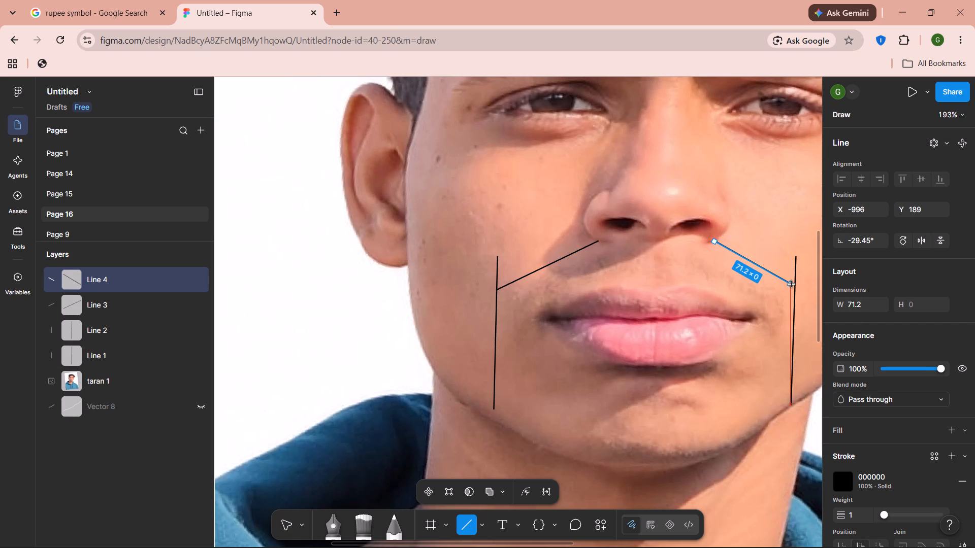
pyautogui.moveTo(792, 284); pyautogui.dragTo(794, 285)
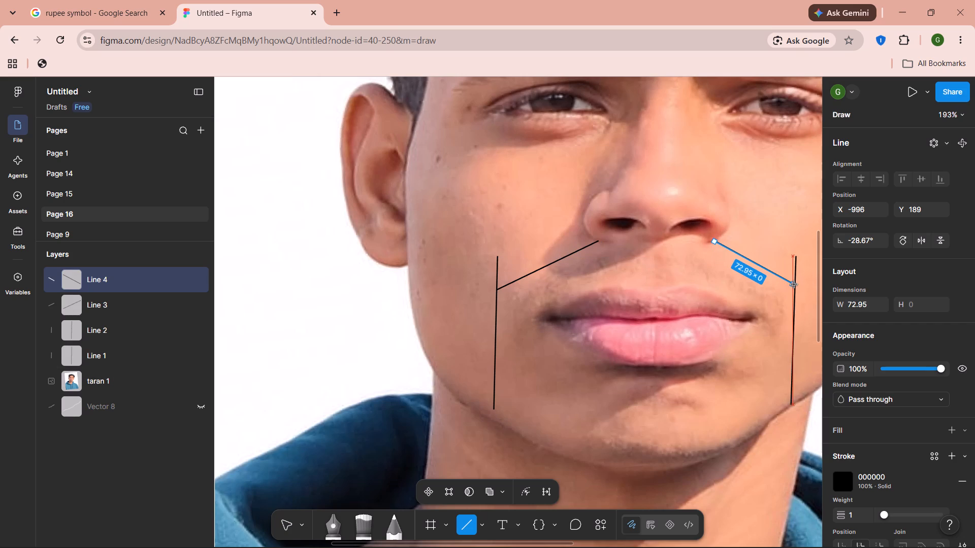
pyautogui.moveTo(794, 285); pyautogui.dragTo(794, 286)
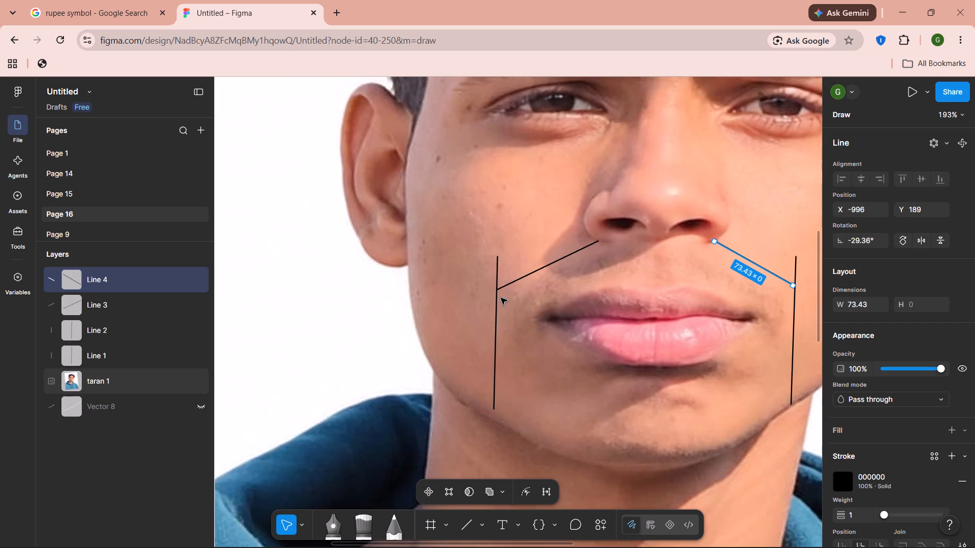
# Shorten the left sloping moustache line by pulling its lower end inward, away from the left cheek line.
pyautogui.click(516, 278)
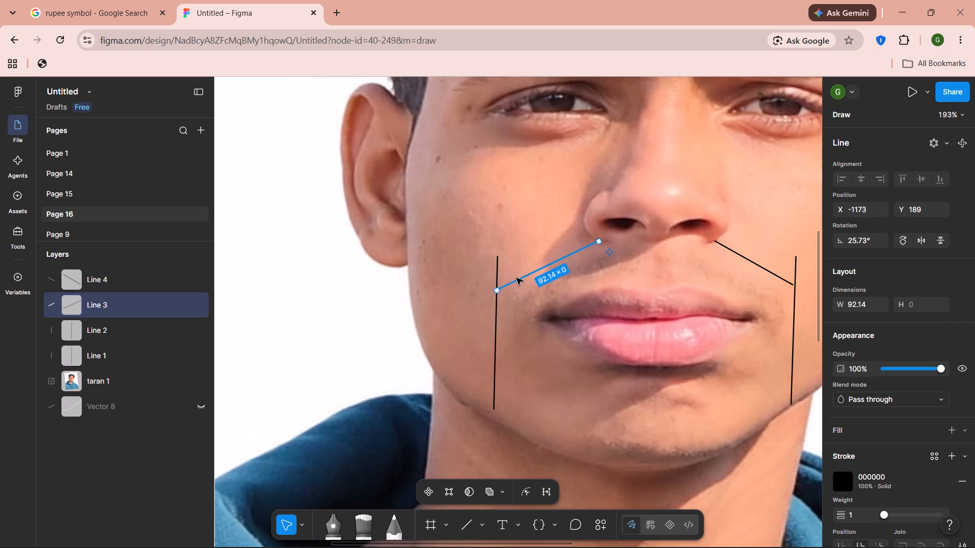
pyautogui.moveTo(498, 290); pyautogui.dragTo(516, 280)
# Move the left cheek line slightly toward the mouth, to about X -1167.5, Y 203.5.
pyautogui.click(495, 297)
pyautogui.moveTo(495, 297); pyautogui.dragTo(503, 296)
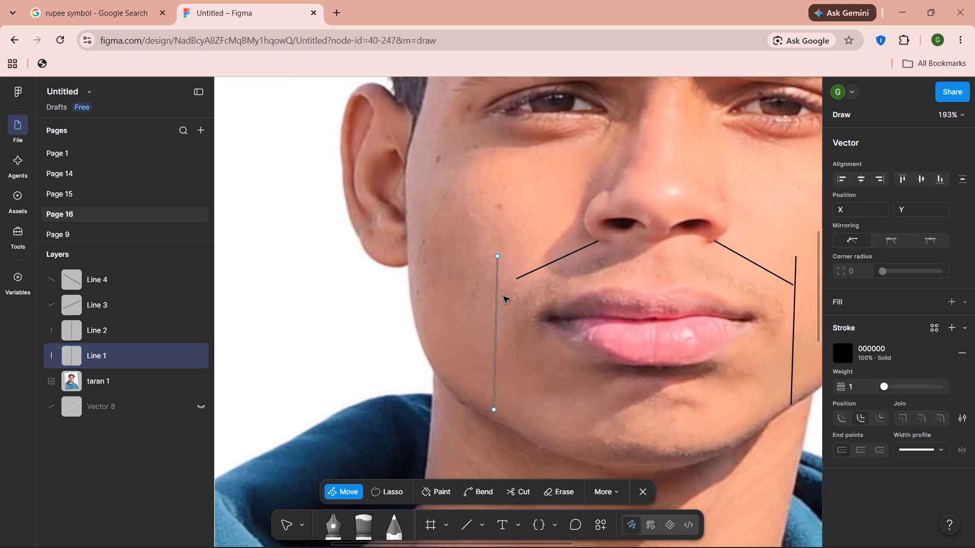
pyautogui.moveTo(503, 296); pyautogui.dragTo(494, 309)
pyautogui.moveTo(494, 309); pyautogui.dragTo(508, 309)
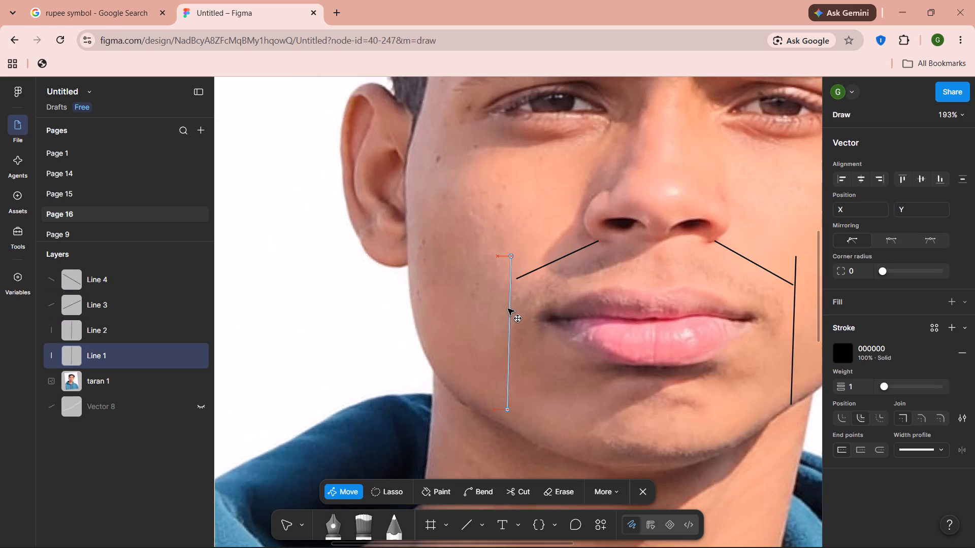
pyautogui.moveTo(508, 309); pyautogui.dragTo(502, 312)
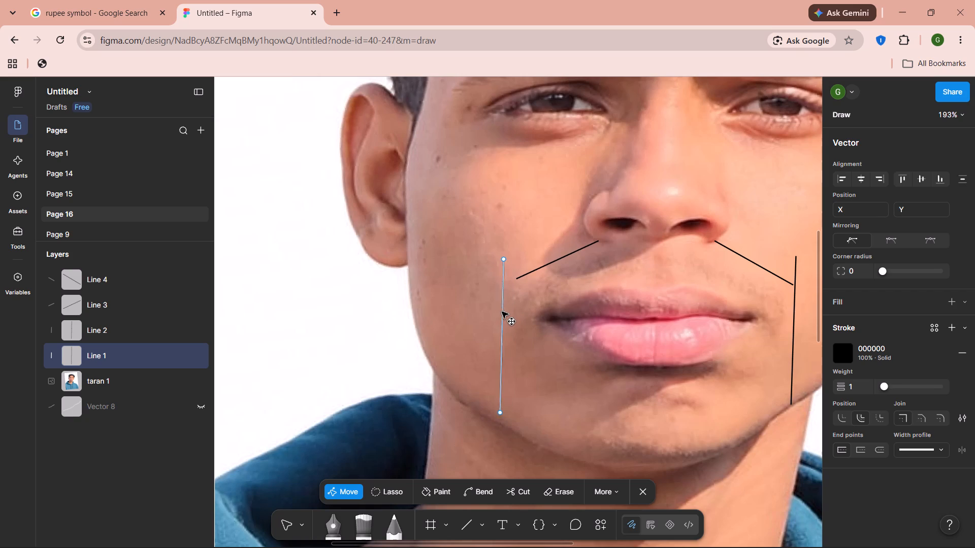
pyautogui.moveTo(502, 312); pyautogui.dragTo(503, 312)
pyautogui.click(520, 271)
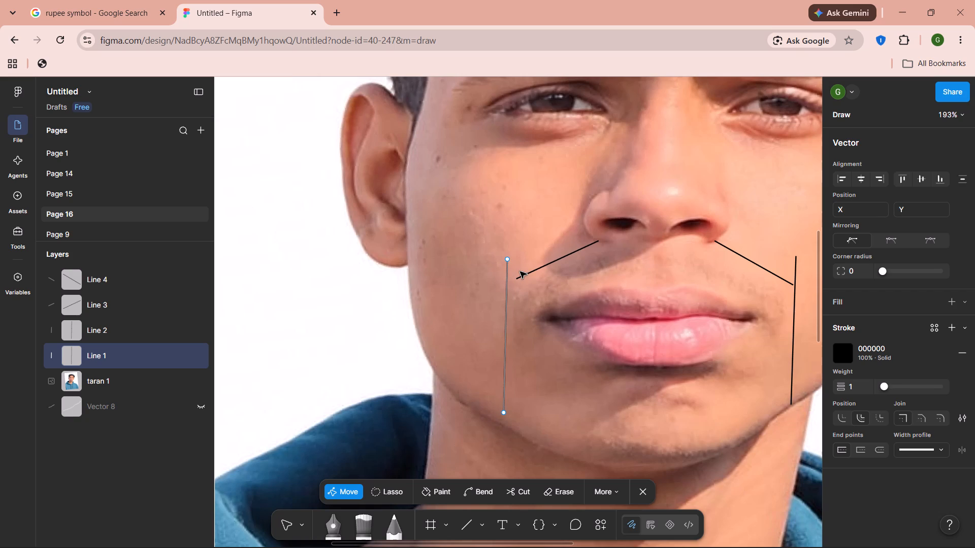
pyautogui.click(529, 271)
pyautogui.click(558, 257)
pyautogui.doubleClick(558, 257)
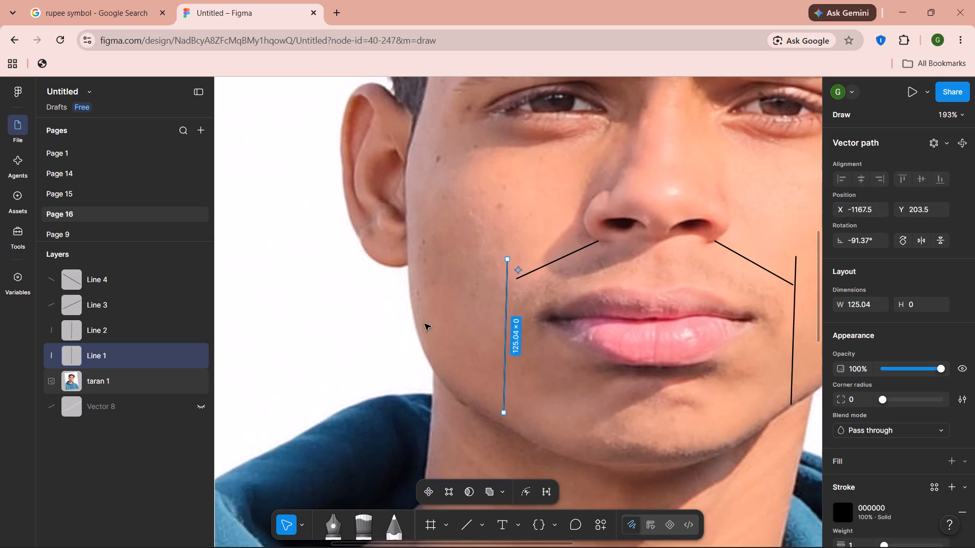
# Move the hidden Vector 8 layer directly above taran 1 in the layer order and select the photo.
pyautogui.moveTo(169, 401); pyautogui.dragTo(284, 365)
pyautogui.click(284, 365)
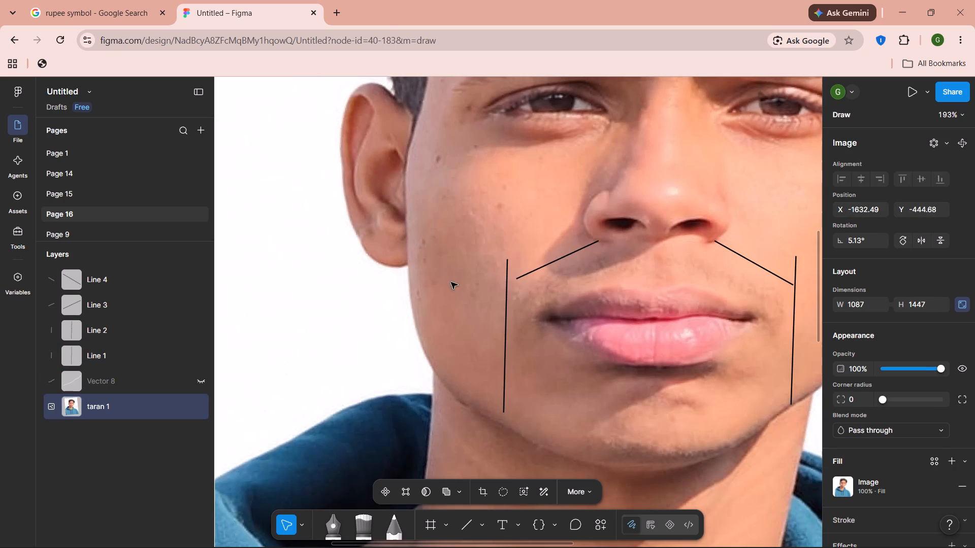
# Extend the lower end of the left sloping moustache line to meet the left cheek line, making it about 82 long.
pyautogui.click(531, 275)
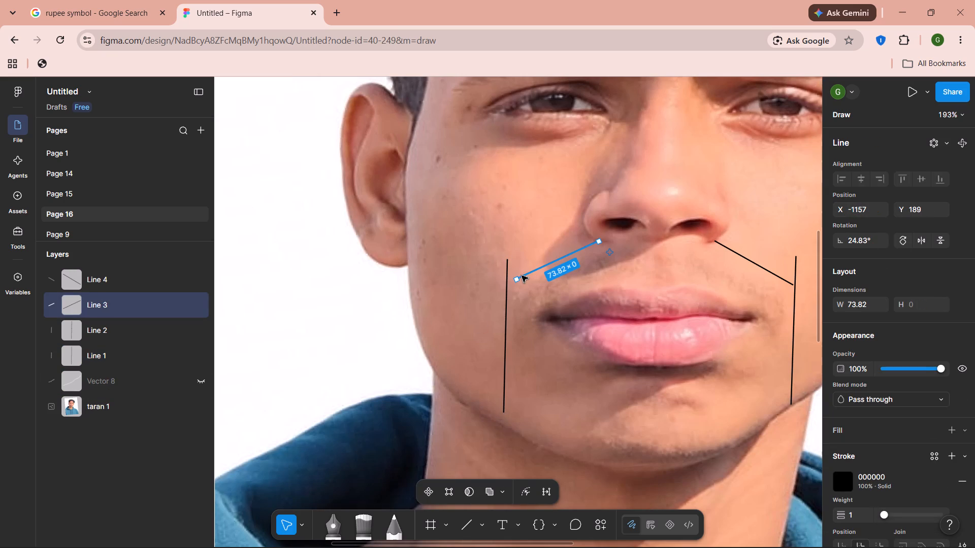
pyautogui.moveTo(513, 278); pyautogui.dragTo(509, 282)
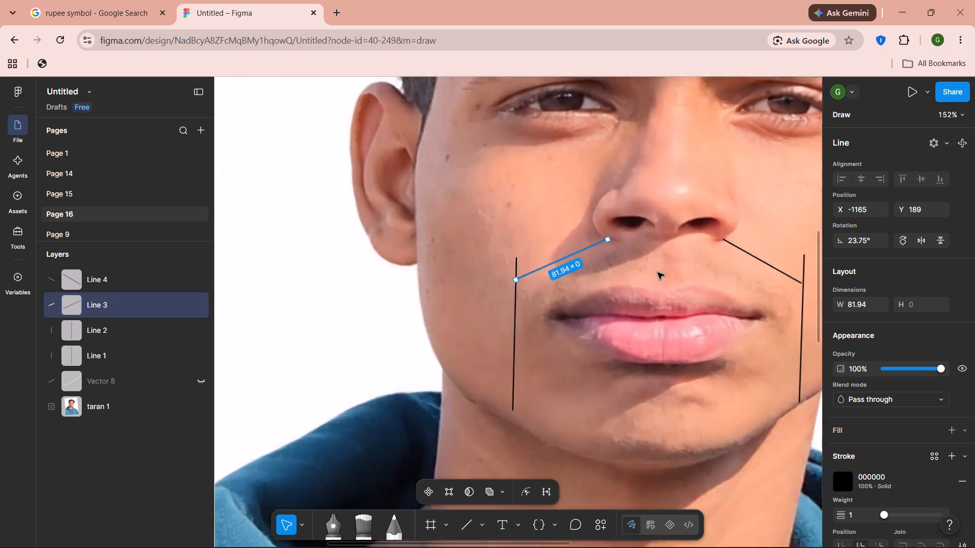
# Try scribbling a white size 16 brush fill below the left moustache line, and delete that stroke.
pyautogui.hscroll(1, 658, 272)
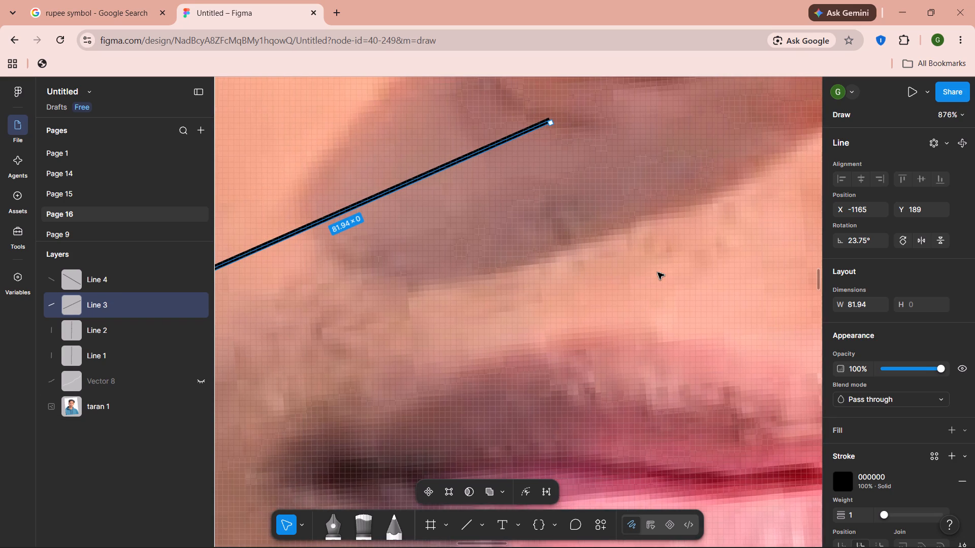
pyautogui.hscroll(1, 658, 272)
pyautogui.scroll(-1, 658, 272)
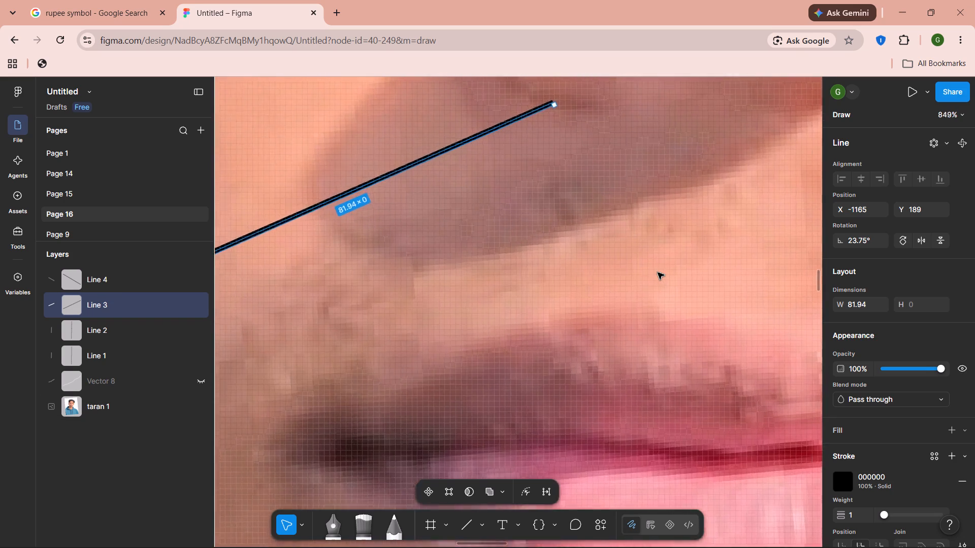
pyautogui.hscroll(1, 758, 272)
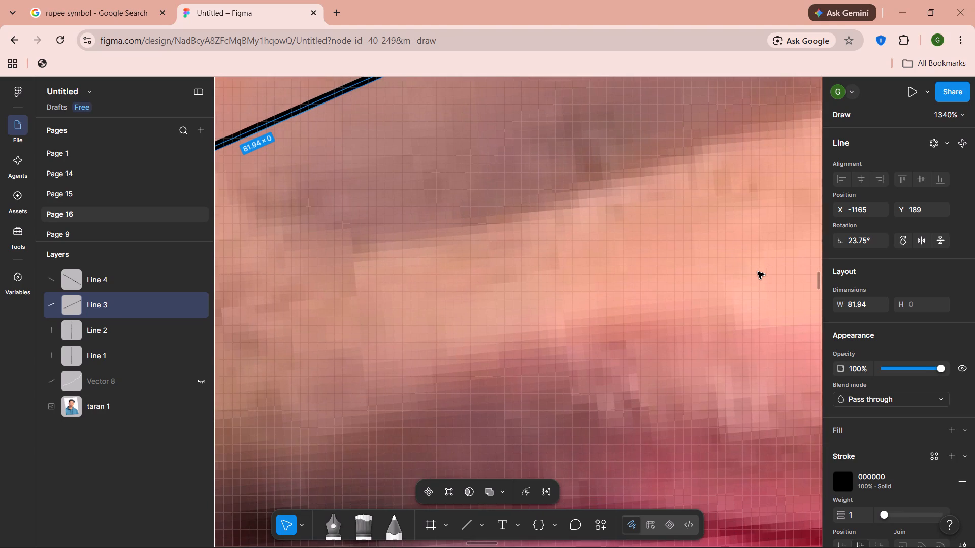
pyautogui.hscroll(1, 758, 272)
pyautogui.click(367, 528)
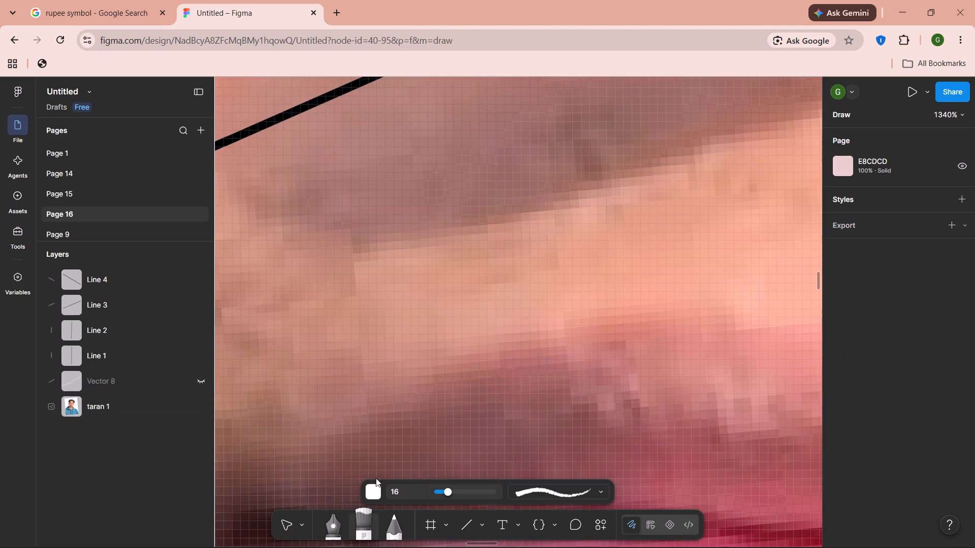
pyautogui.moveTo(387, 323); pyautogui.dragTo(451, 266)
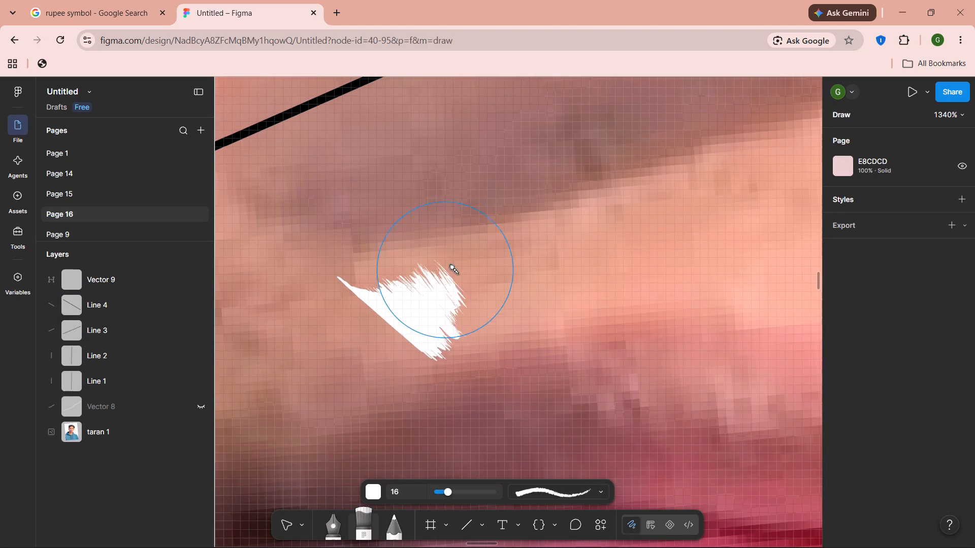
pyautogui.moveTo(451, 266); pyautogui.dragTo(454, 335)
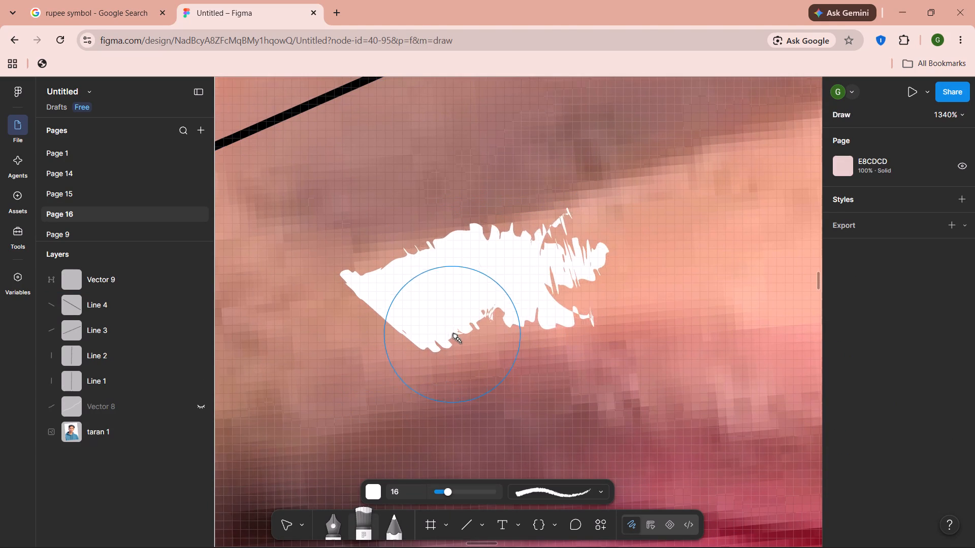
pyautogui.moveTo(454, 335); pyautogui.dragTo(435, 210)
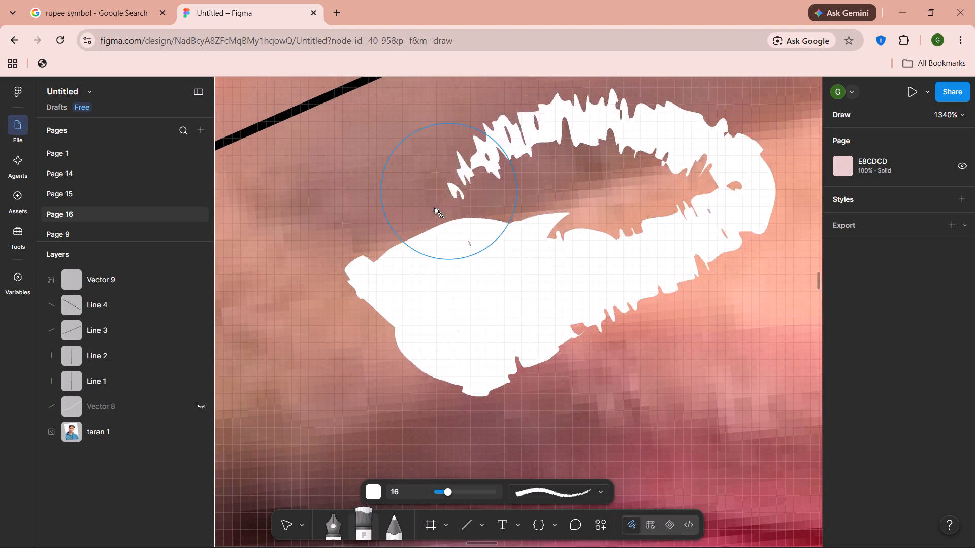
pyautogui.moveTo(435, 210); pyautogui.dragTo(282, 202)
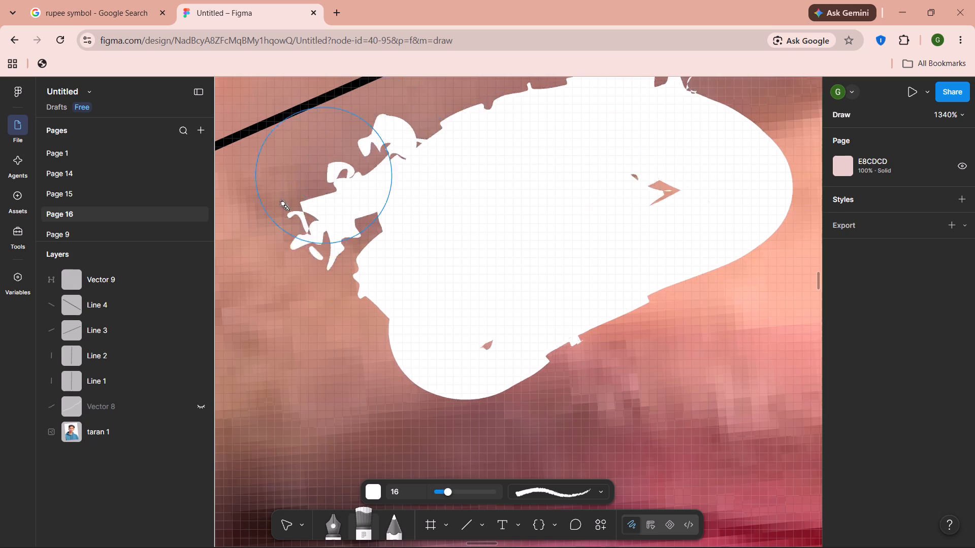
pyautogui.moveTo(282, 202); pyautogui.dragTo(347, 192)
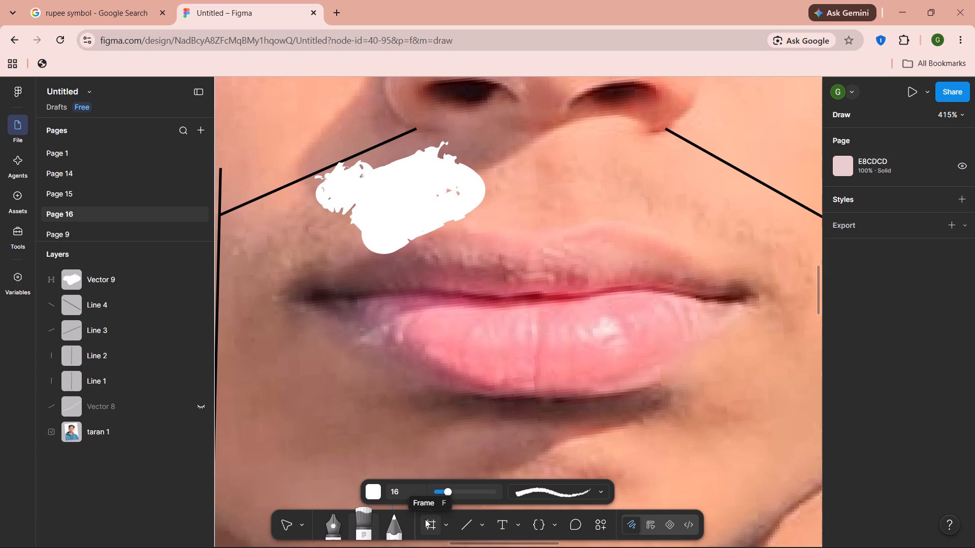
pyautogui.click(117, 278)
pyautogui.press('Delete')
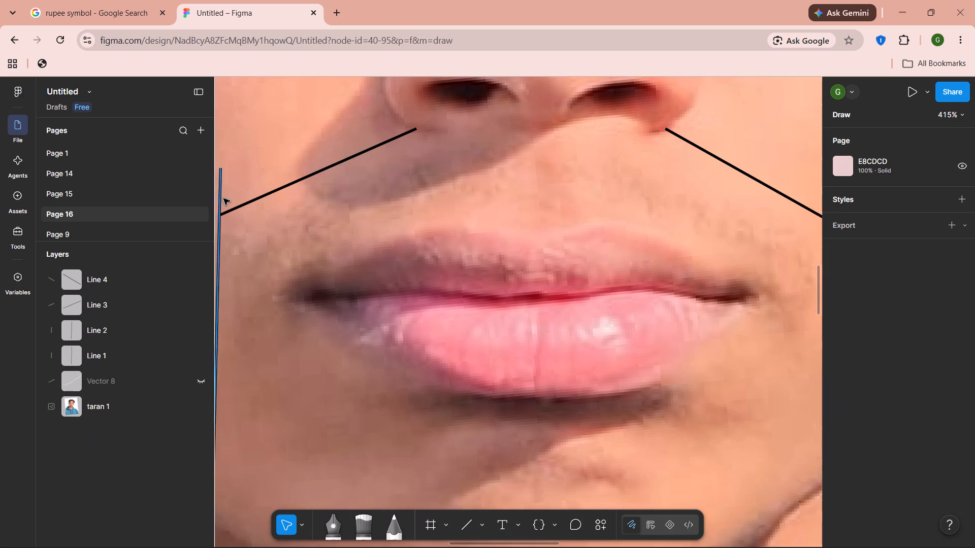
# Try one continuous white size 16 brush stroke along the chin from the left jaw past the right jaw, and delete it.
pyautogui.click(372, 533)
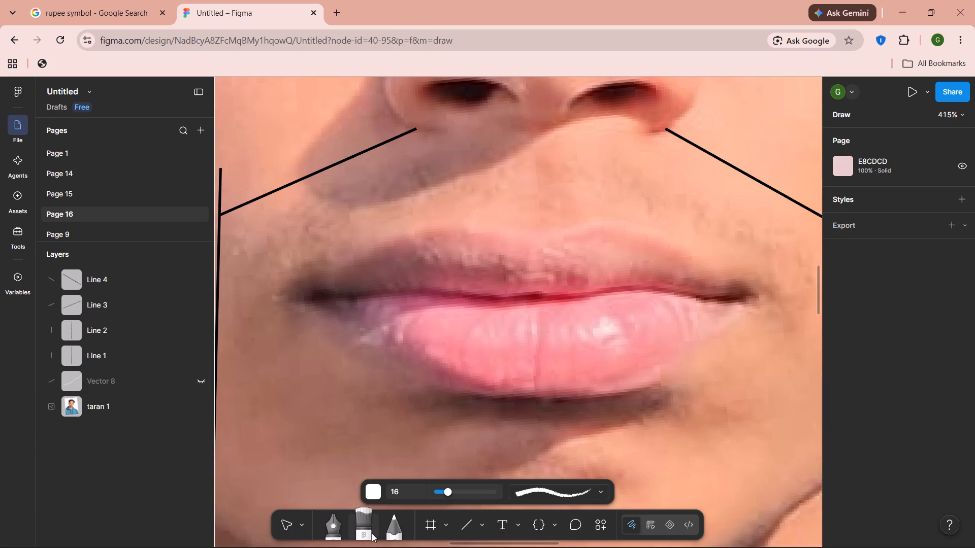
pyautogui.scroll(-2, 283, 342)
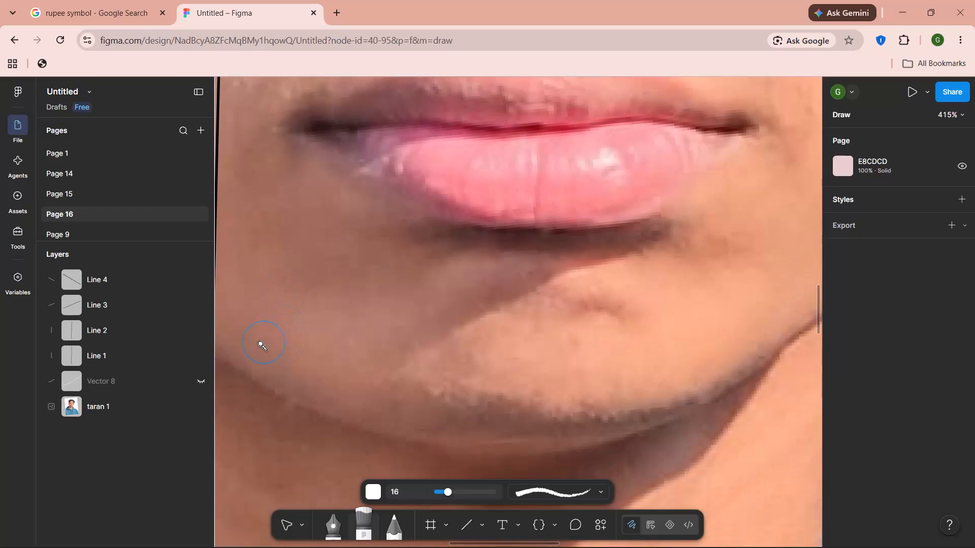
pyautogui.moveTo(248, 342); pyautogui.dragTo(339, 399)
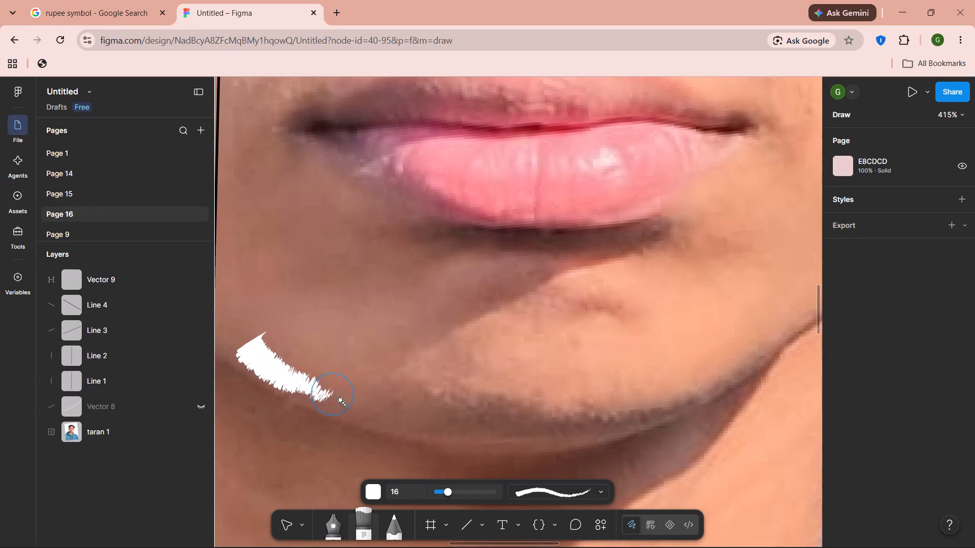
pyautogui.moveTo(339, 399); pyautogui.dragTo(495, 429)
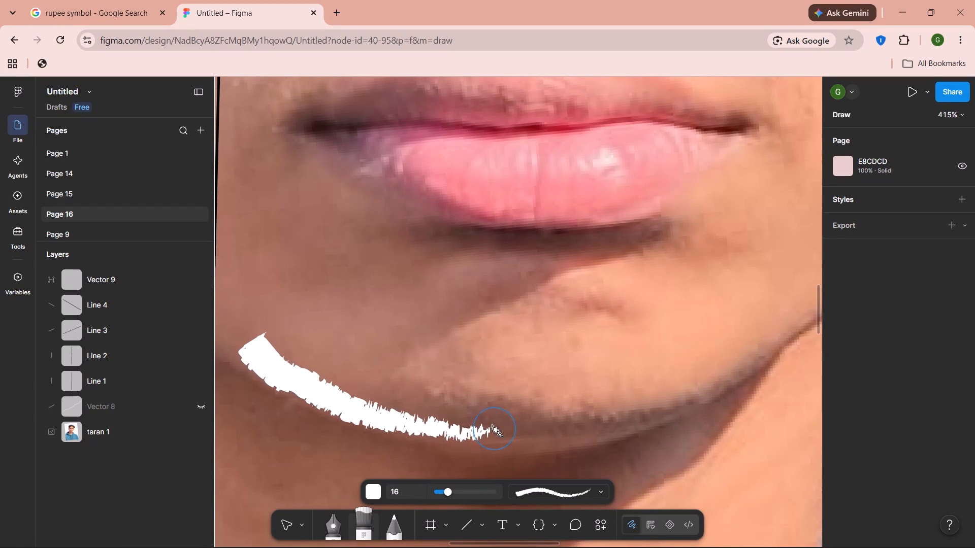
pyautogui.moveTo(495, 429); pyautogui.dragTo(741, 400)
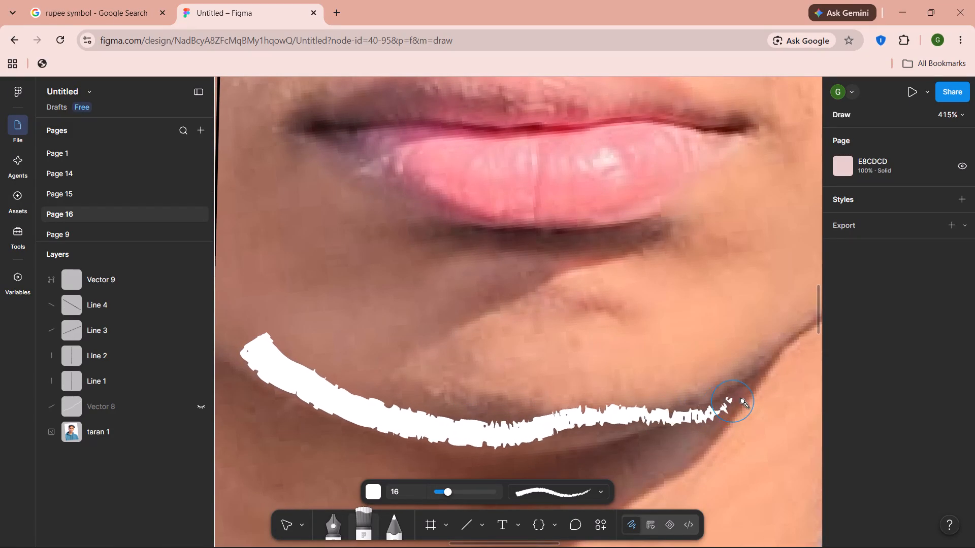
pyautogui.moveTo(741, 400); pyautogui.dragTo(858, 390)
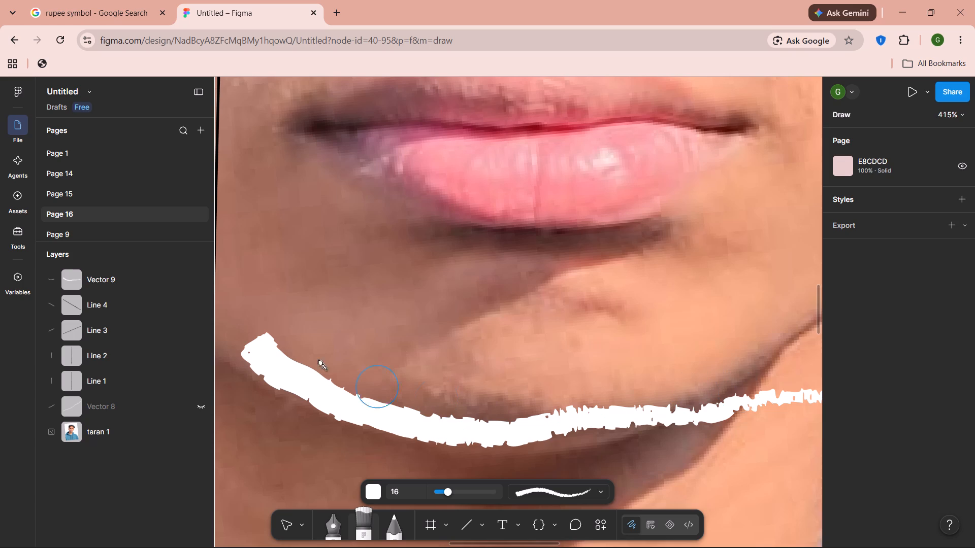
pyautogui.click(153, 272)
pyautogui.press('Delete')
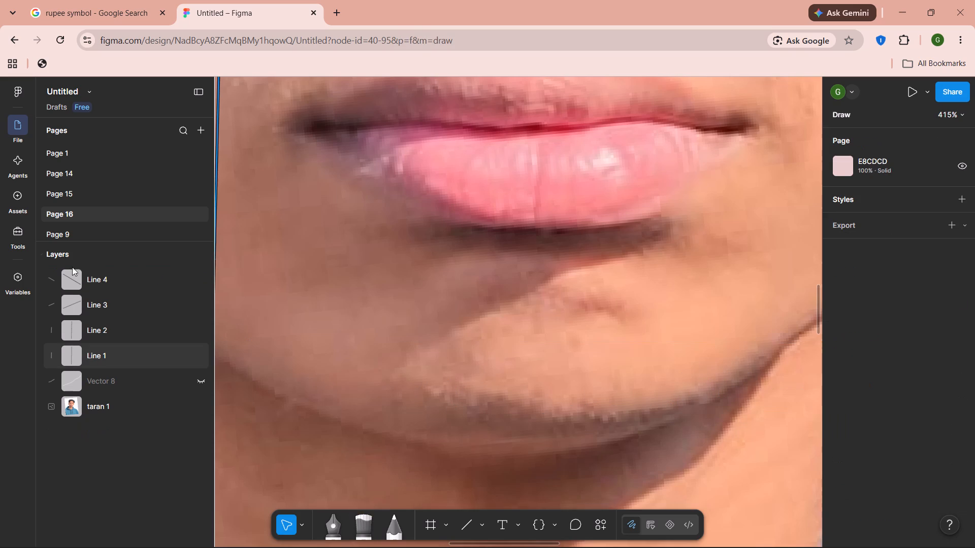
# Paint two overlapping white size 16 brush strokes along the jawline, from the left jaw to just right of the chin's centre.
pyautogui.click(370, 534)
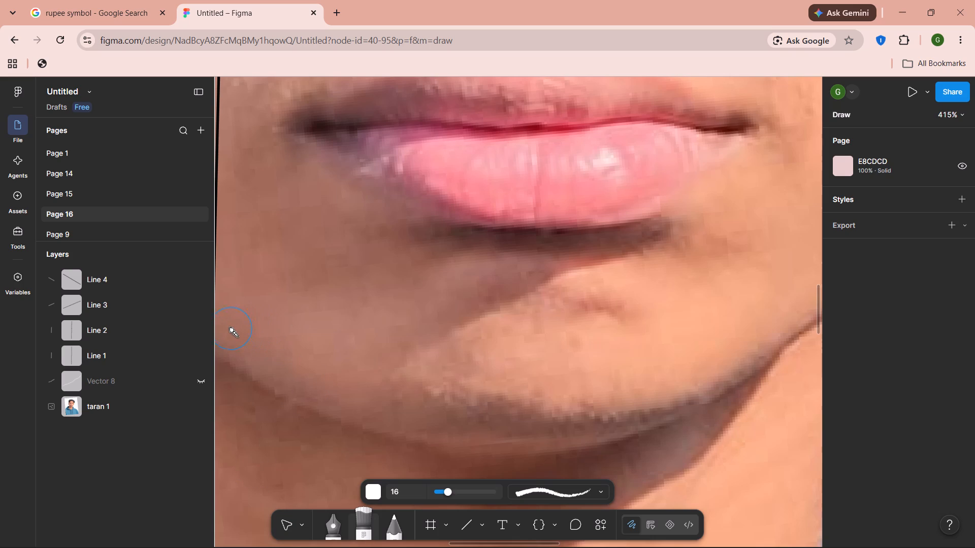
pyautogui.moveTo(230, 329); pyautogui.dragTo(365, 391)
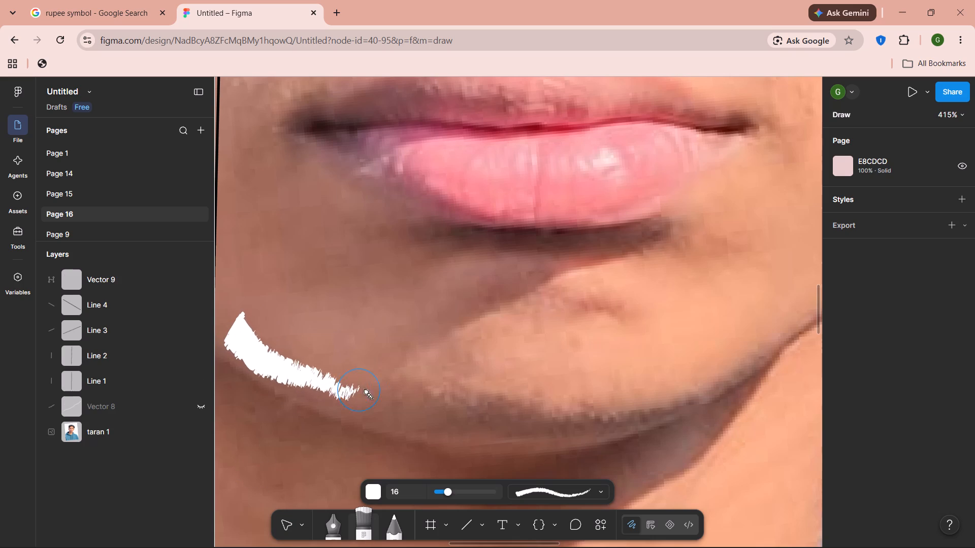
pyautogui.moveTo(365, 391); pyautogui.dragTo(465, 401)
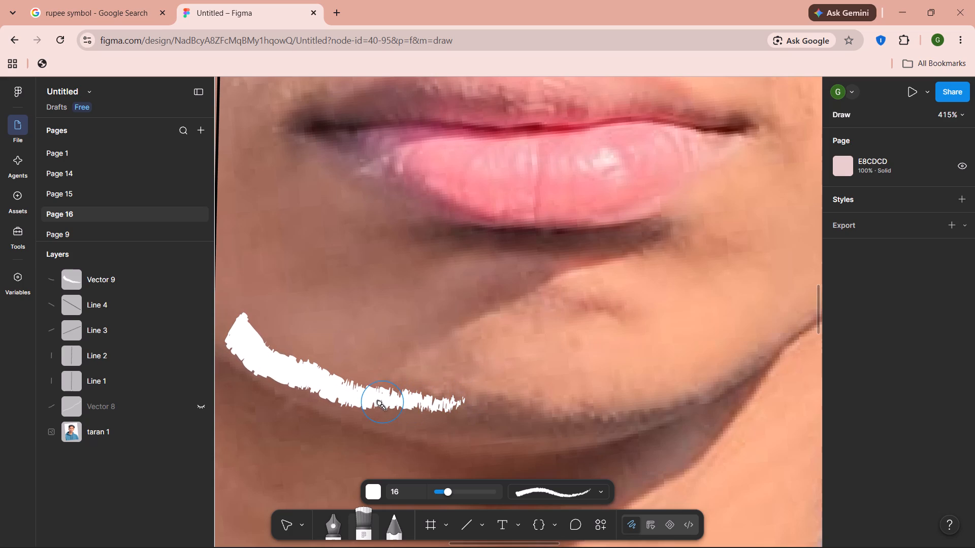
pyautogui.moveTo(378, 402); pyautogui.dragTo(612, 400)
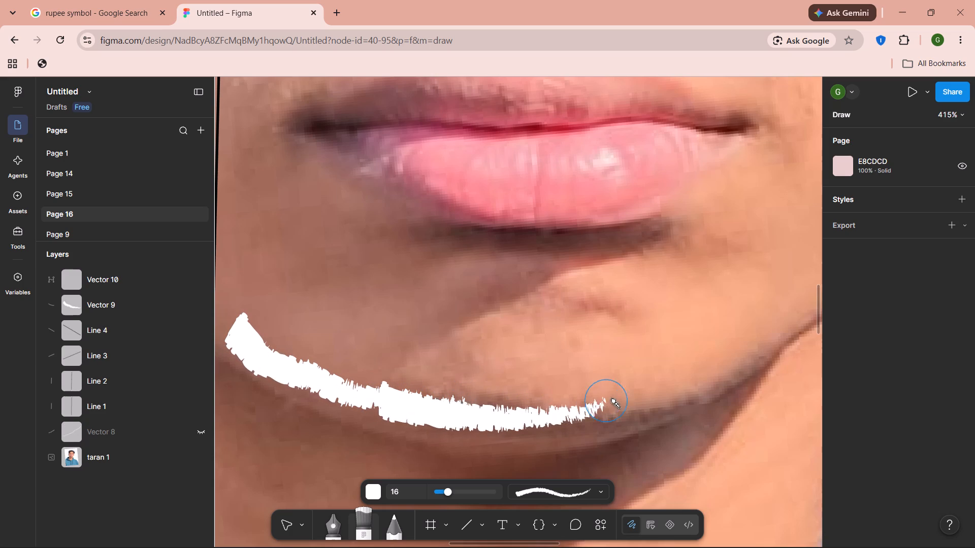
pyautogui.moveTo(612, 400); pyautogui.dragTo(625, 396)
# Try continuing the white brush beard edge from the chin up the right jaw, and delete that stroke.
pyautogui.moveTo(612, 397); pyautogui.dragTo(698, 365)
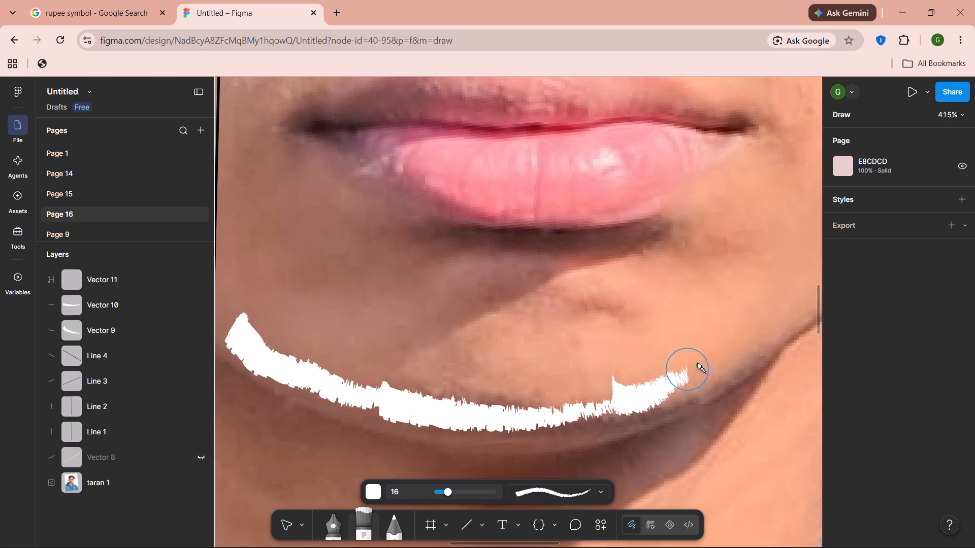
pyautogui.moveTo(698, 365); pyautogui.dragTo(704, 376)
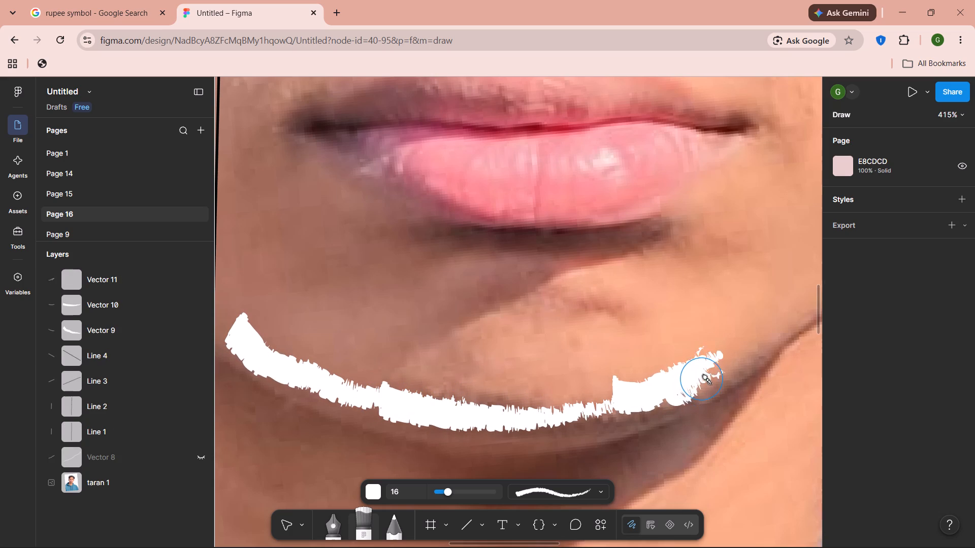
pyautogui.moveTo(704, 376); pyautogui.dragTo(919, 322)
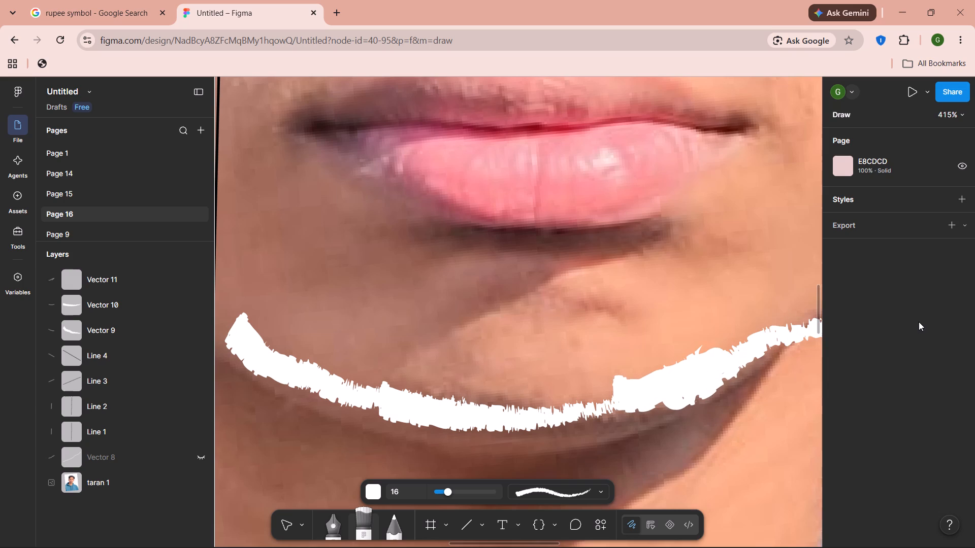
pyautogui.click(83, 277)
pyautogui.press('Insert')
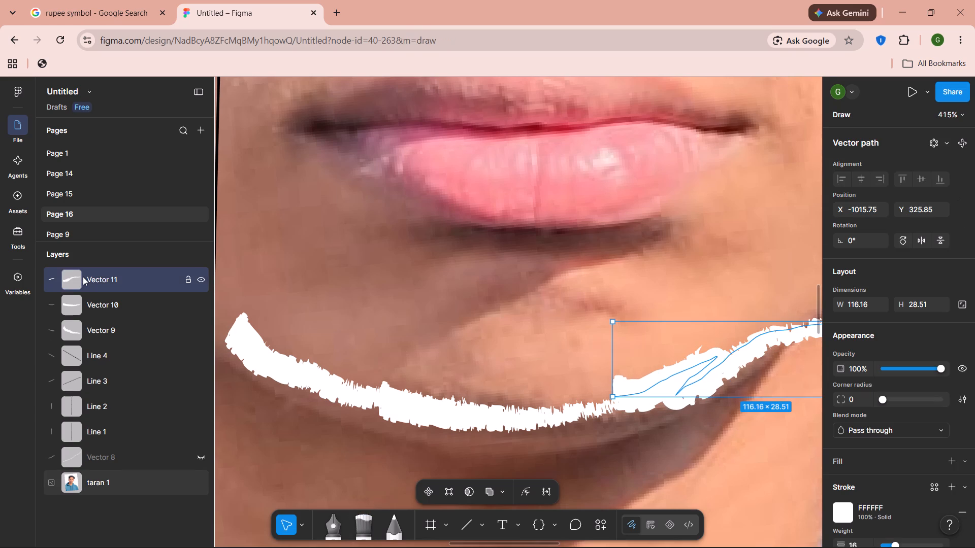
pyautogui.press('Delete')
# Paint overlapping white size 16 brush strokes continuing the beard edge from the chin up the right jaw to the right vertical guide line.
pyautogui.hscroll(-1, 209, 289)
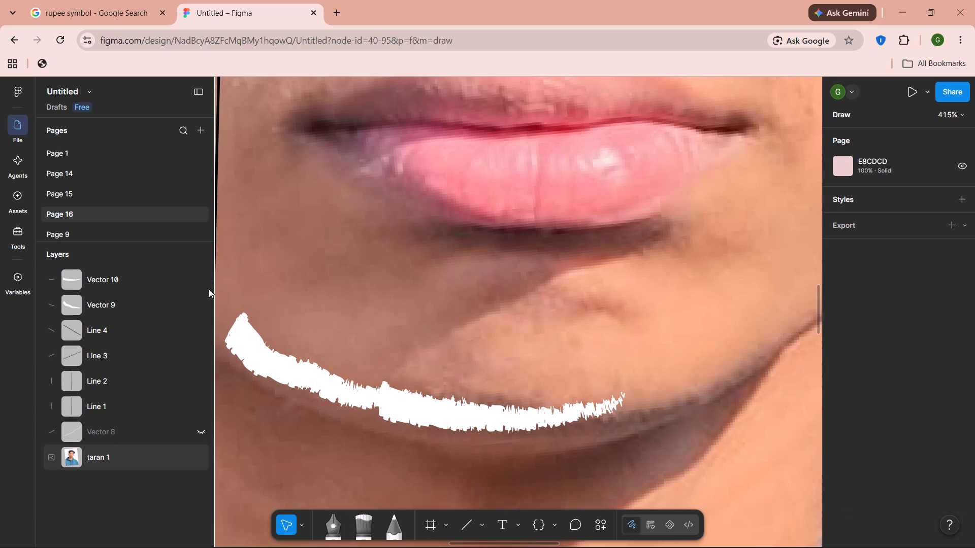
pyautogui.hscroll(-2, 479, 279)
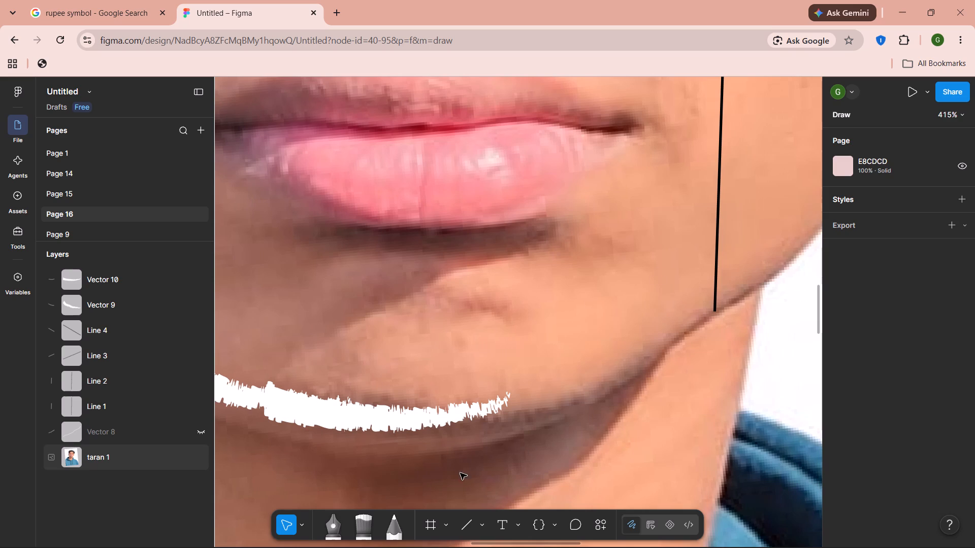
pyautogui.moveTo(368, 521); pyautogui.dragTo(695, 185)
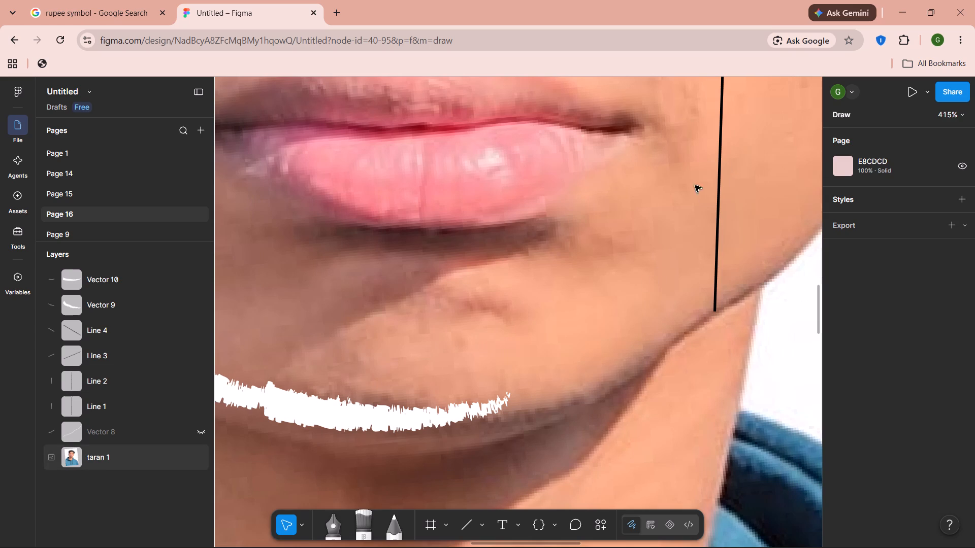
pyautogui.moveTo(695, 185); pyautogui.dragTo(558, 367)
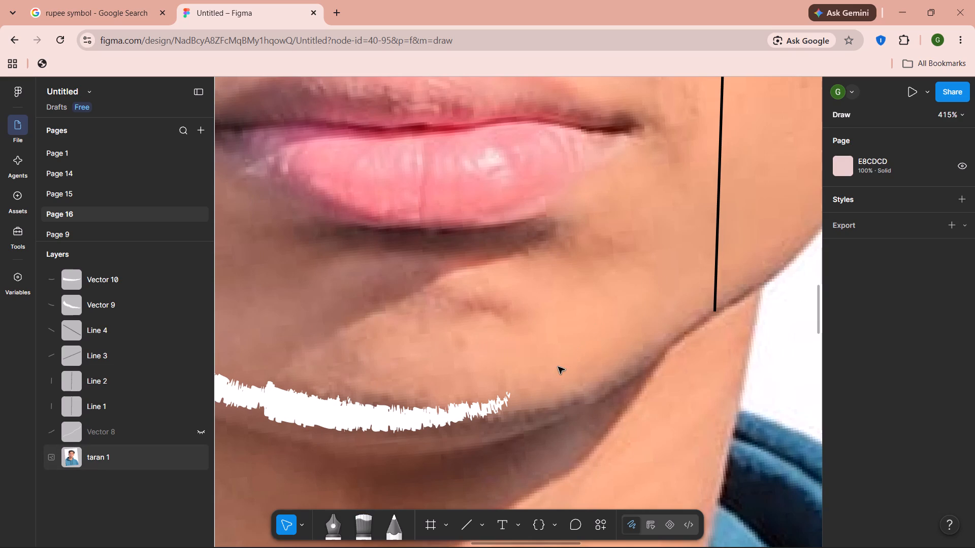
pyautogui.click(507, 392)
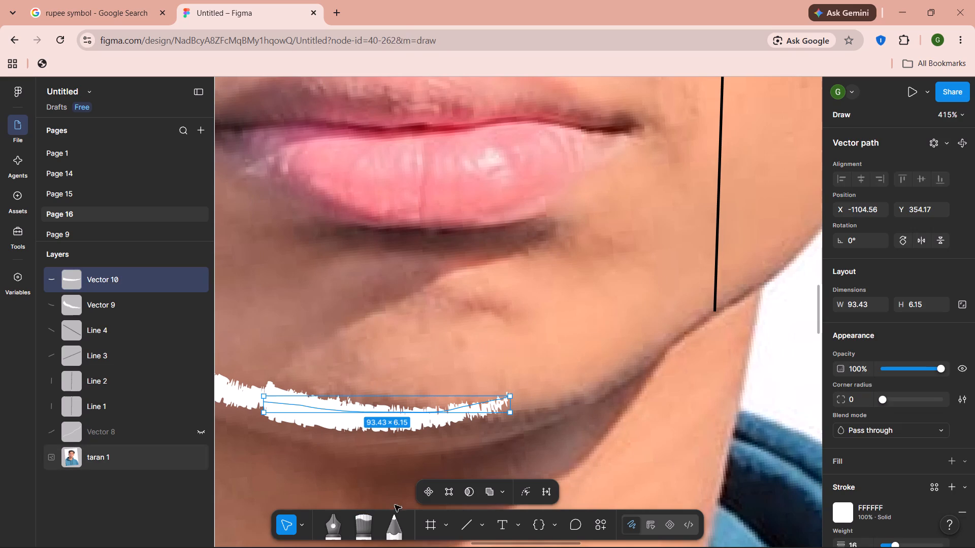
pyautogui.click(357, 533)
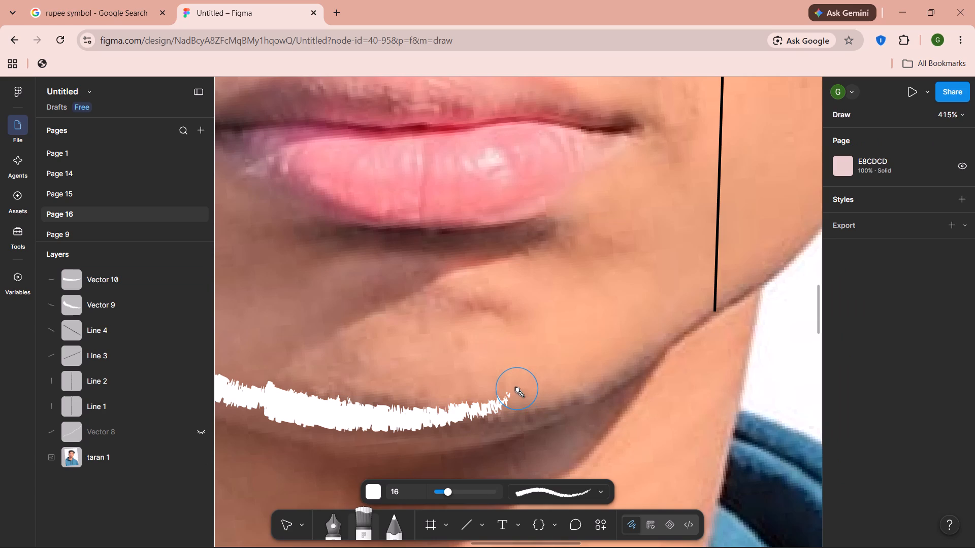
pyautogui.moveTo(516, 389); pyautogui.dragTo(631, 315)
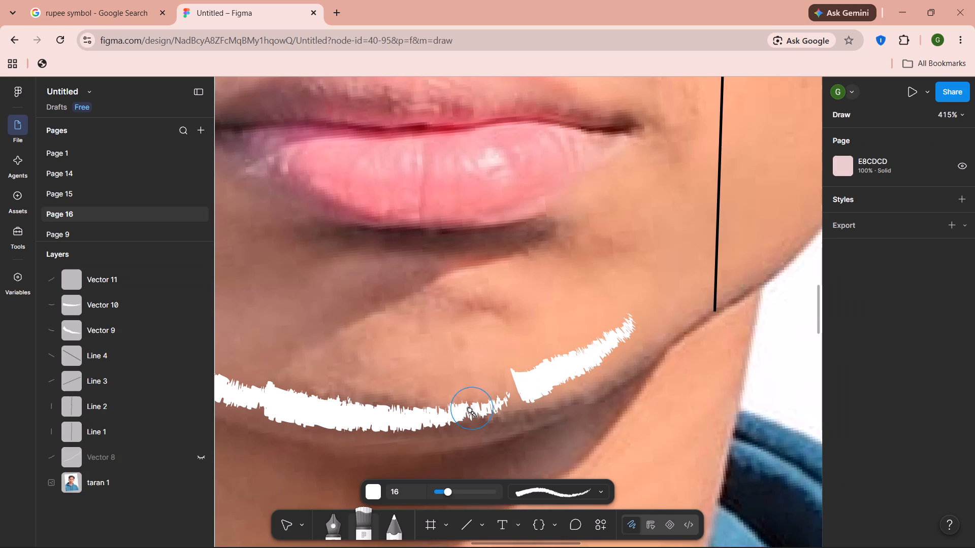
pyautogui.moveTo(461, 400); pyautogui.dragTo(546, 366)
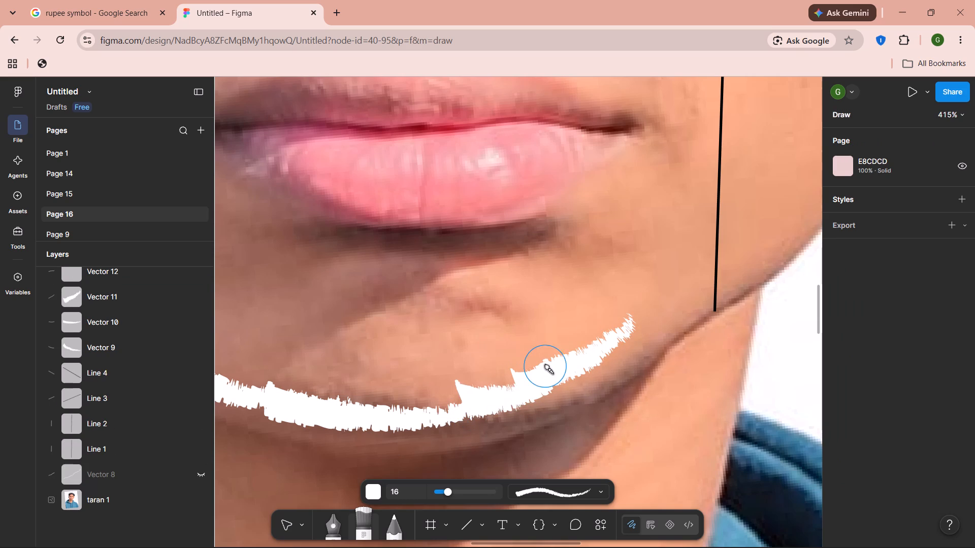
pyautogui.moveTo(546, 366); pyautogui.dragTo(547, 364)
pyautogui.moveTo(583, 365); pyautogui.dragTo(597, 358)
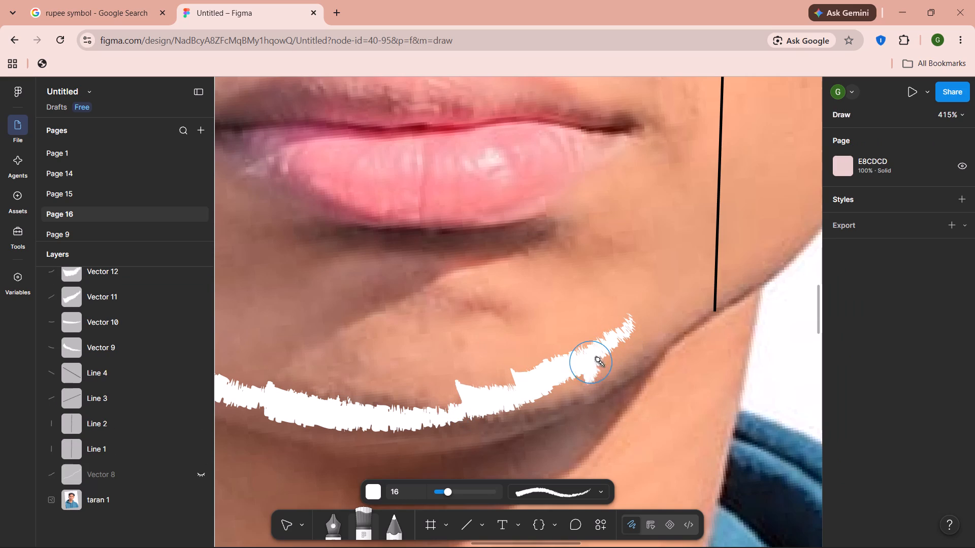
pyautogui.moveTo(597, 358); pyautogui.dragTo(689, 251)
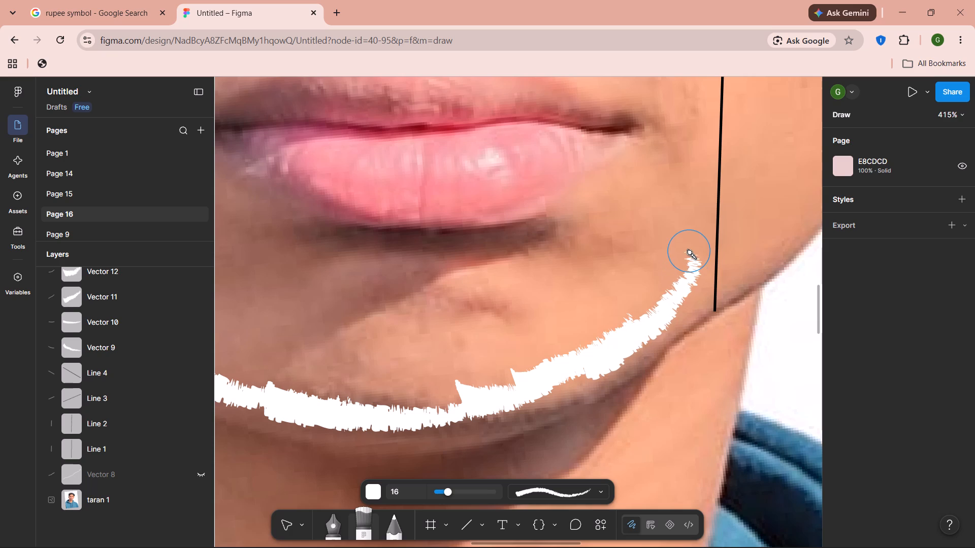
pyautogui.moveTo(705, 188); pyautogui.dragTo(710, 242)
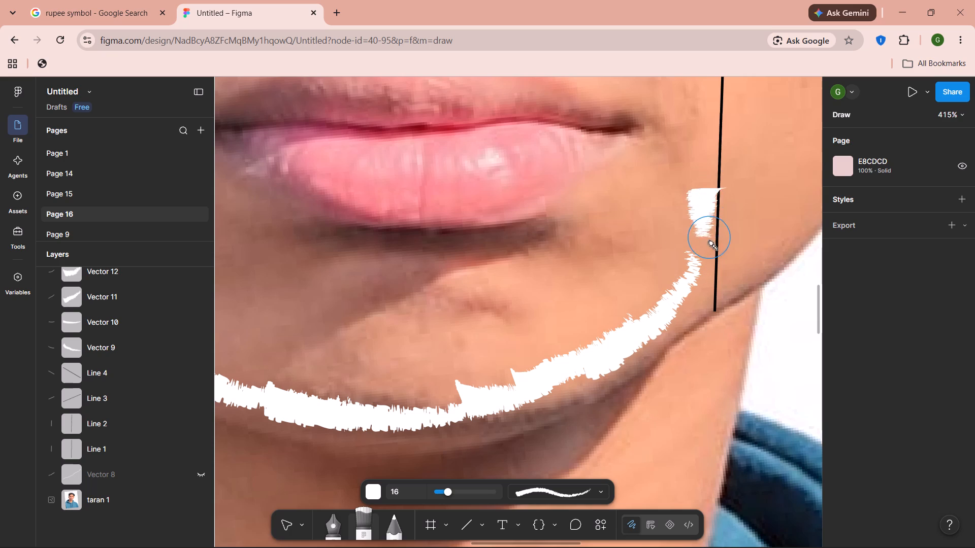
pyautogui.moveTo(710, 242); pyautogui.dragTo(663, 339)
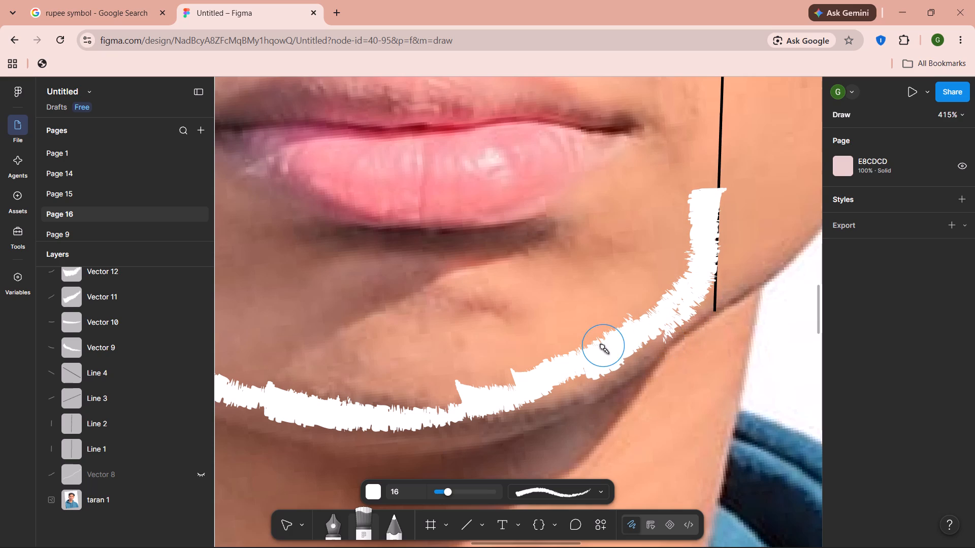
# Fill the right side of the chin, between the beard edge and the lower lip, with dense white size 16 brush strokes.
pyautogui.moveTo(492, 379); pyautogui.dragTo(613, 280)
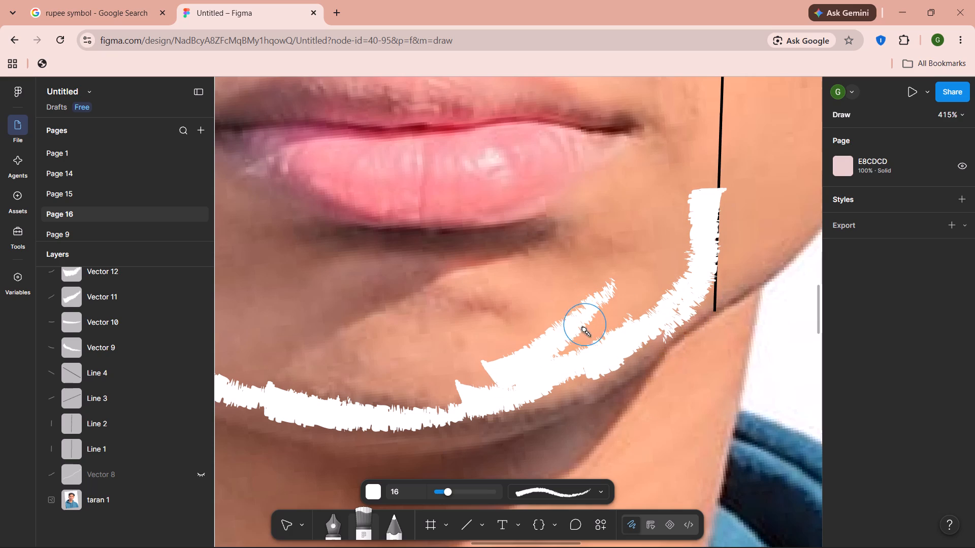
pyautogui.moveTo(573, 349); pyautogui.dragTo(683, 227)
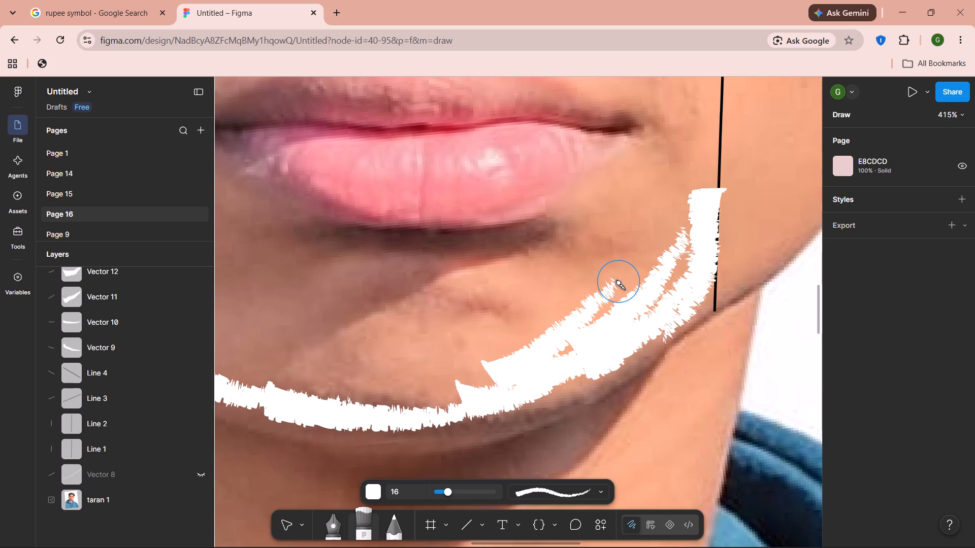
pyautogui.moveTo(617, 282); pyautogui.dragTo(669, 225)
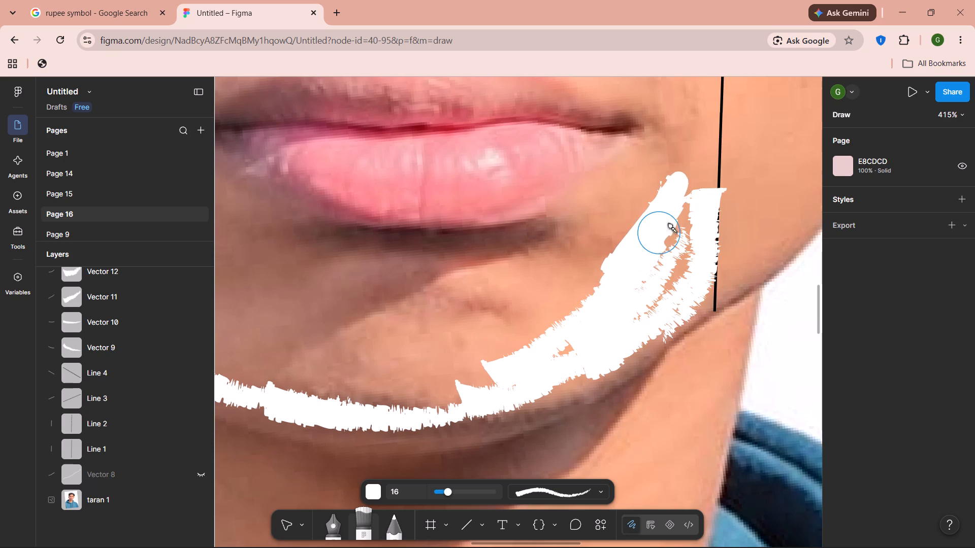
pyautogui.moveTo(669, 225); pyautogui.dragTo(496, 283)
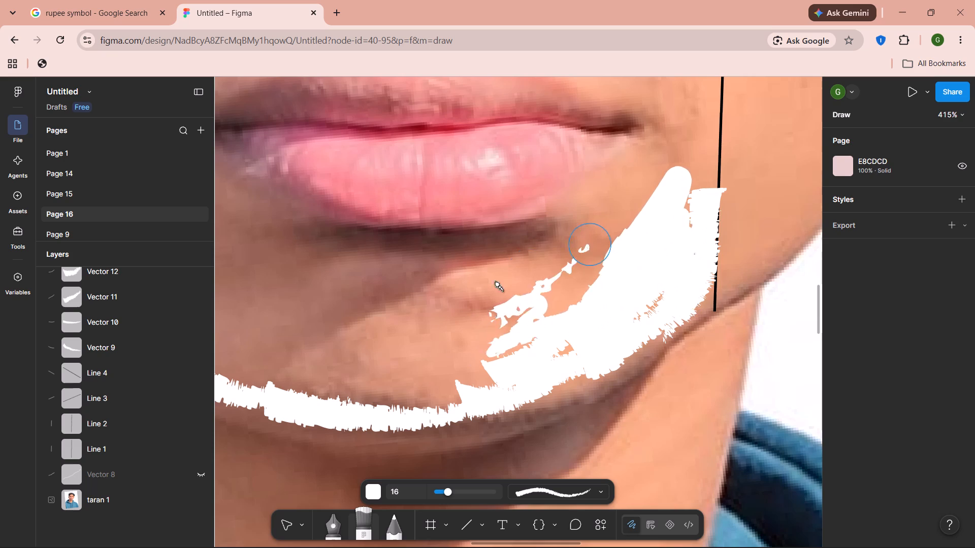
pyautogui.moveTo(496, 283); pyautogui.dragTo(407, 337)
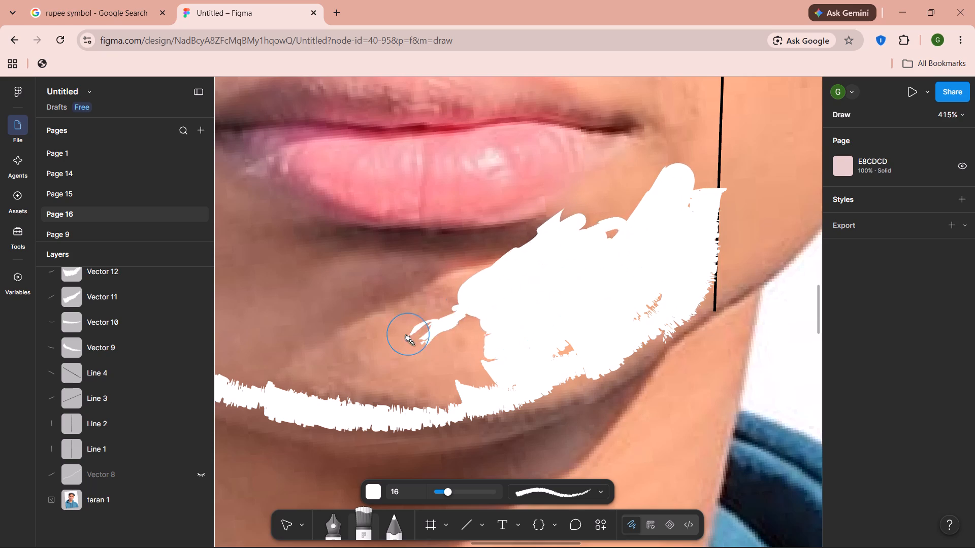
pyautogui.moveTo(407, 337); pyautogui.dragTo(646, 314)
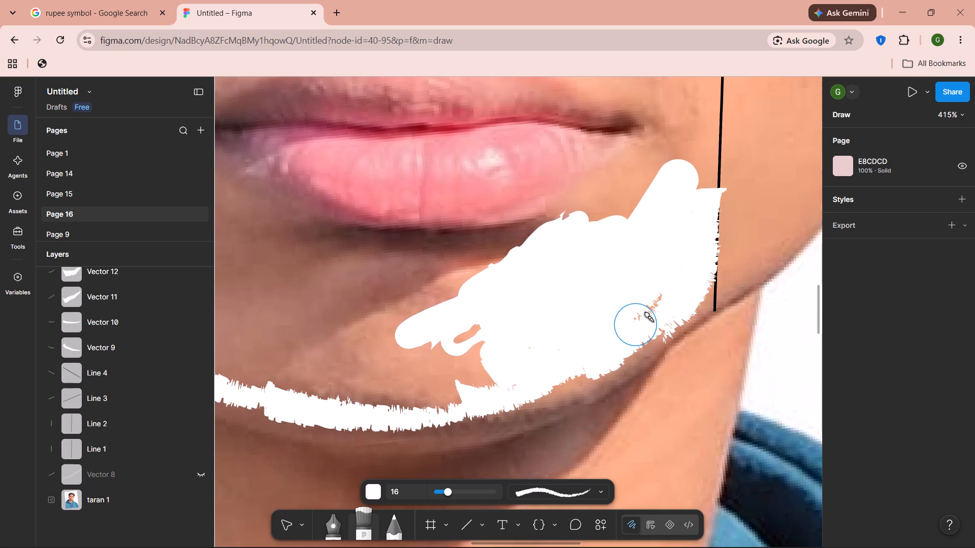
pyautogui.moveTo(646, 314); pyautogui.dragTo(554, 346)
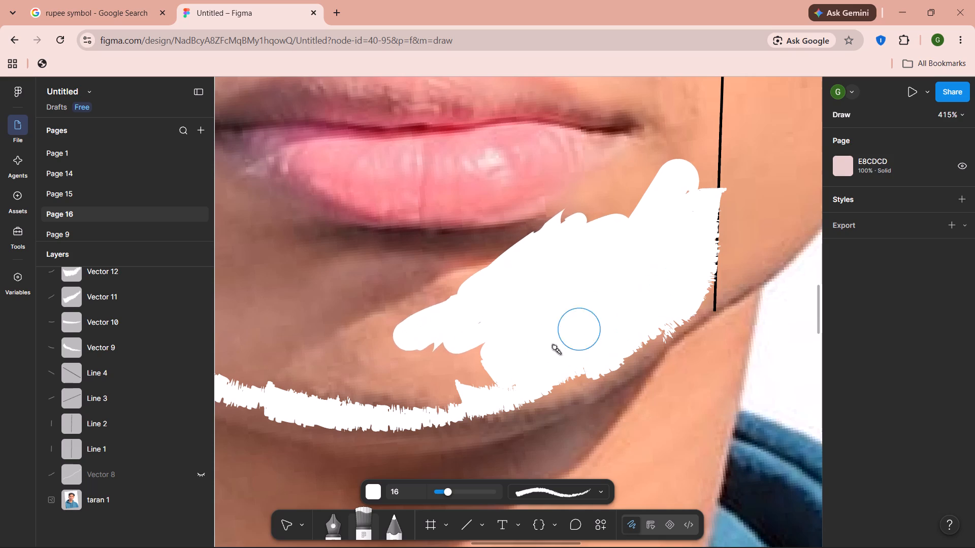
pyautogui.moveTo(554, 346); pyautogui.dragTo(467, 333)
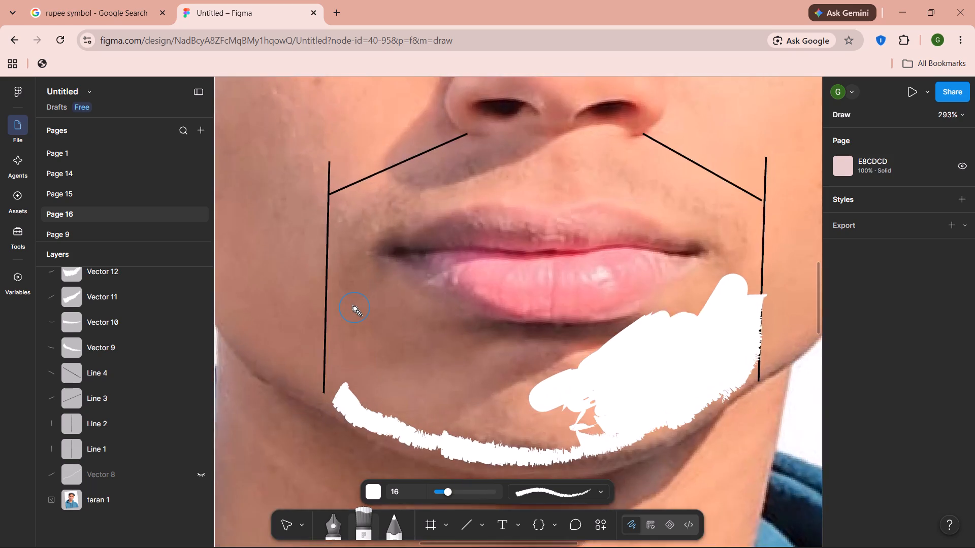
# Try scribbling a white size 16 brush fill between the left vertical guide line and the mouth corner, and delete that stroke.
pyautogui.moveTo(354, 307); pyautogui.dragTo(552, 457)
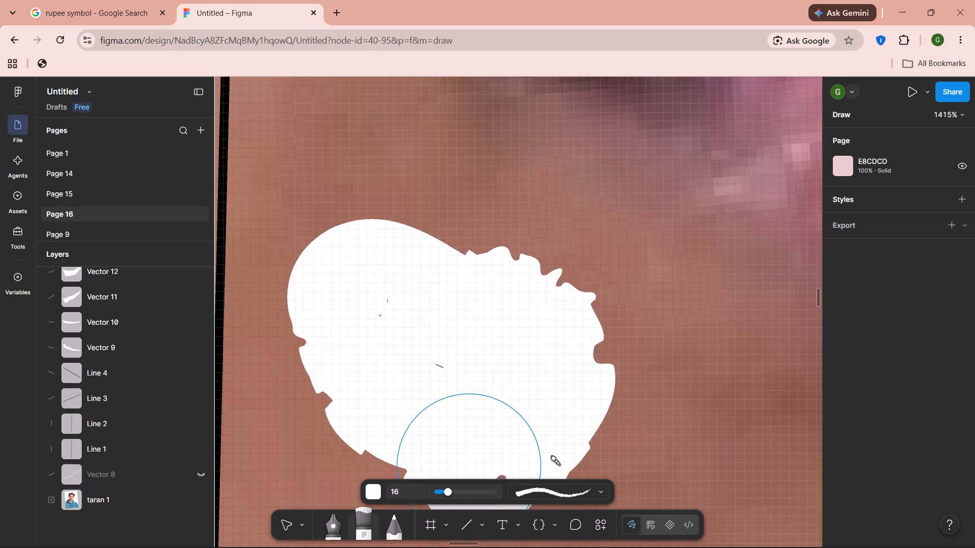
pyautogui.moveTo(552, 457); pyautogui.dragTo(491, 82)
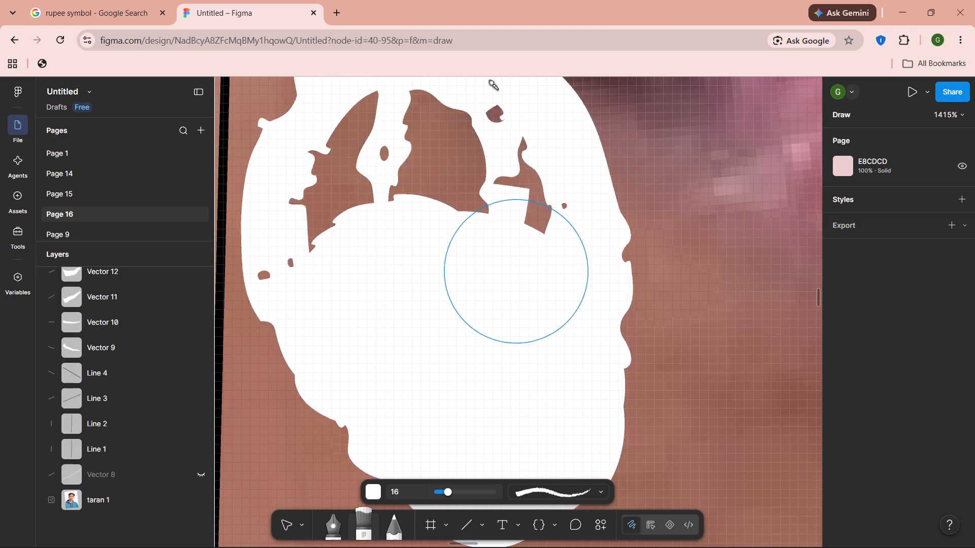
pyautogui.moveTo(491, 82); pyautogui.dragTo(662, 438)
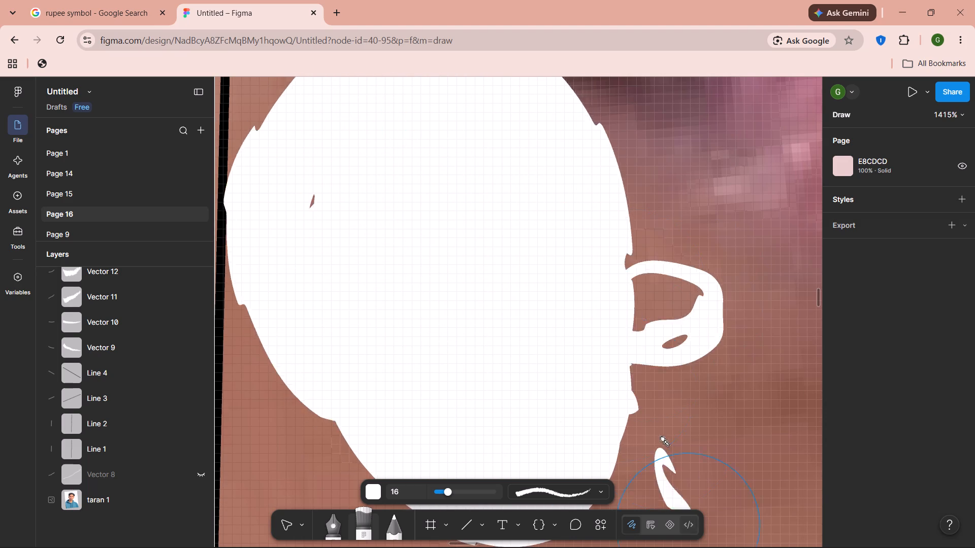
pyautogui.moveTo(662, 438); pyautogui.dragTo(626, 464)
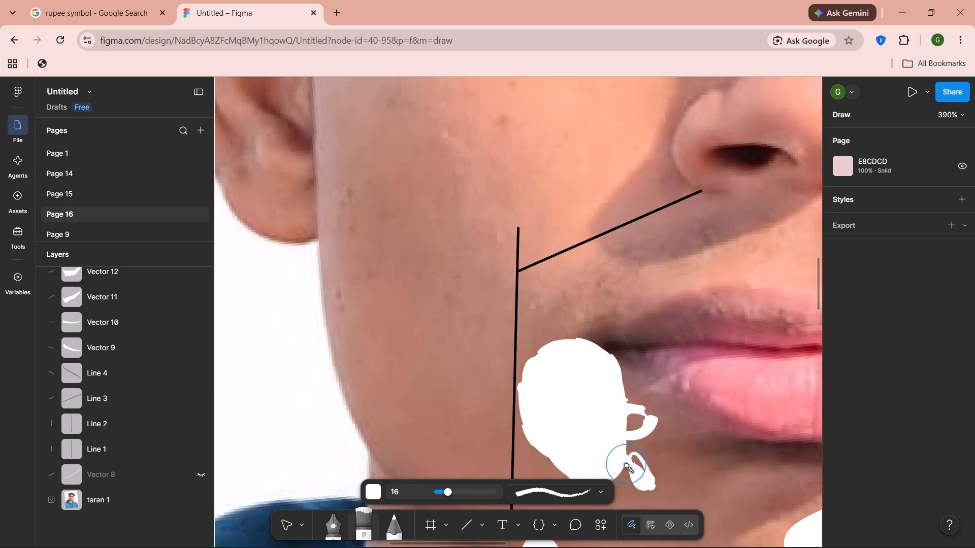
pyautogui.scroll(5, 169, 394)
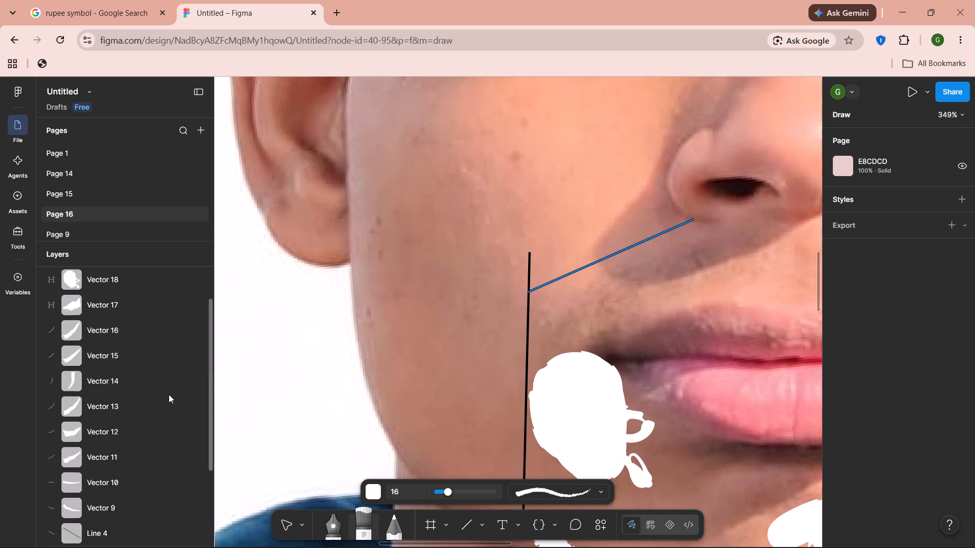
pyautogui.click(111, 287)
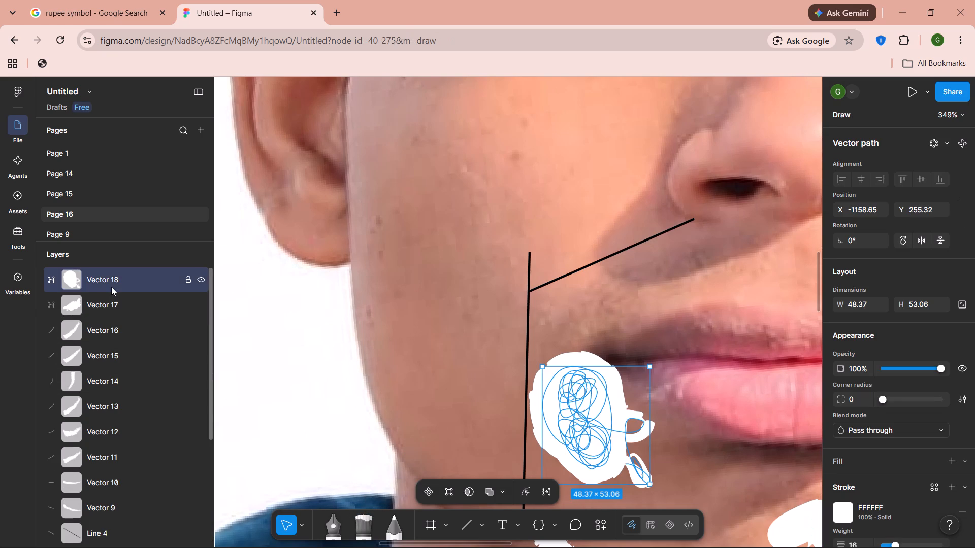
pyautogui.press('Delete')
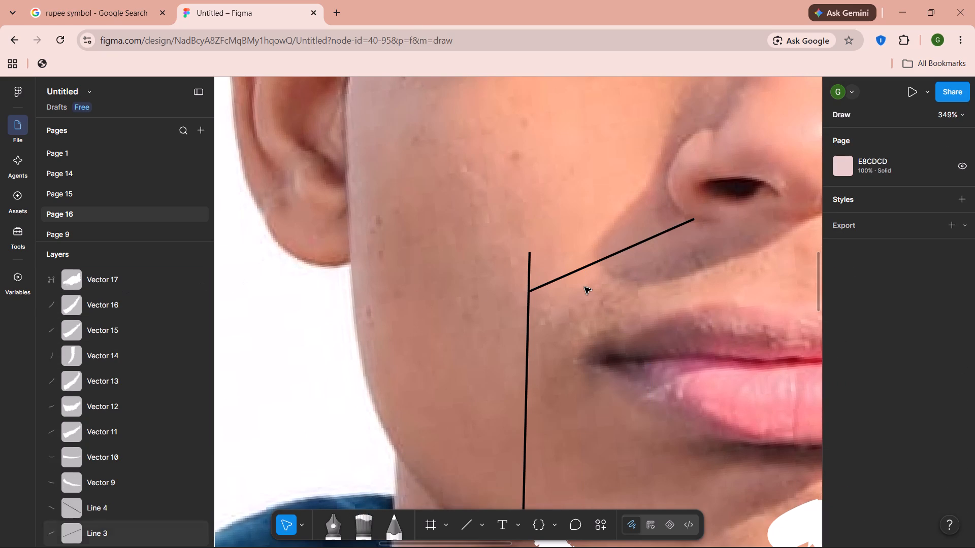
# Paint white size 16 brush strokes down the left vertical guide line from mouth level, joining them to the beard edge on the left jaw.
pyautogui.click(584, 289)
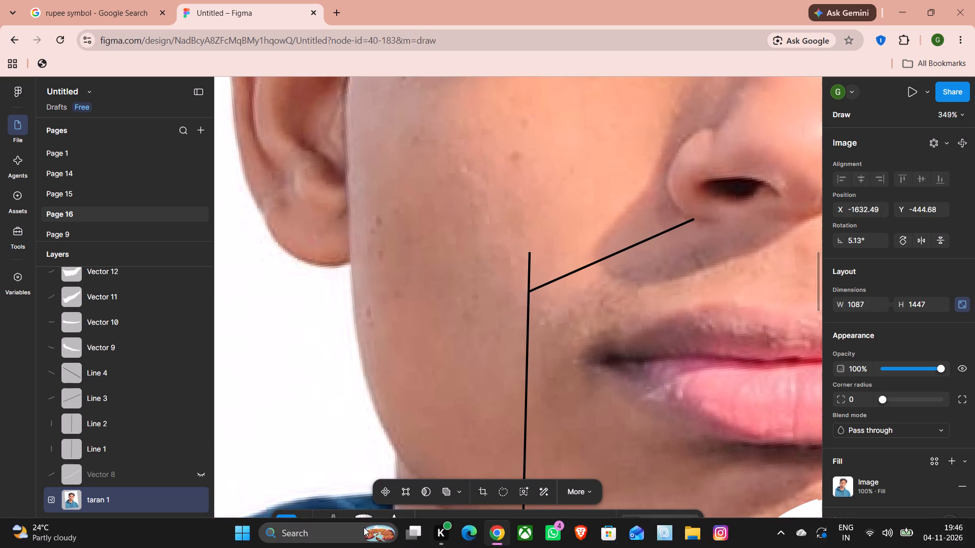
pyautogui.scroll(-1, 447, 446)
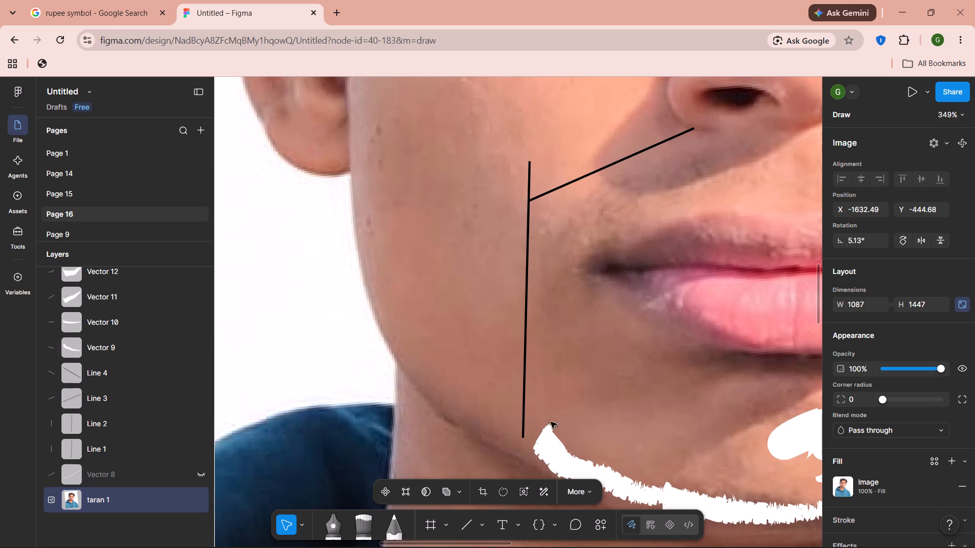
pyautogui.click(364, 523)
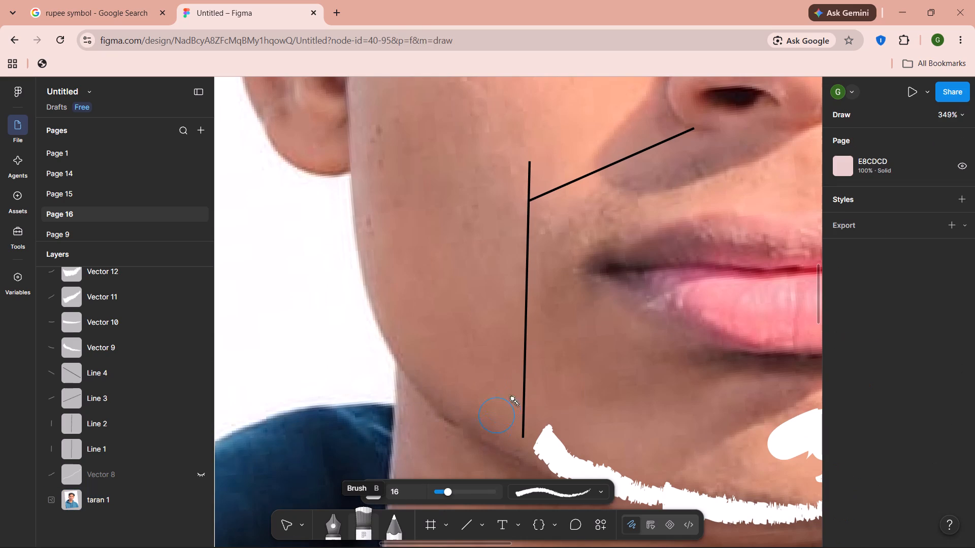
pyautogui.moveTo(530, 281); pyautogui.dragTo(550, 444)
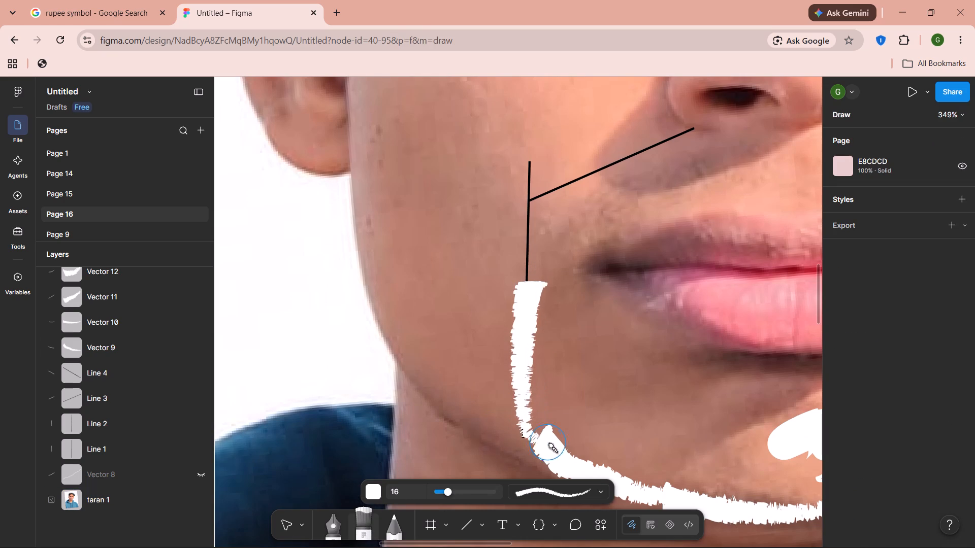
pyautogui.moveTo(550, 444); pyautogui.dragTo(571, 451)
pyautogui.moveTo(526, 388); pyautogui.dragTo(524, 424)
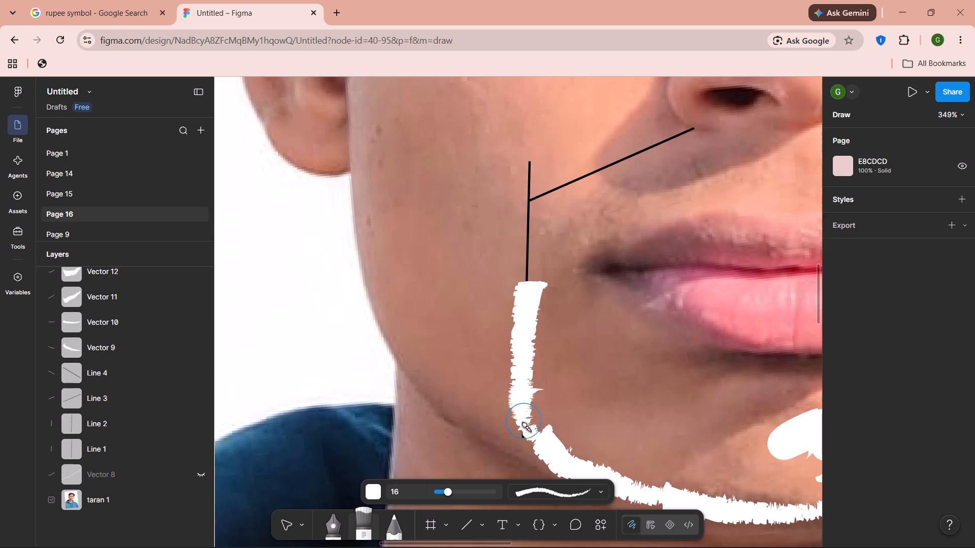
pyautogui.moveTo(524, 424); pyautogui.dragTo(583, 468)
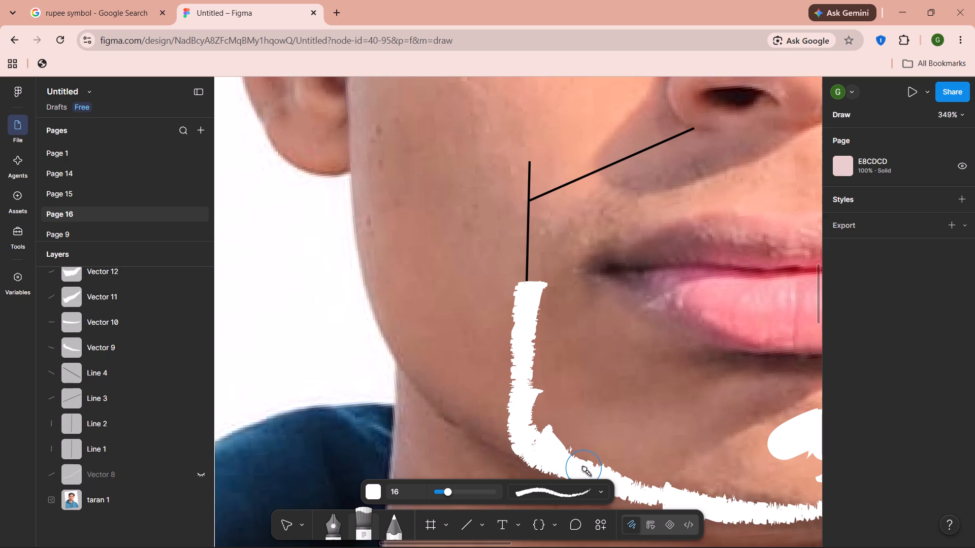
# Paint white size 16 brush strokes from mouth level down the right vertical guide line and jaw to the chin, covering gaps in the beard edge.
pyautogui.hscroll(-3, 688, 393)
pyautogui.hscroll(-1, 506, 382)
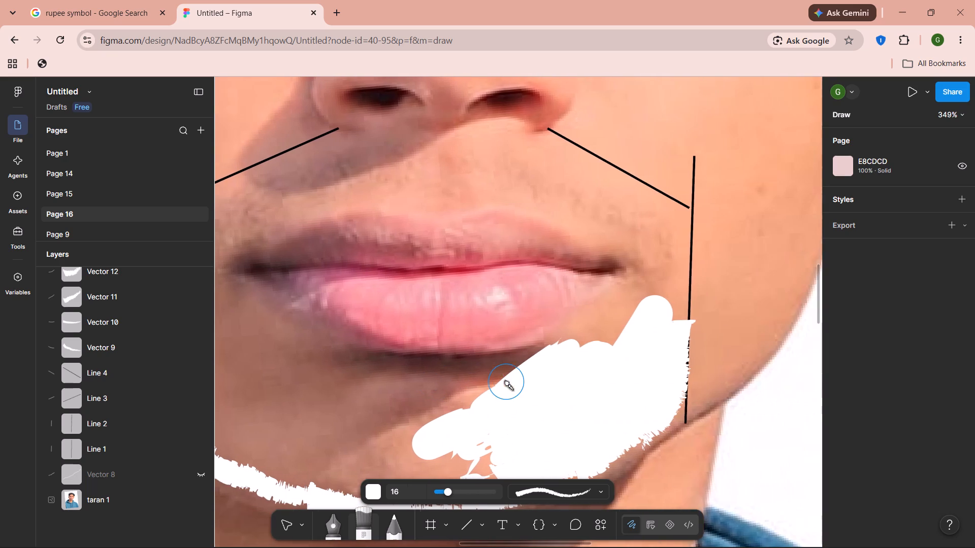
pyautogui.hscroll(-1, 506, 382)
pyautogui.moveTo(668, 281); pyautogui.dragTo(678, 335)
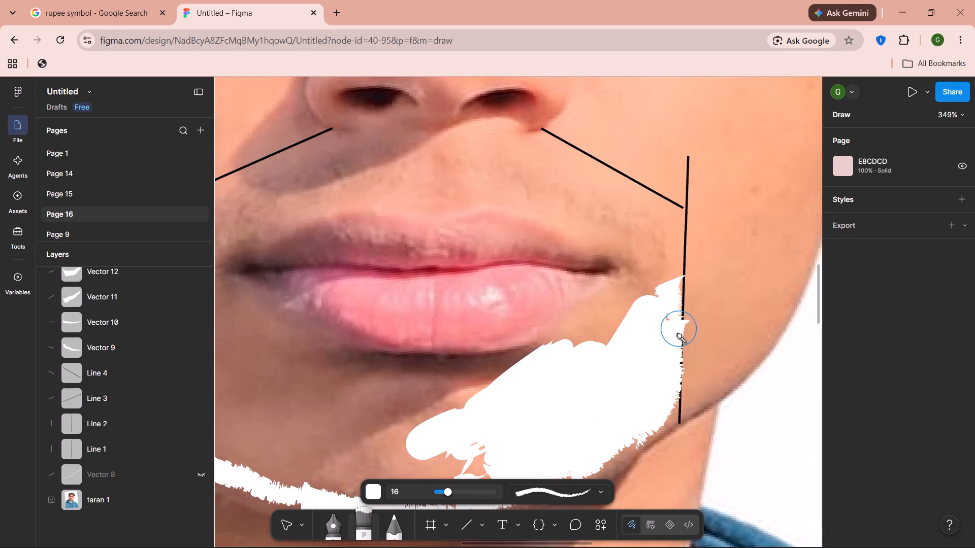
pyautogui.moveTo(678, 335); pyautogui.dragTo(585, 499)
pyautogui.scroll(-1, 676, 408)
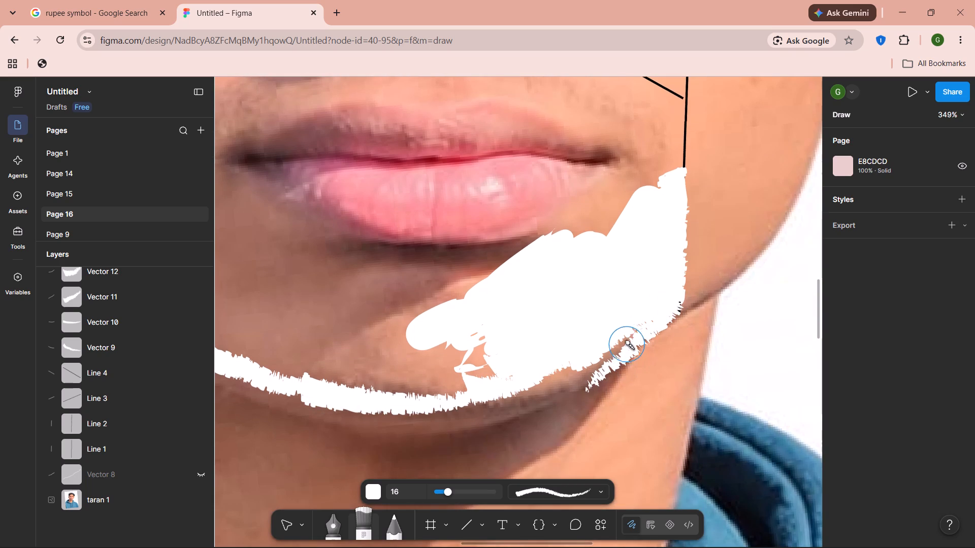
pyautogui.moveTo(627, 339); pyautogui.dragTo(505, 399)
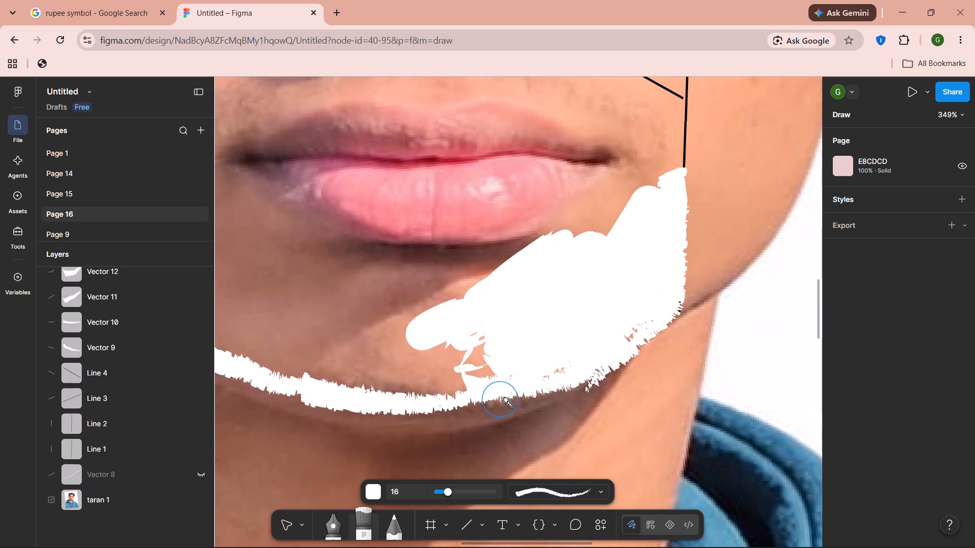
pyautogui.moveTo(505, 399); pyautogui.dragTo(647, 320)
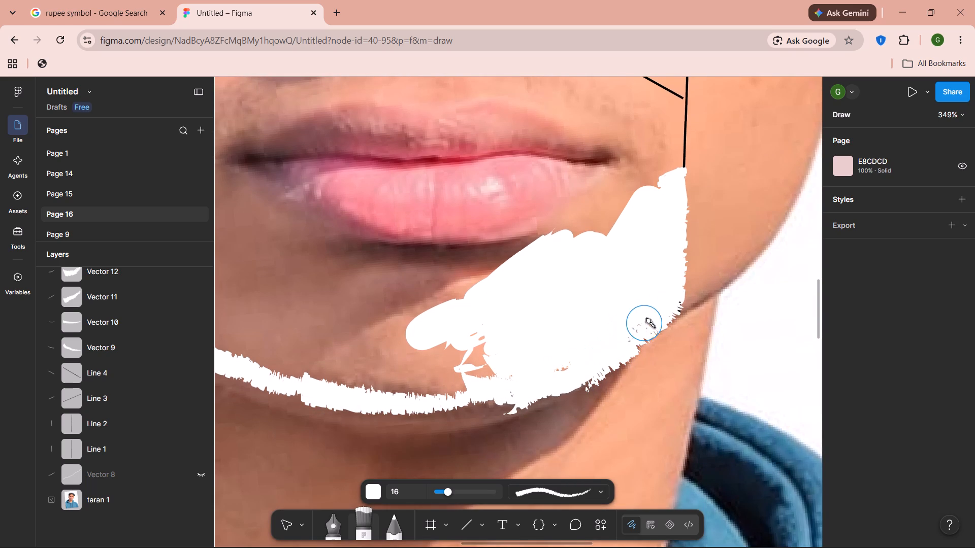
pyautogui.moveTo(647, 320); pyautogui.dragTo(668, 300)
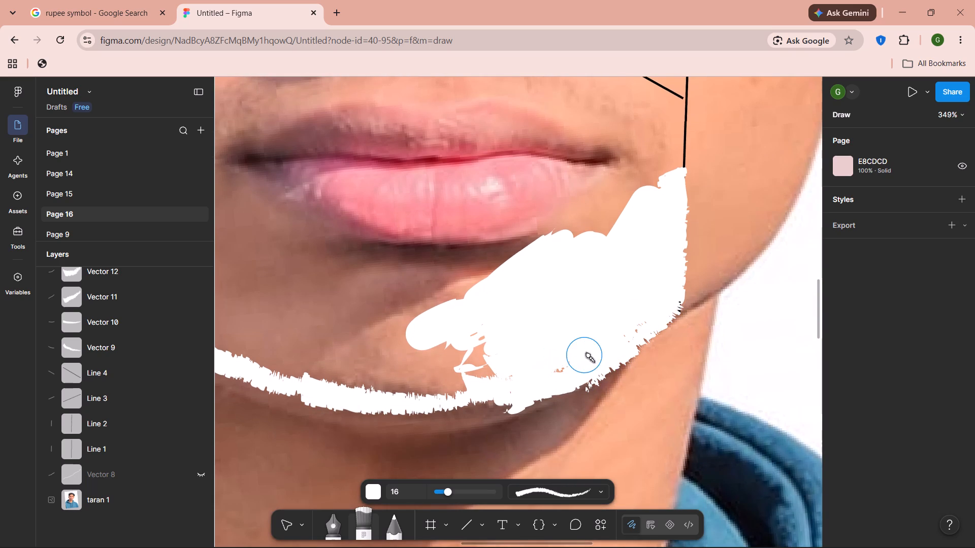
pyautogui.moveTo(552, 364); pyautogui.dragTo(625, 329)
pyautogui.moveTo(625, 329); pyautogui.dragTo(644, 320)
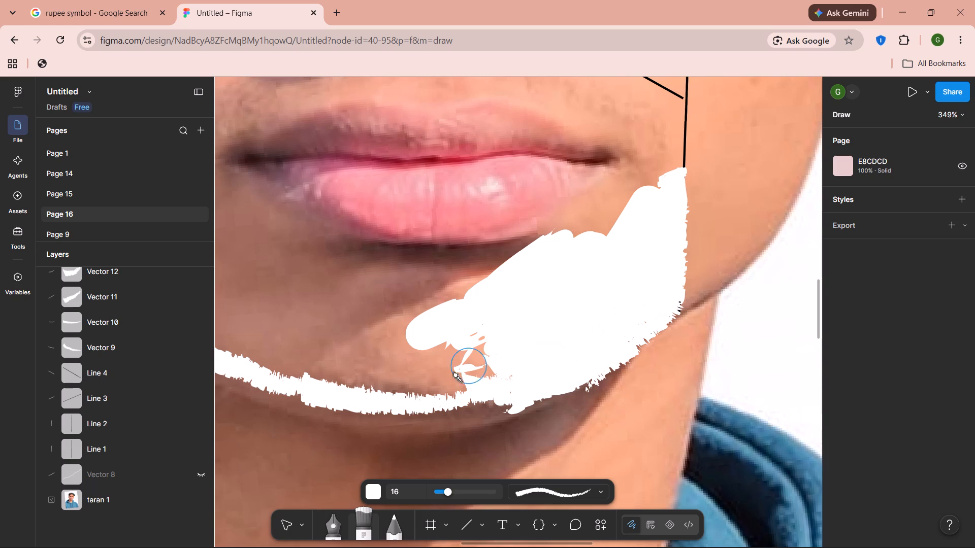
pyautogui.click(450, 411)
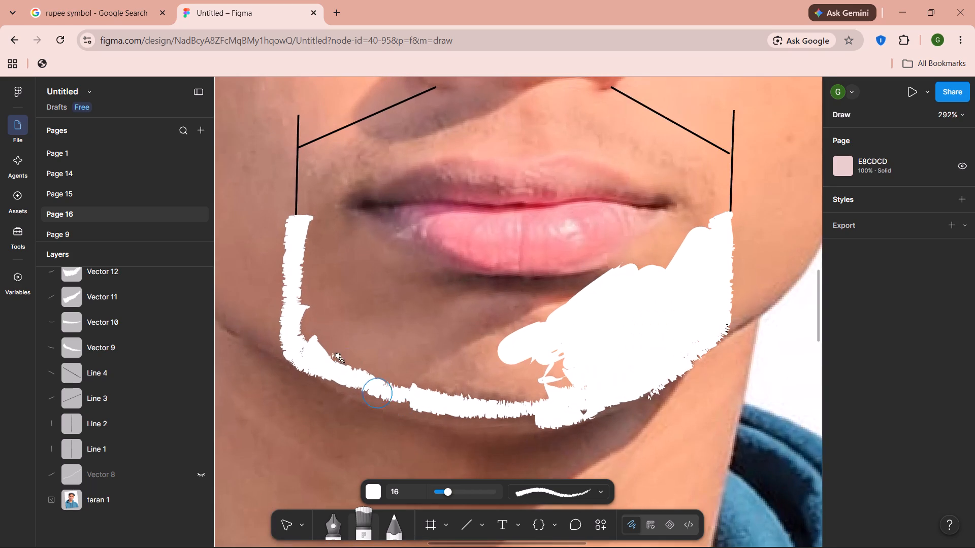
# Thicken the beard's lower edge from the left jaw across the chin with overlapping white size 16 brush strokes.
pyautogui.moveTo(279, 344); pyautogui.dragTo(332, 386)
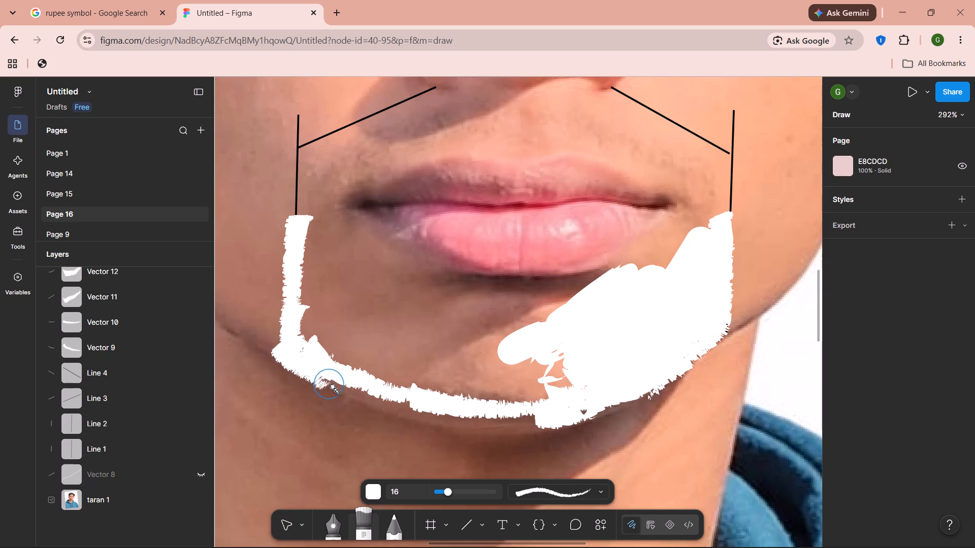
pyautogui.moveTo(332, 386); pyautogui.dragTo(398, 408)
pyautogui.moveTo(343, 387); pyautogui.dragTo(539, 425)
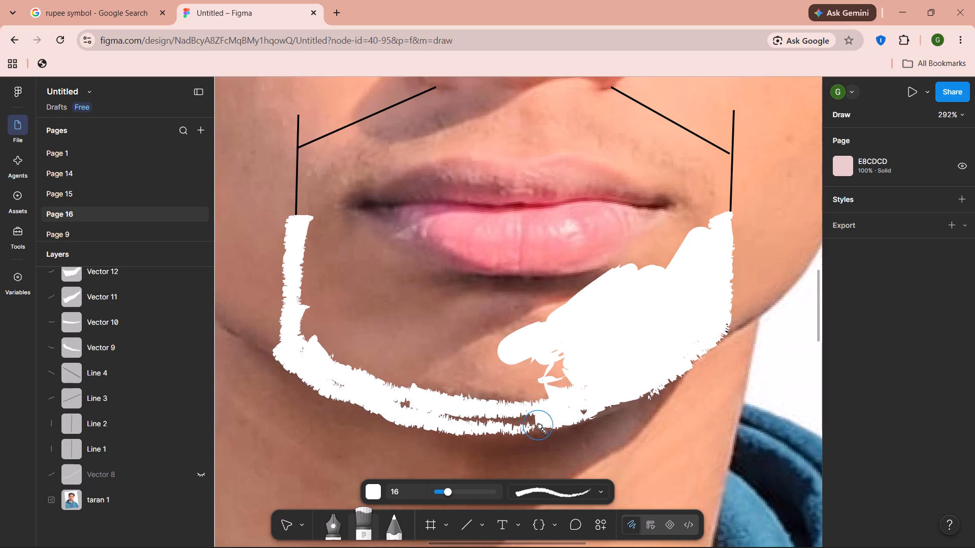
pyautogui.moveTo(539, 425); pyautogui.dragTo(567, 419)
pyautogui.click(441, 418)
pyautogui.moveTo(441, 418); pyautogui.dragTo(504, 421)
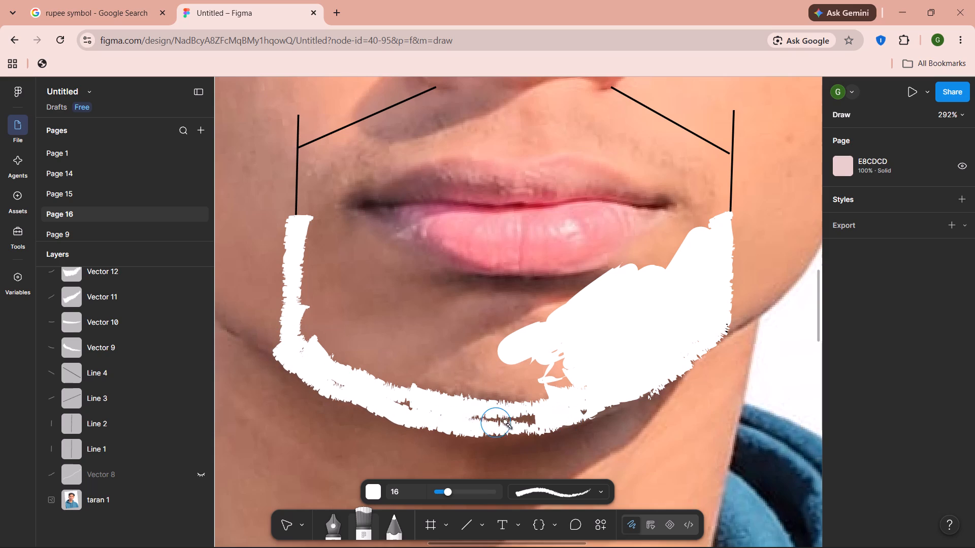
pyautogui.moveTo(504, 421); pyautogui.dragTo(420, 412)
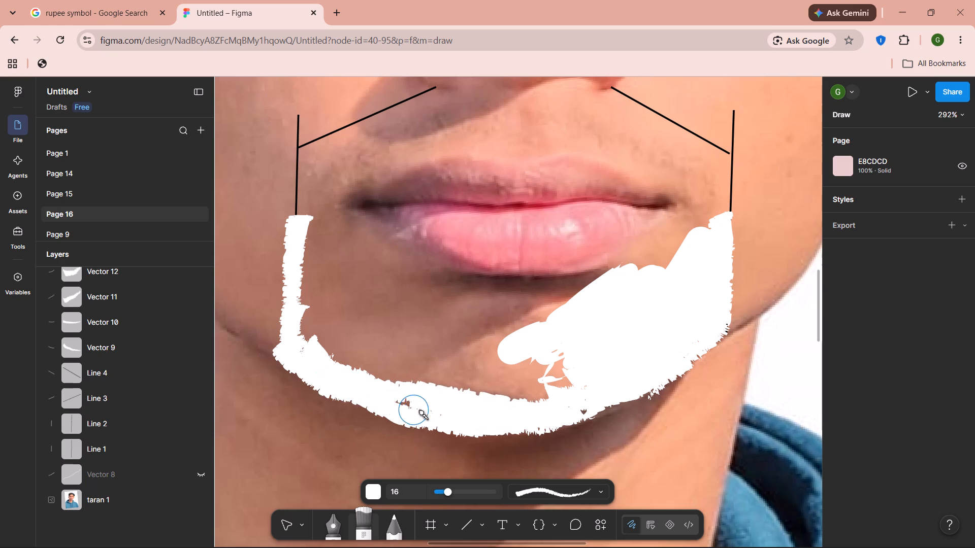
pyautogui.moveTo(420, 412); pyautogui.dragTo(405, 402)
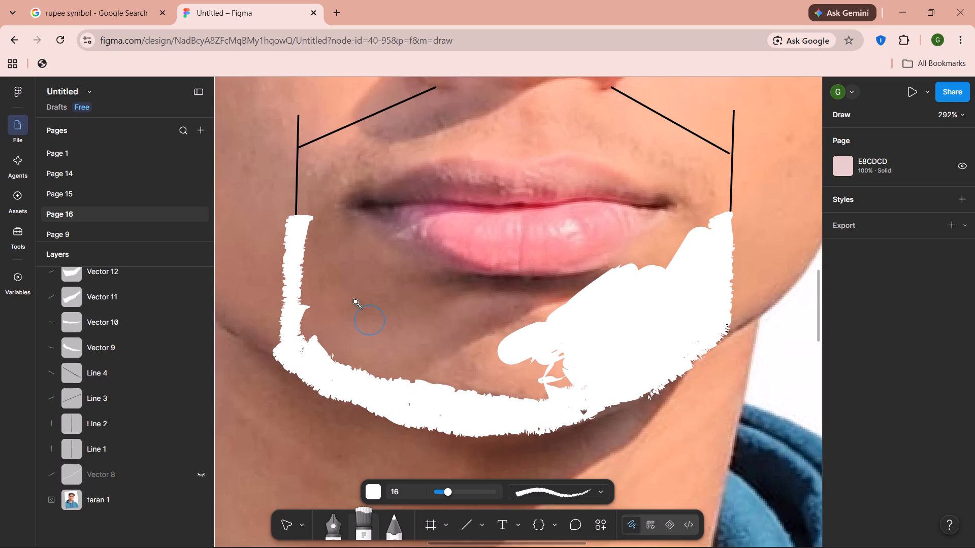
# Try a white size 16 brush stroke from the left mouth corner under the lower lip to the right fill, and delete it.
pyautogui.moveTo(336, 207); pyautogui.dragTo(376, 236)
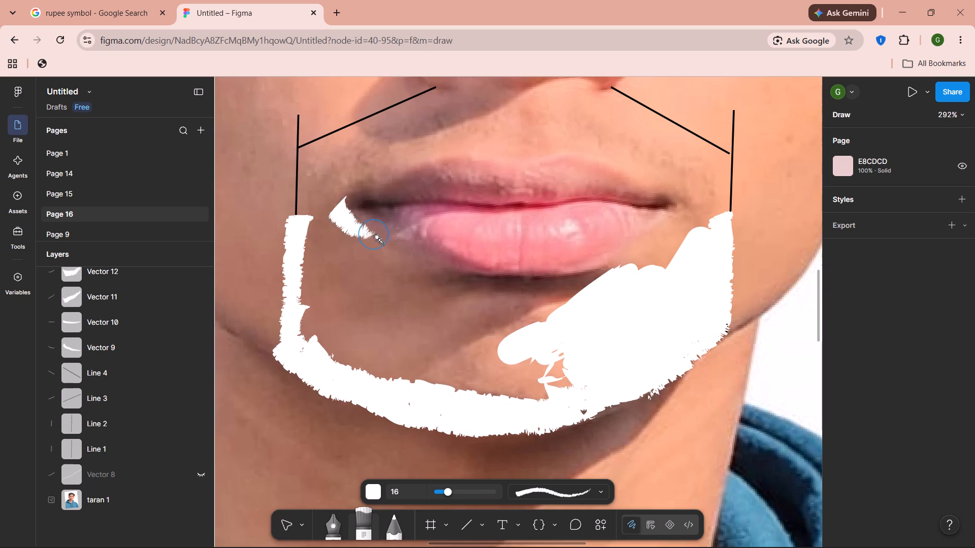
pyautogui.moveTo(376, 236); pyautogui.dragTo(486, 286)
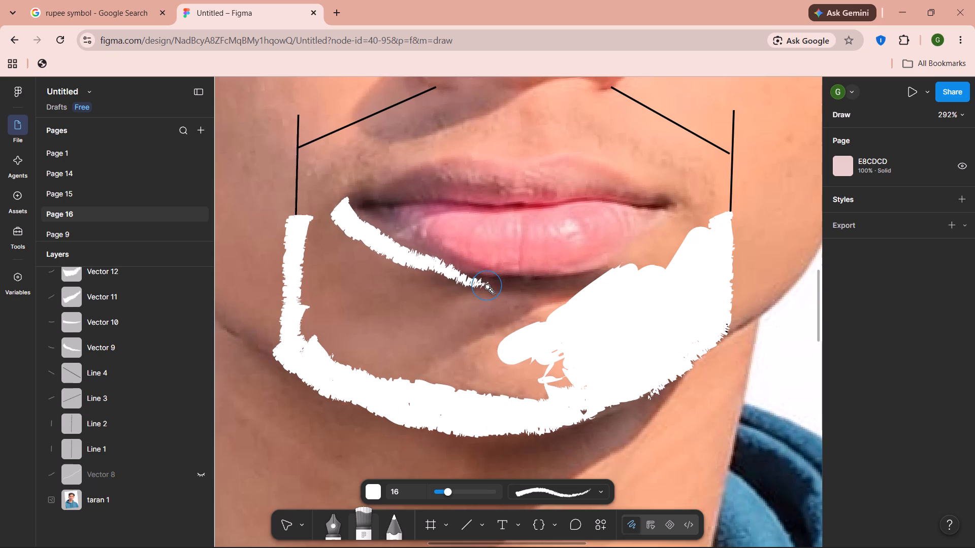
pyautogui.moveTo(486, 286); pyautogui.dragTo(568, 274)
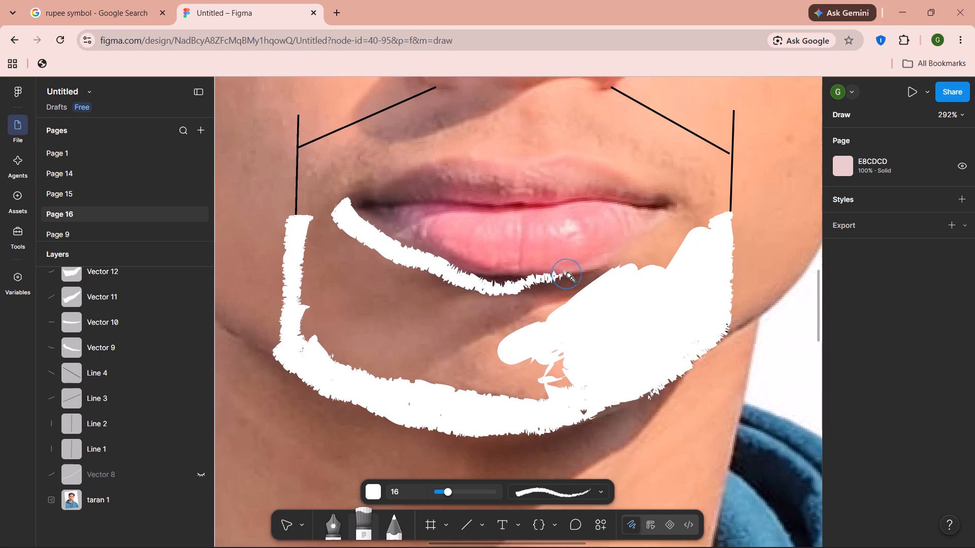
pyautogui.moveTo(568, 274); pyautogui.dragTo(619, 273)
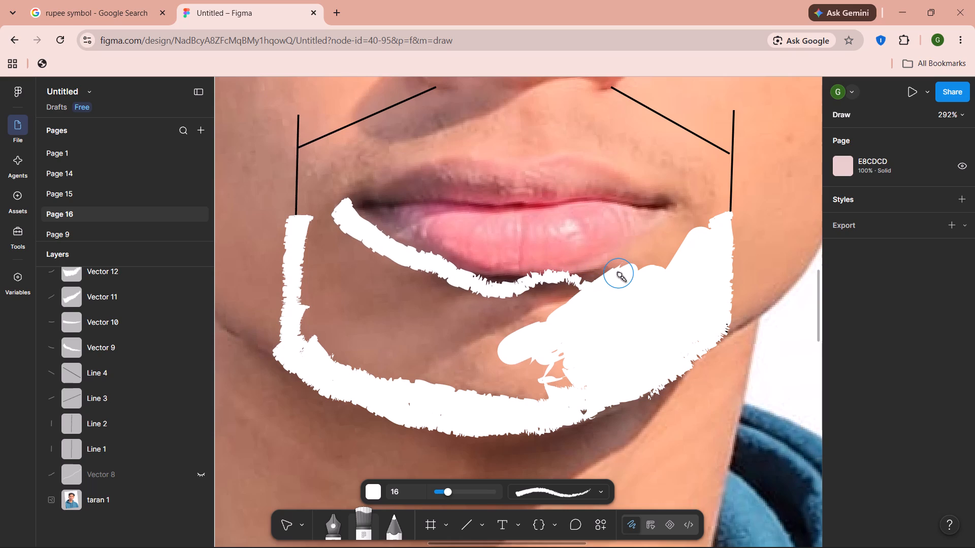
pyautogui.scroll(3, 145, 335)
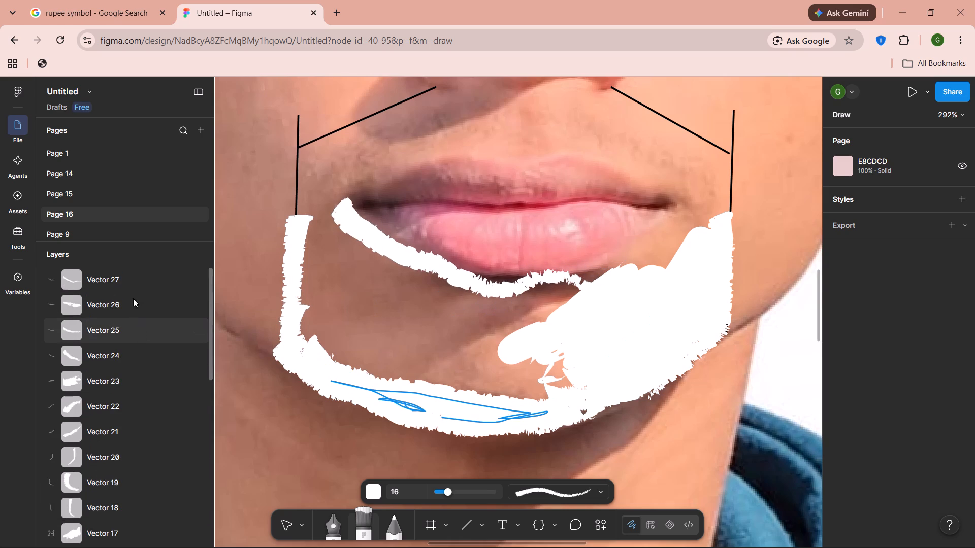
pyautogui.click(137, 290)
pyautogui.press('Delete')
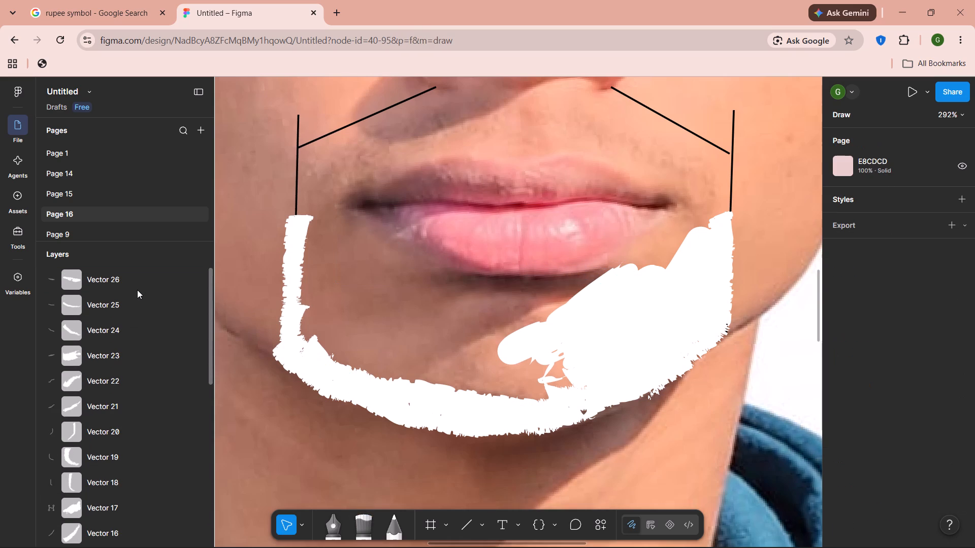
# Reposition the taran 1 photo under the guide lines and beard strokes at X -1632, Y -444.
pyautogui.moveTo(341, 239); pyautogui.dragTo(361, 306)
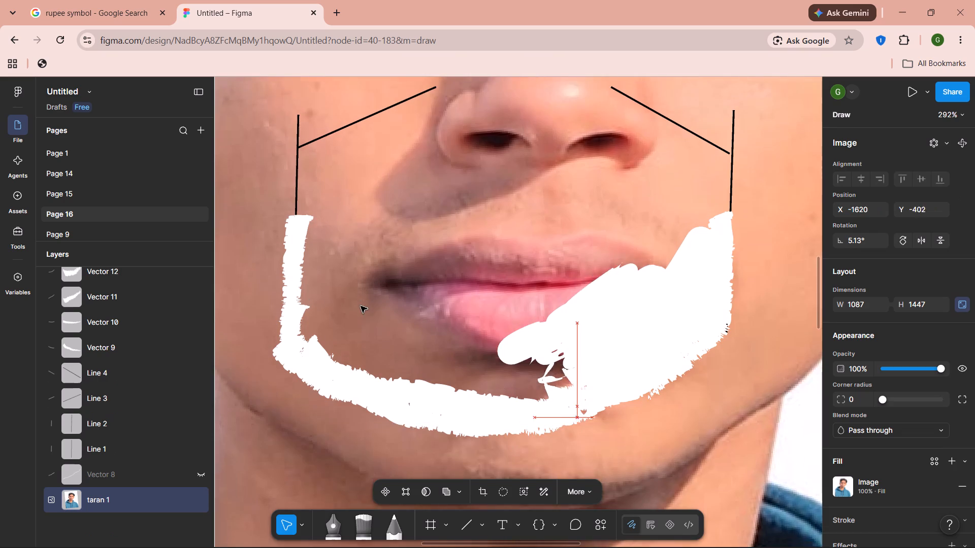
pyautogui.moveTo(361, 306); pyautogui.dragTo(335, 243)
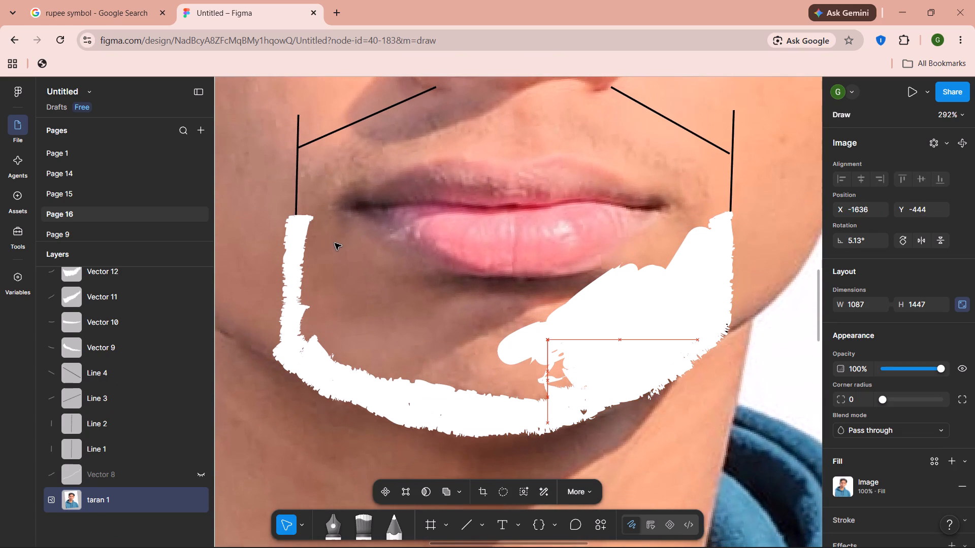
pyautogui.moveTo(335, 243); pyautogui.dragTo(341, 246)
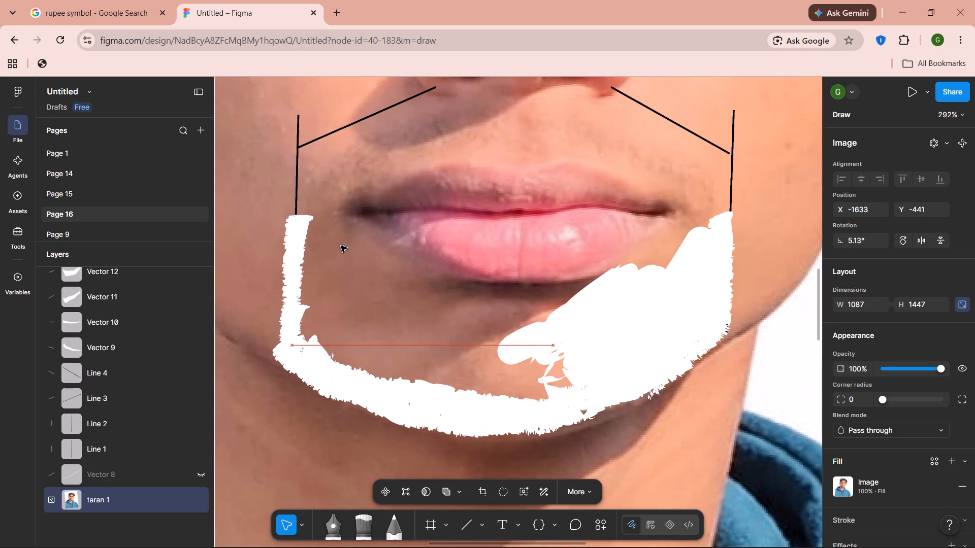
pyautogui.moveTo(341, 246); pyautogui.dragTo(322, 243)
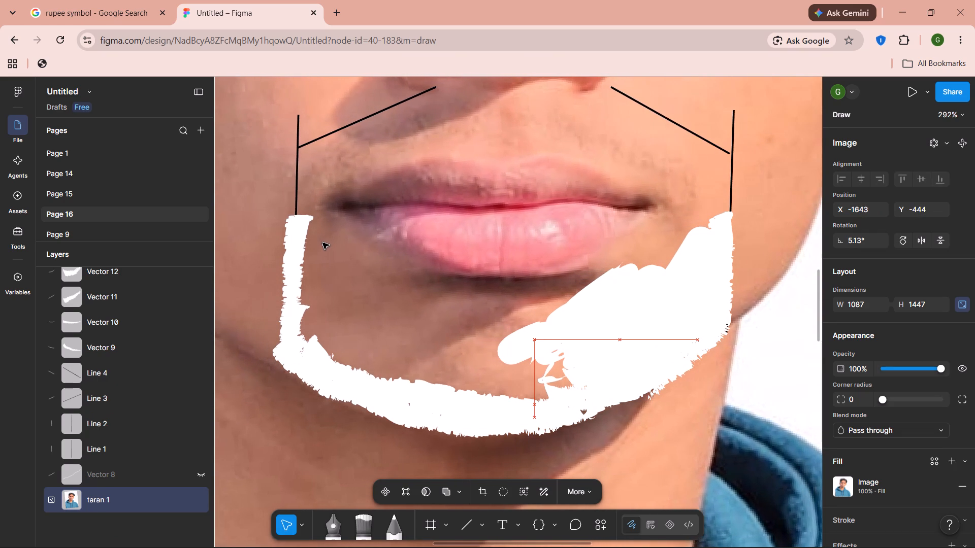
pyautogui.moveTo(322, 243); pyautogui.dragTo(330, 225)
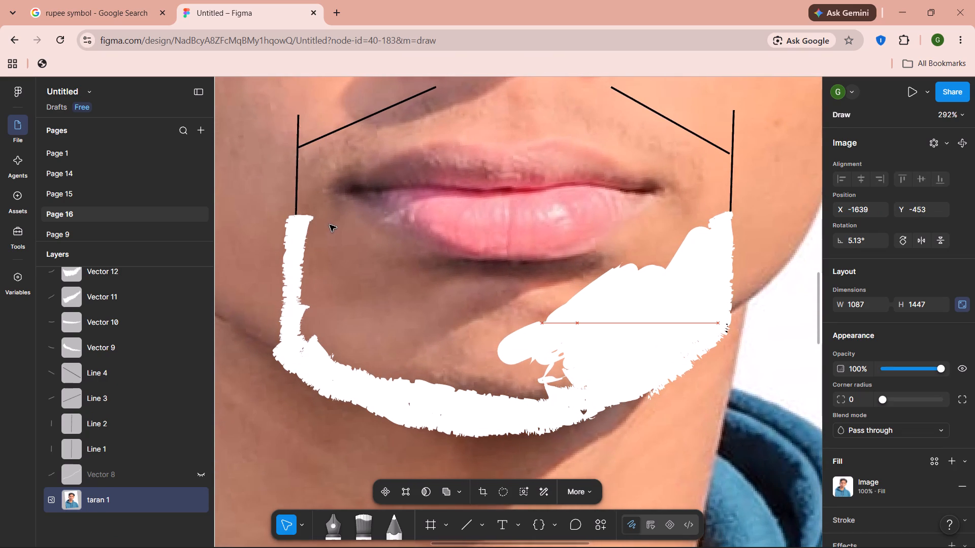
pyautogui.moveTo(330, 225); pyautogui.dragTo(334, 234)
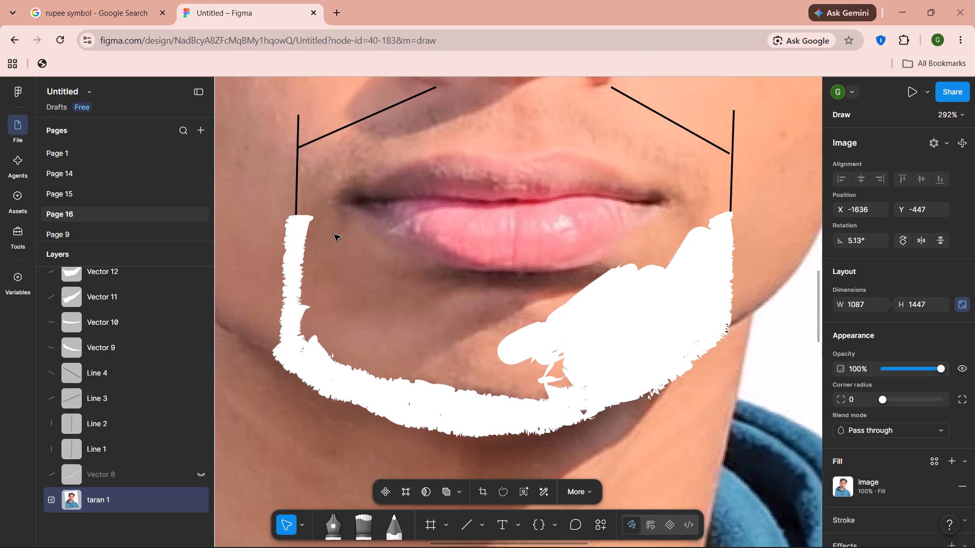
pyautogui.scroll(1, 334, 234)
pyautogui.moveTo(396, 229); pyautogui.dragTo(404, 231)
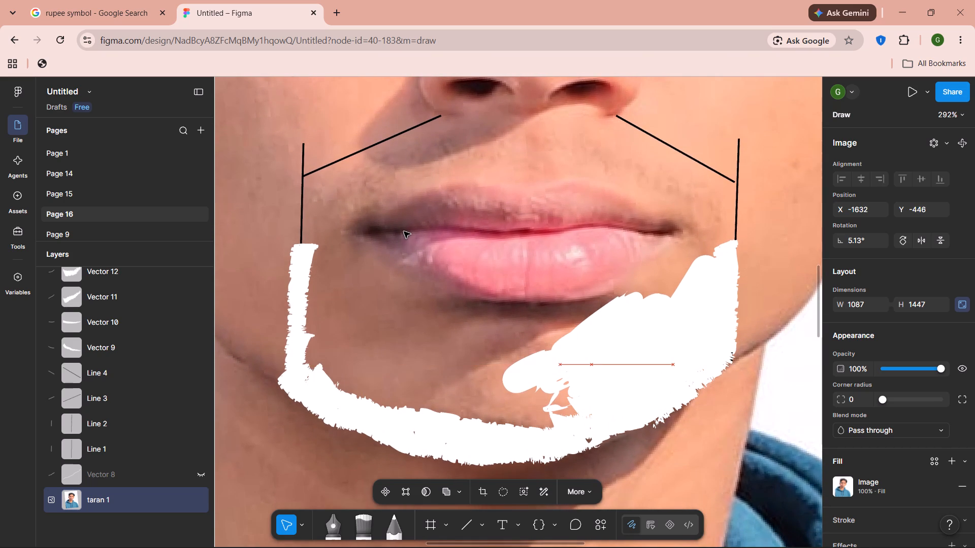
pyautogui.moveTo(404, 231); pyautogui.dragTo(404, 235)
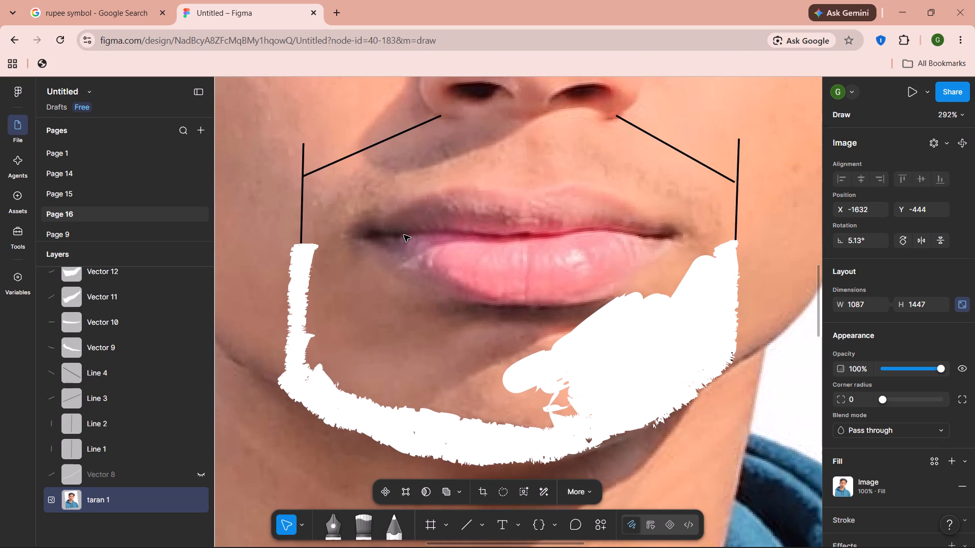
pyautogui.click(764, 373)
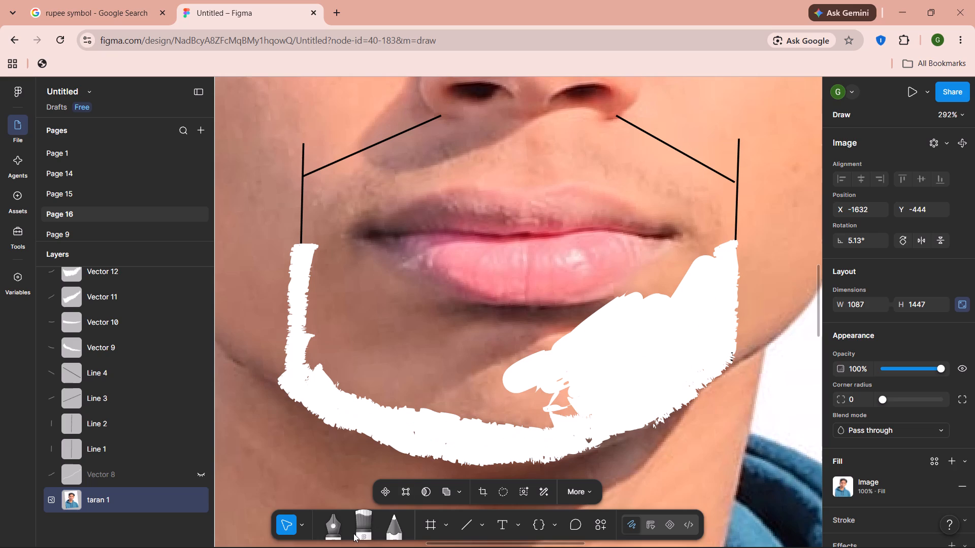
# Fill the chin from the left jaw to the right fill, up to just below the lower lip, with white size 16 brush strokes.
pyautogui.click(353, 533)
pyautogui.moveTo(371, 376); pyautogui.dragTo(433, 377)
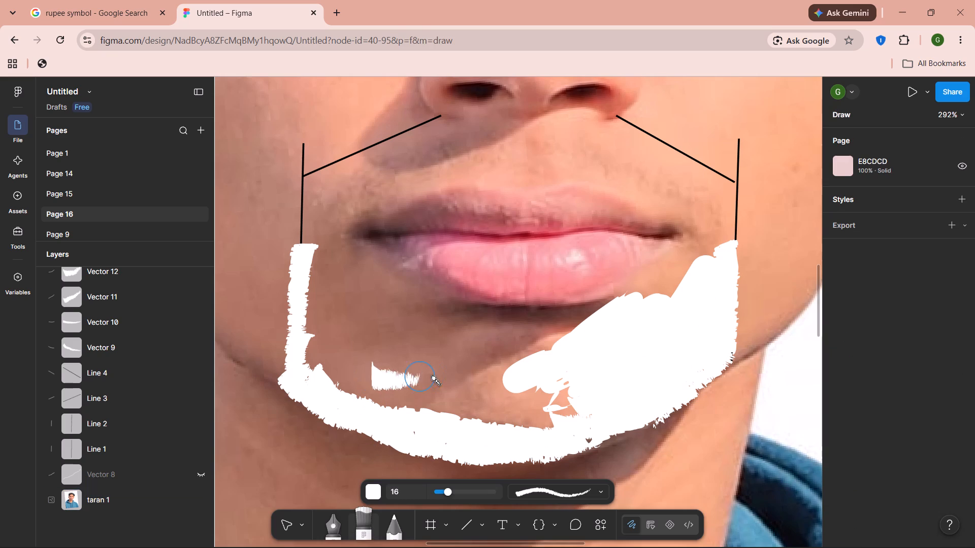
pyautogui.moveTo(433, 377); pyautogui.dragTo(460, 413)
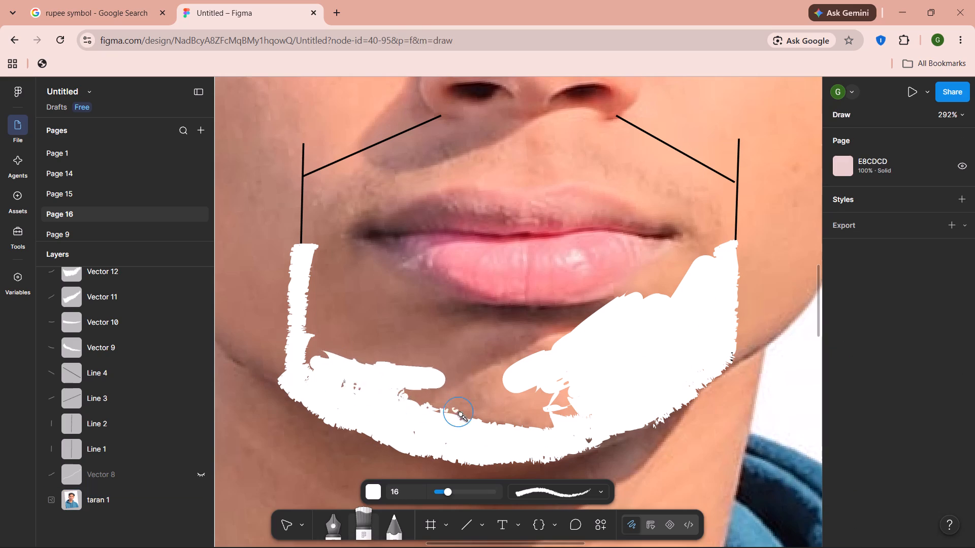
pyautogui.moveTo(460, 413); pyautogui.dragTo(560, 407)
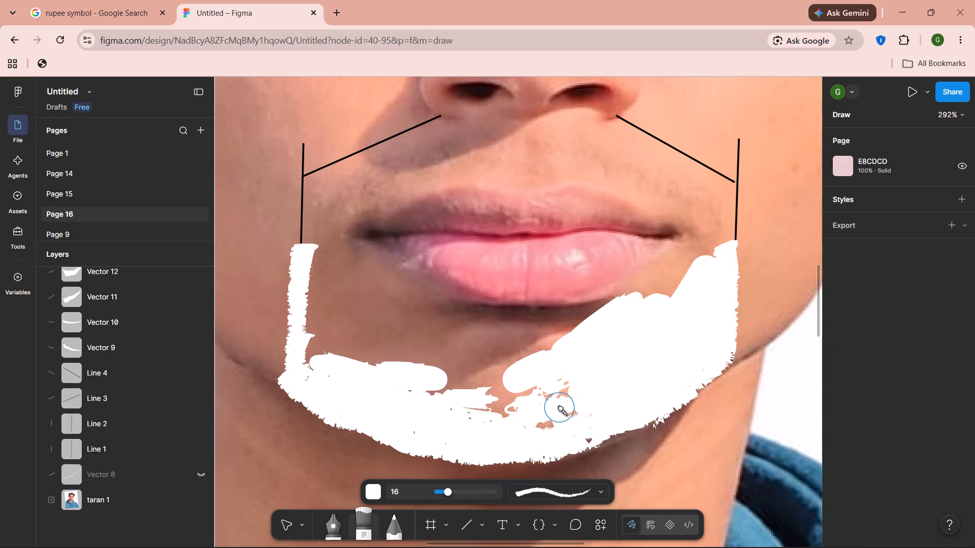
pyautogui.moveTo(560, 407); pyautogui.dragTo(537, 422)
pyautogui.moveTo(356, 316); pyautogui.dragTo(472, 355)
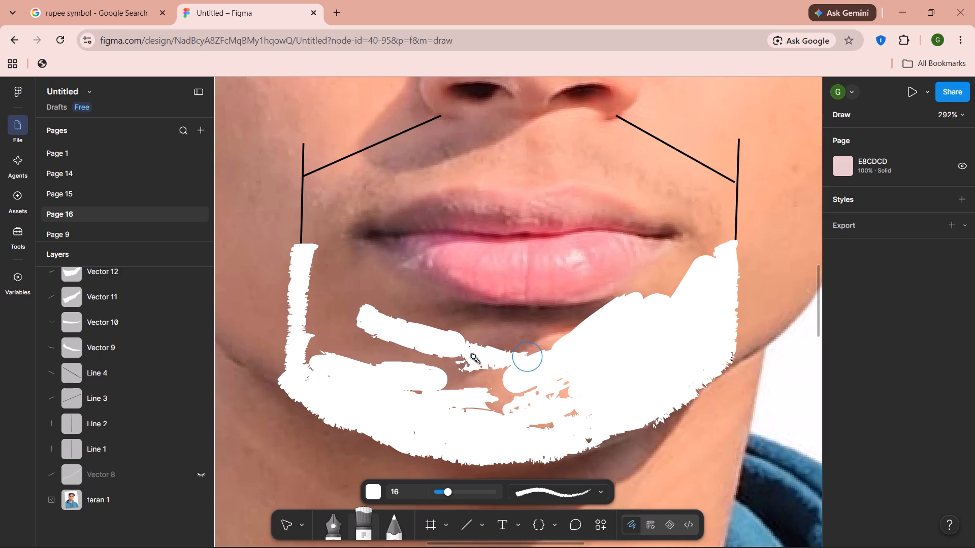
pyautogui.moveTo(472, 355); pyautogui.dragTo(579, 341)
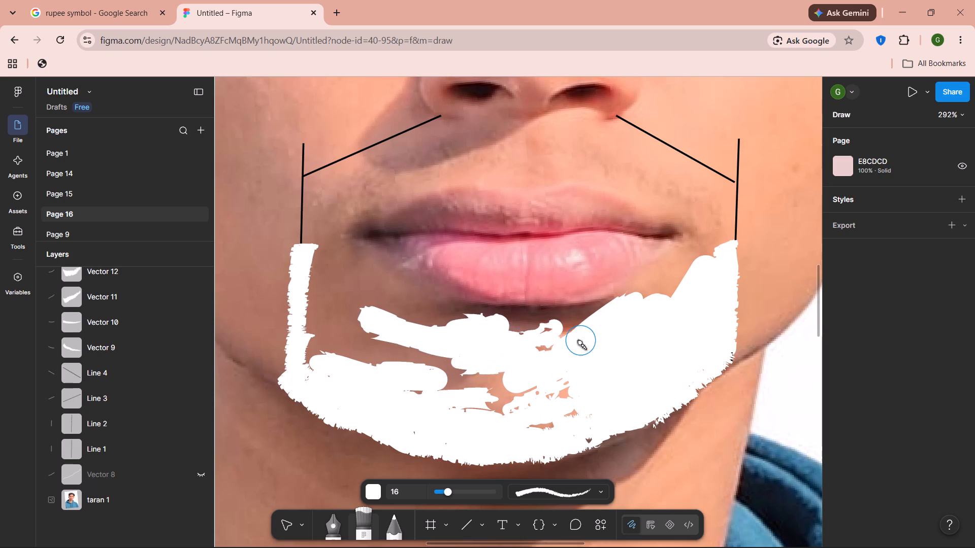
pyautogui.moveTo(579, 341); pyautogui.dragTo(482, 417)
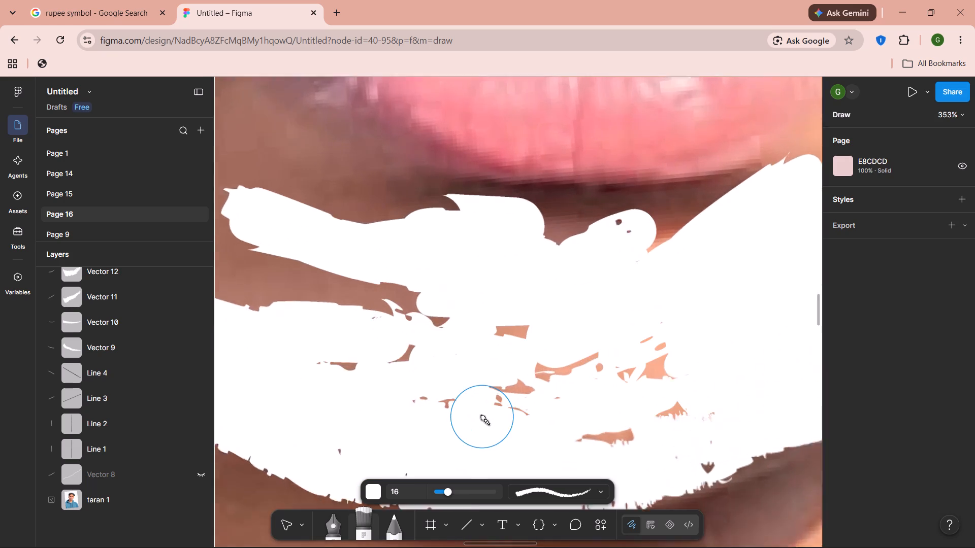
# Cover the remaining skin gaps in the middle of the chin fill with overlapping white size 16 brush strokes.
pyautogui.moveTo(360, 369); pyautogui.dragTo(499, 328)
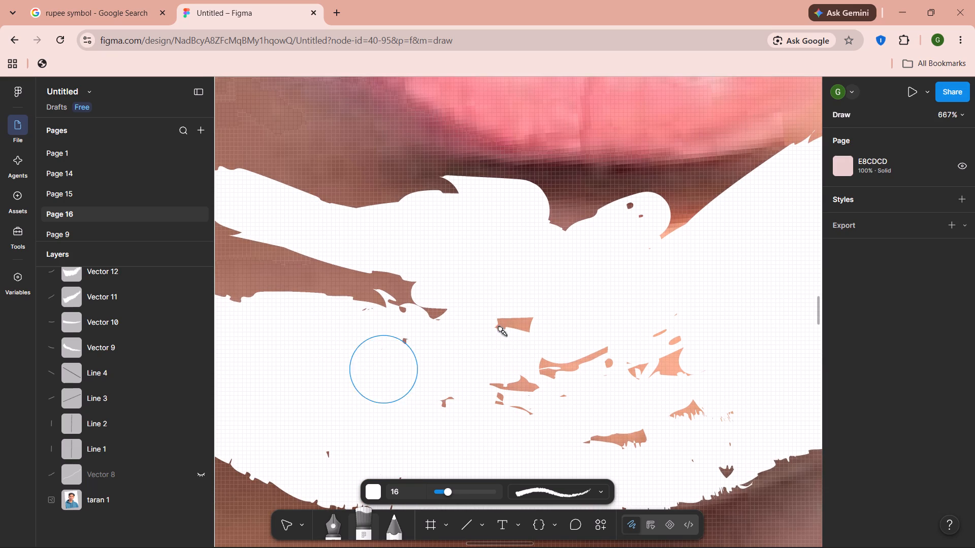
pyautogui.moveTo(499, 328); pyautogui.dragTo(541, 375)
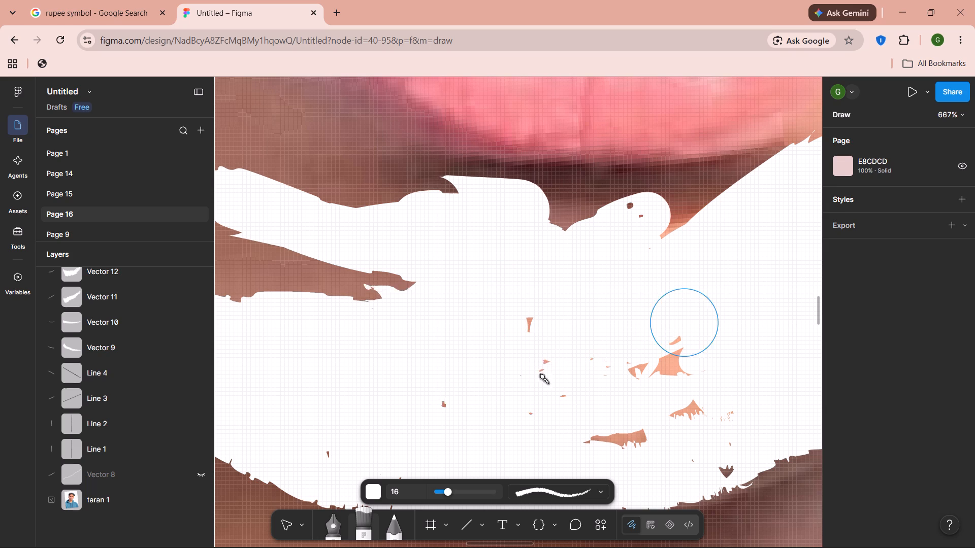
pyautogui.moveTo(541, 375); pyautogui.dragTo(706, 415)
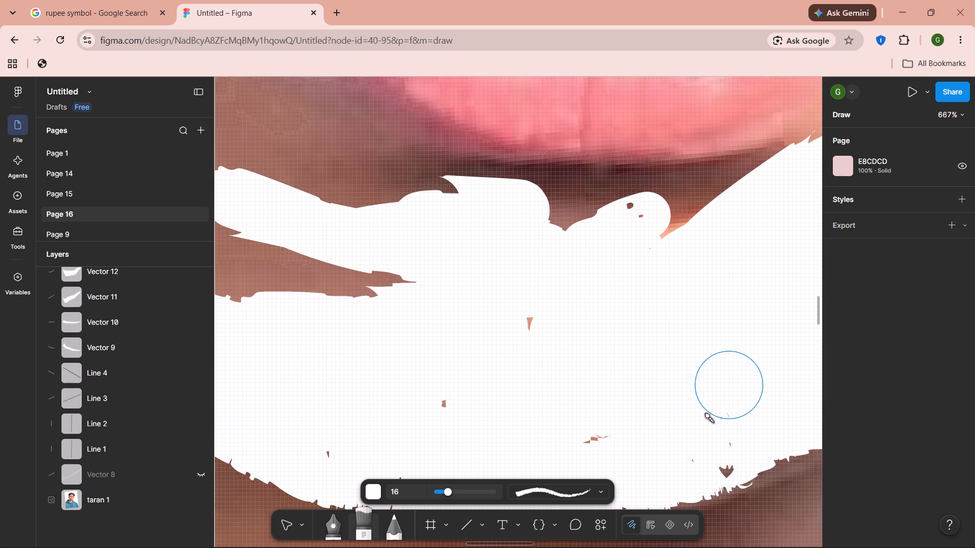
pyautogui.moveTo(706, 415); pyautogui.dragTo(718, 463)
pyautogui.moveTo(718, 470); pyautogui.dragTo(731, 459)
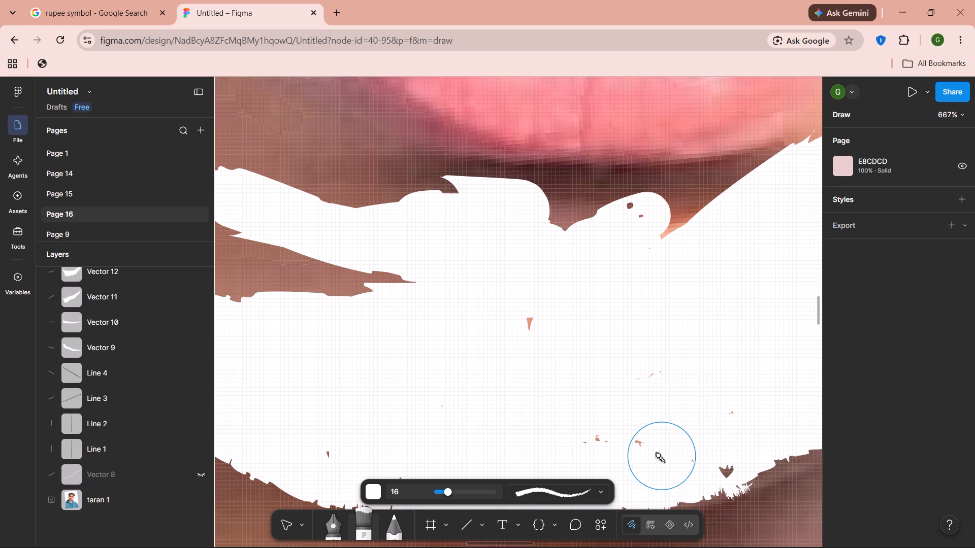
pyautogui.moveTo(655, 454); pyautogui.dragTo(569, 370)
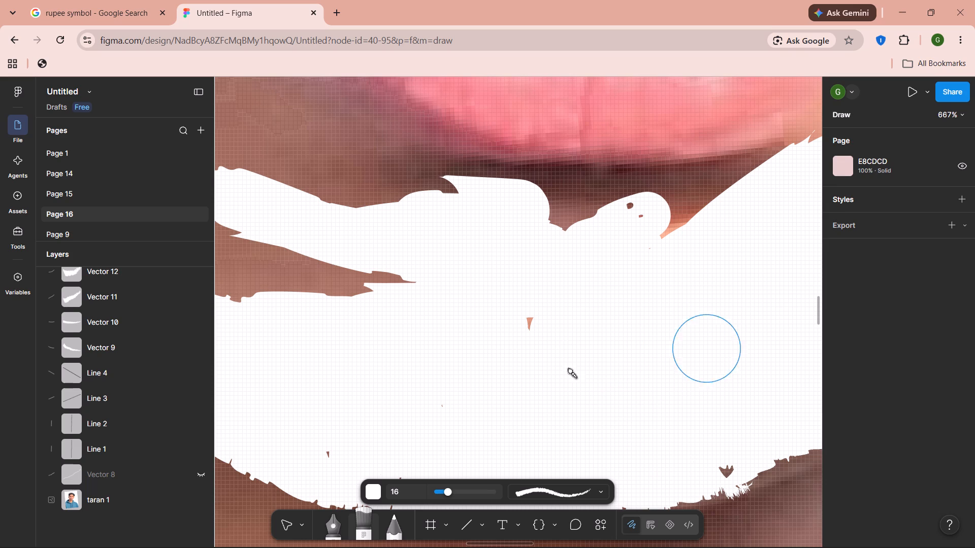
pyautogui.moveTo(569, 370); pyautogui.dragTo(356, 420)
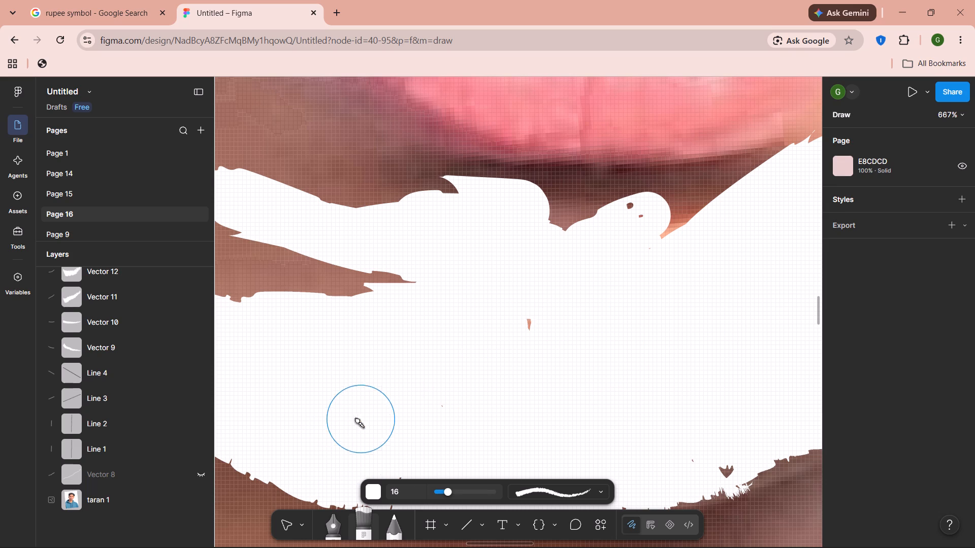
pyautogui.moveTo(356, 420); pyautogui.dragTo(534, 324)
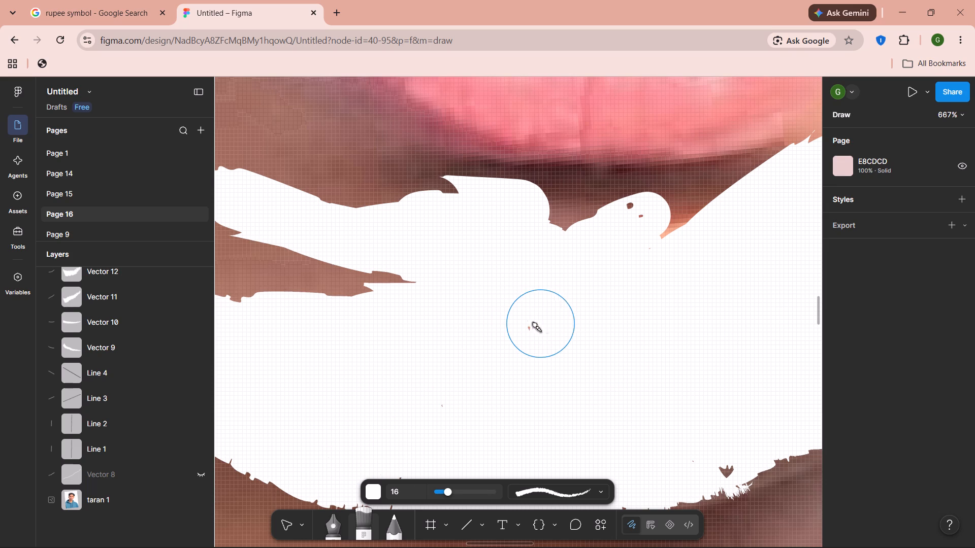
pyautogui.moveTo(534, 324); pyautogui.dragTo(534, 321)
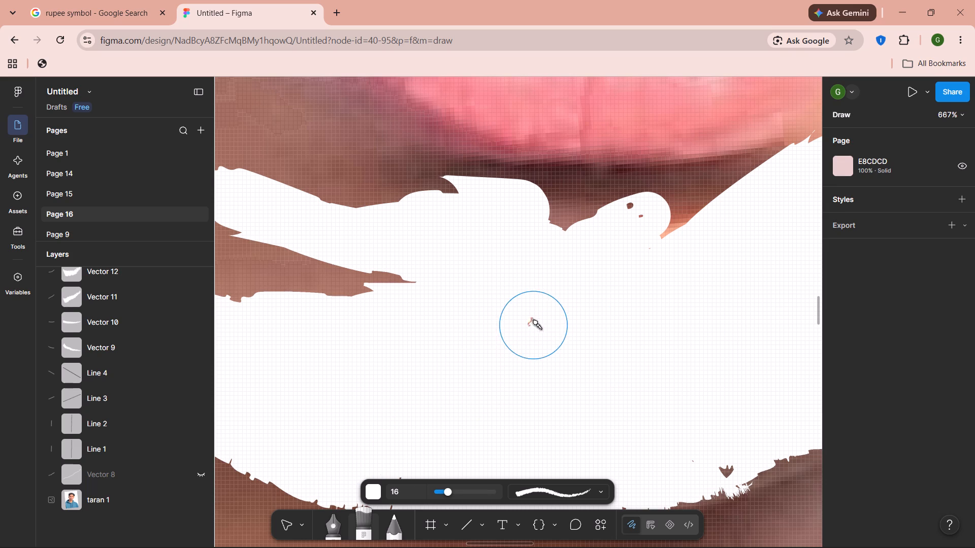
pyautogui.moveTo(534, 321); pyautogui.dragTo(530, 323)
pyautogui.moveTo(530, 323); pyautogui.dragTo(459, 398)
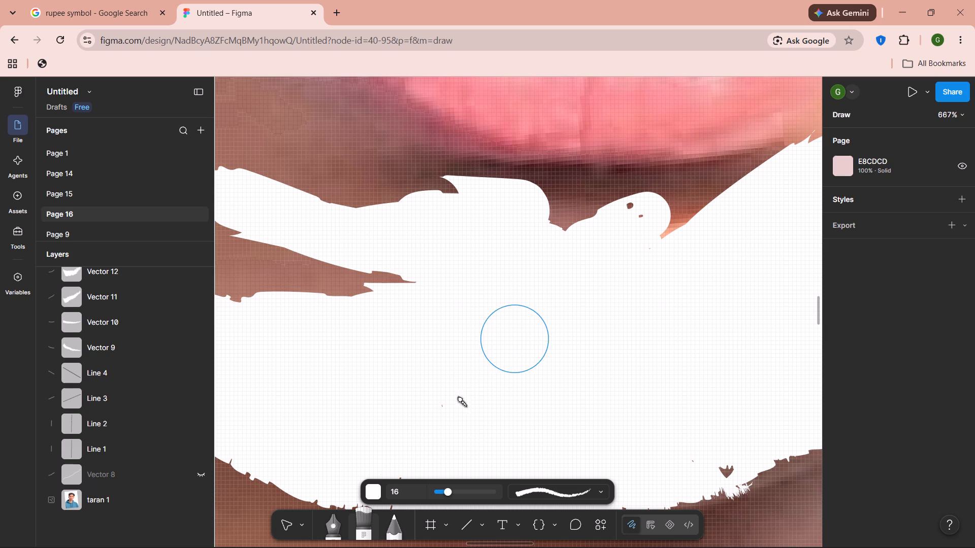
pyautogui.moveTo(459, 398); pyautogui.dragTo(441, 419)
pyautogui.scroll(-1, 396, 419)
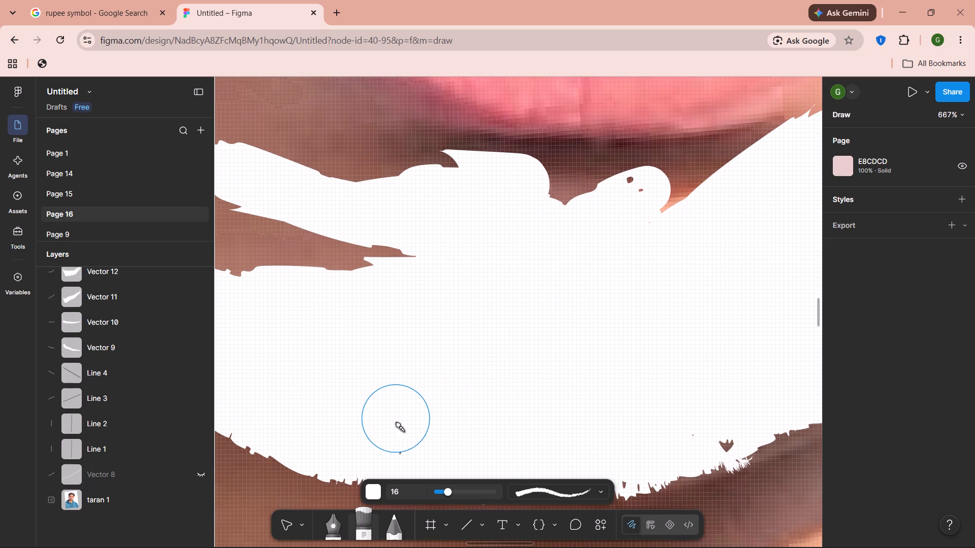
pyautogui.moveTo(406, 450); pyautogui.dragTo(380, 454)
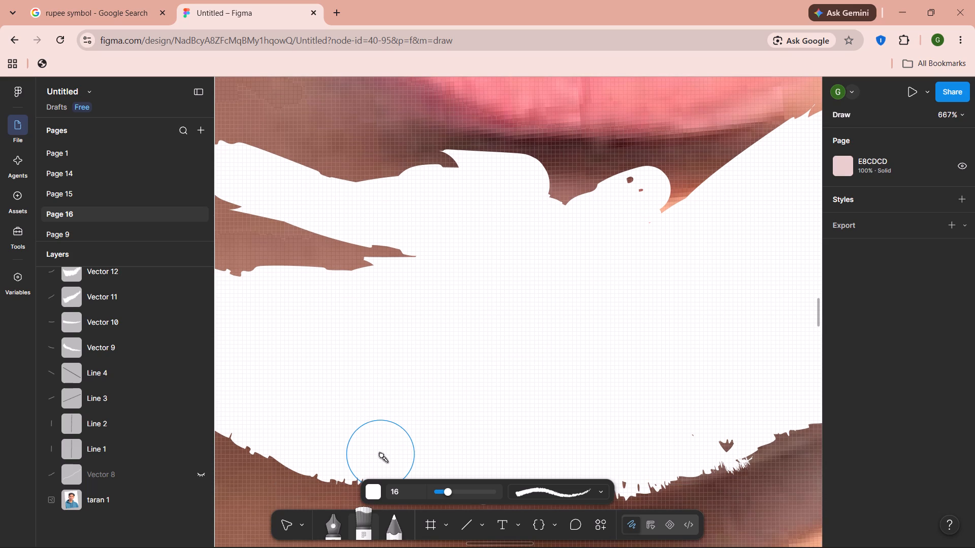
# Paint white size 16 brush strokes from mouth level beside the left beard edge down to the chin fill.
pyautogui.hscroll(1, 437, 393)
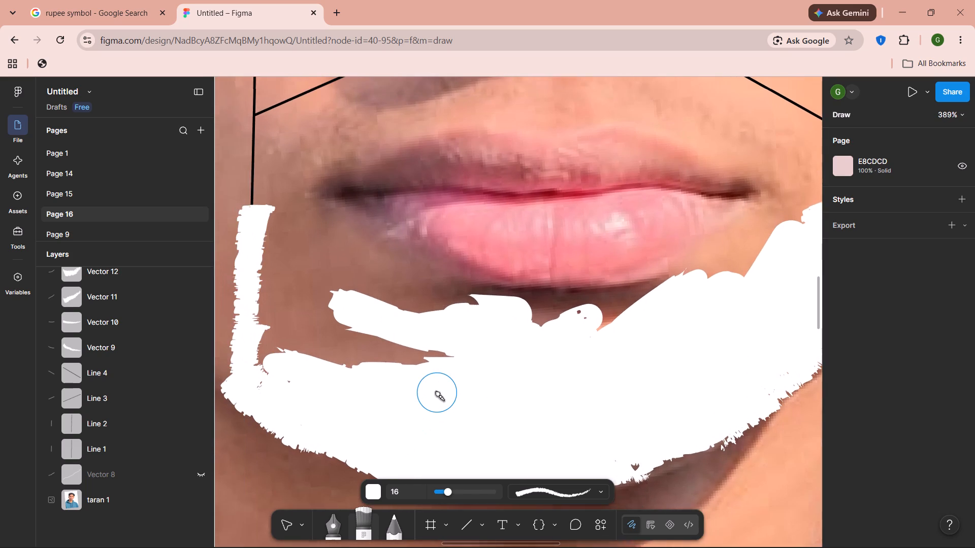
pyautogui.hscroll(1, 437, 393)
pyautogui.moveTo(311, 217); pyautogui.dragTo(376, 364)
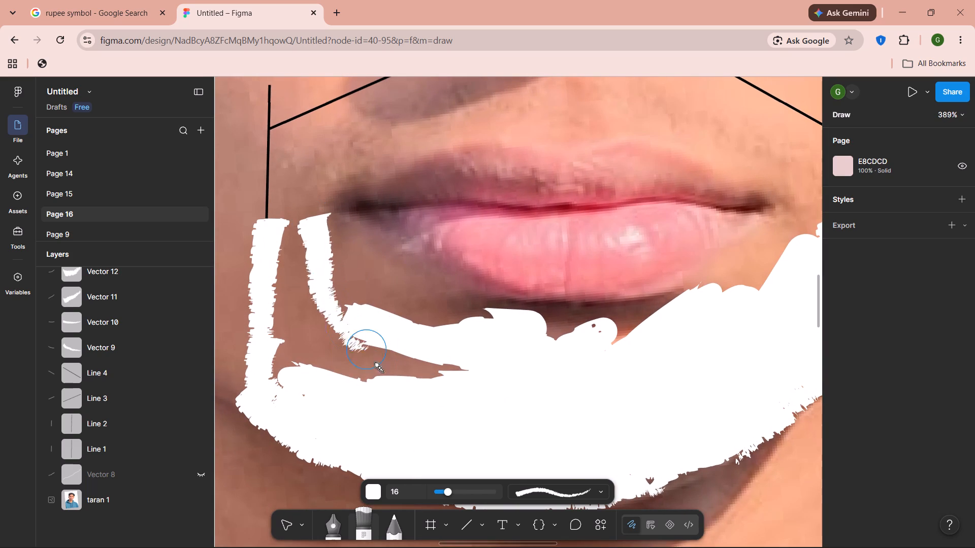
pyautogui.moveTo(376, 364); pyautogui.dragTo(395, 380)
pyautogui.moveTo(293, 226); pyautogui.dragTo(349, 365)
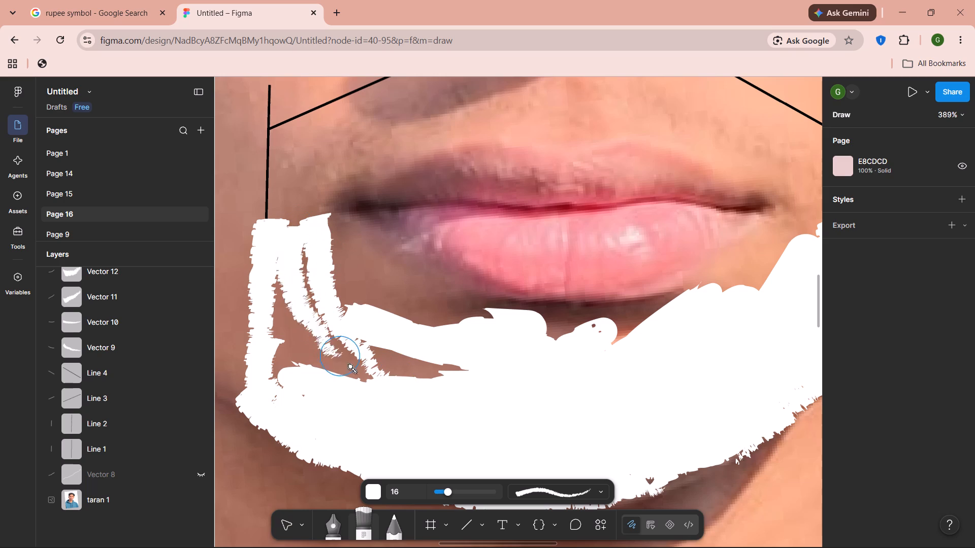
pyautogui.moveTo(349, 365); pyautogui.dragTo(366, 381)
pyautogui.moveTo(278, 264); pyautogui.dragTo(313, 393)
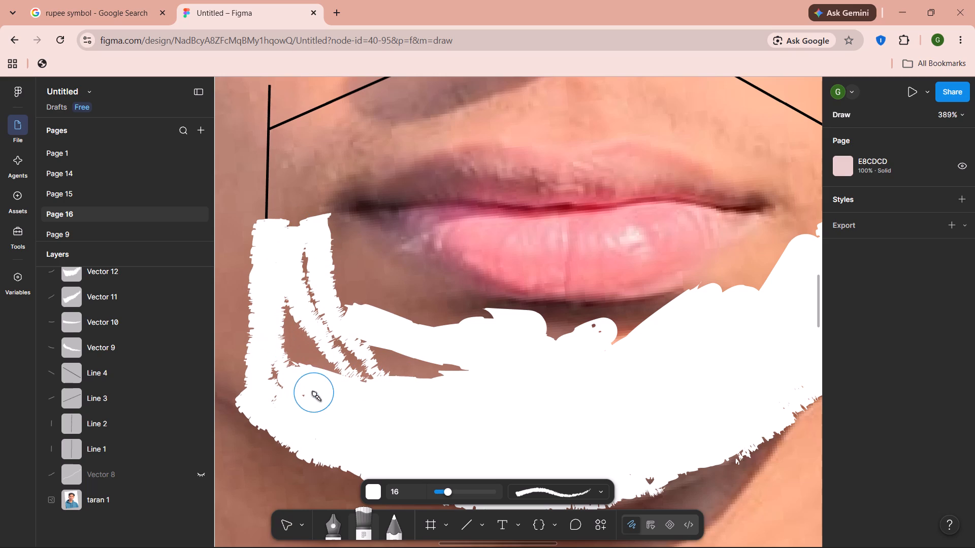
pyautogui.moveTo(284, 311); pyautogui.dragTo(336, 375)
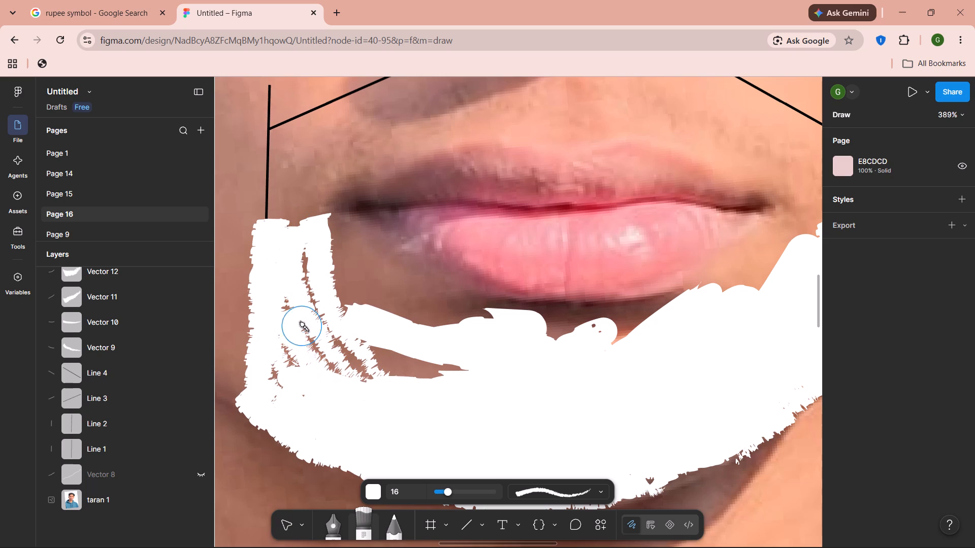
pyautogui.moveTo(285, 301); pyautogui.dragTo(341, 386)
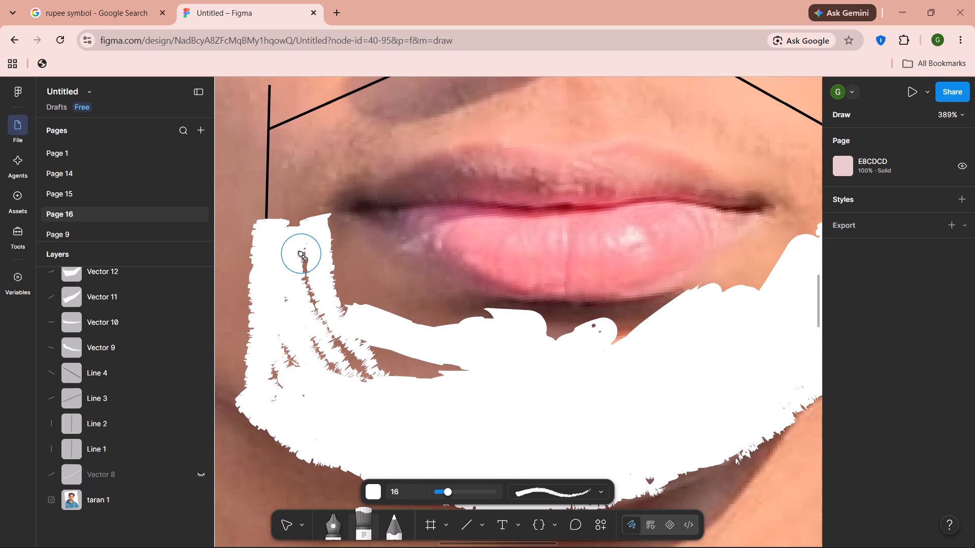
pyautogui.moveTo(300, 253); pyautogui.dragTo(386, 397)
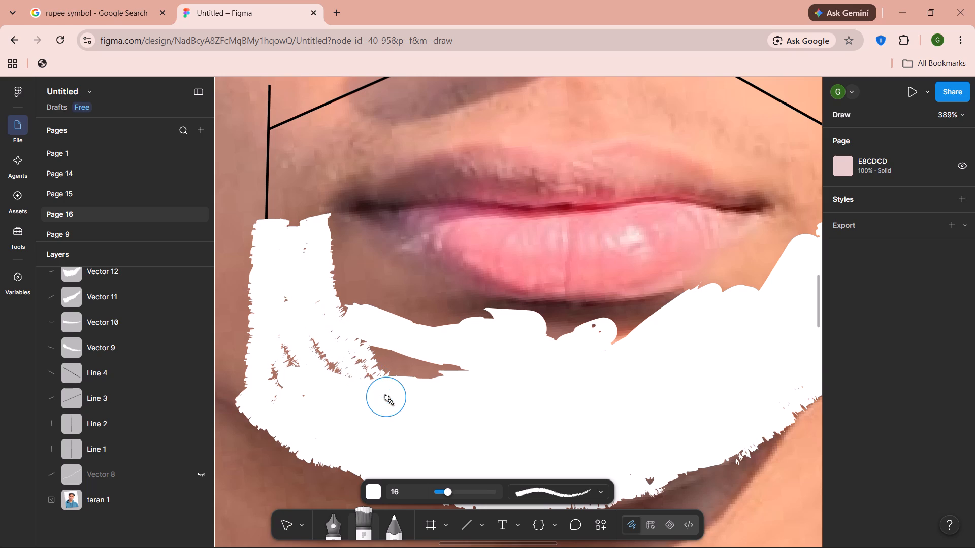
# Cover the skin gaps between the left cheek strokes and the chin fill with white size 16 brush strokes.
pyautogui.moveTo(293, 338); pyautogui.dragTo(349, 358)
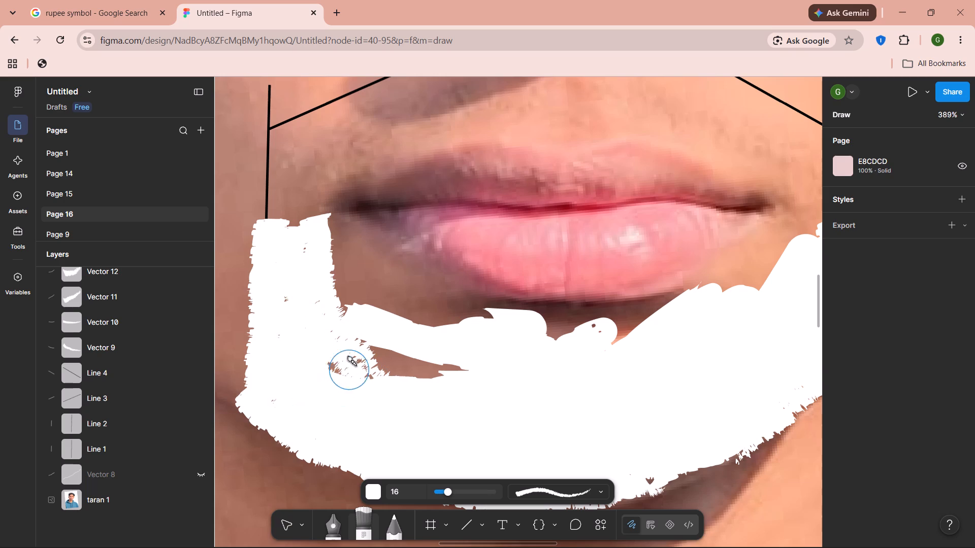
pyautogui.moveTo(349, 358); pyautogui.dragTo(327, 367)
pyautogui.moveTo(326, 363); pyautogui.dragTo(362, 368)
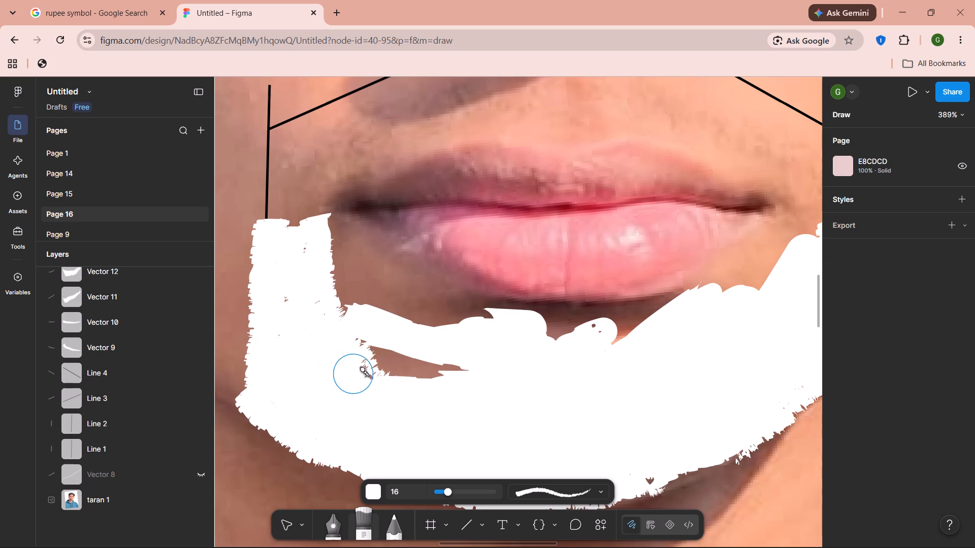
pyautogui.moveTo(362, 368); pyautogui.dragTo(405, 360)
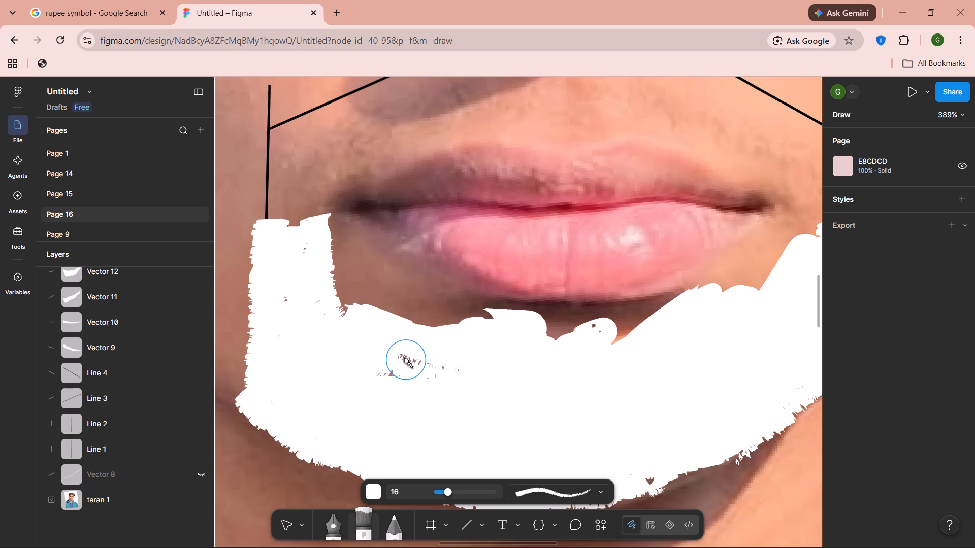
pyautogui.moveTo(405, 360); pyautogui.dragTo(403, 371)
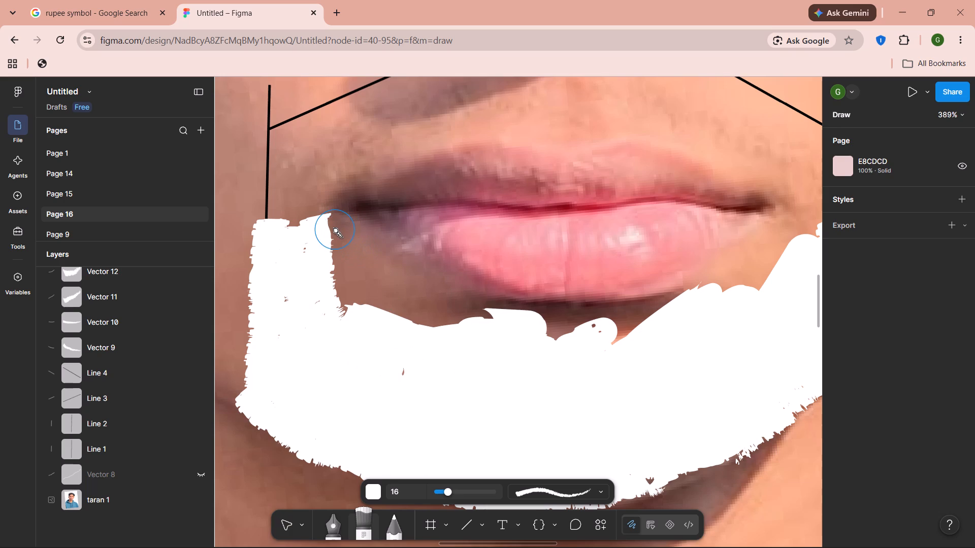
# Paint two white size 16 brush strokes from the left mouth corner along the lower lip to the chin fill.
pyautogui.moveTo(333, 233); pyautogui.dragTo(368, 266)
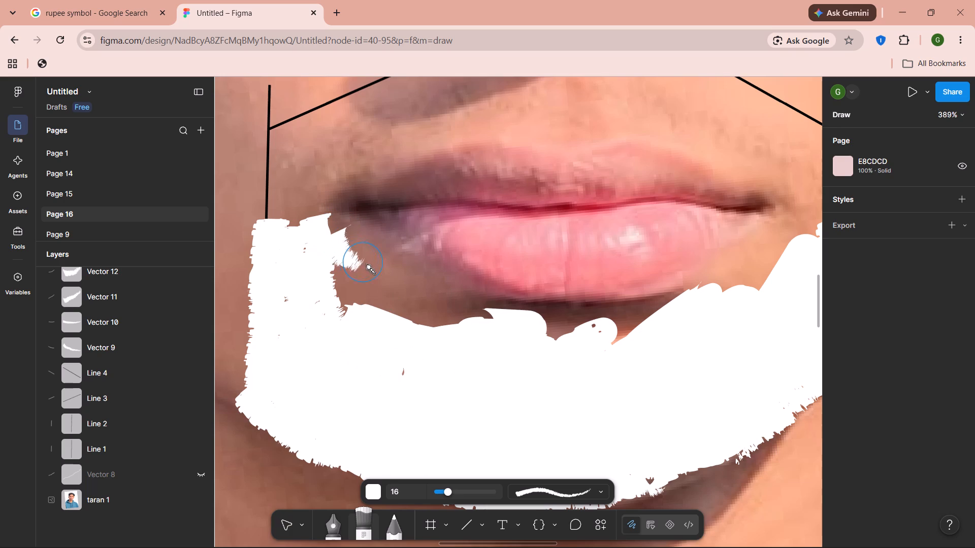
pyautogui.moveTo(368, 266); pyautogui.dragTo(479, 319)
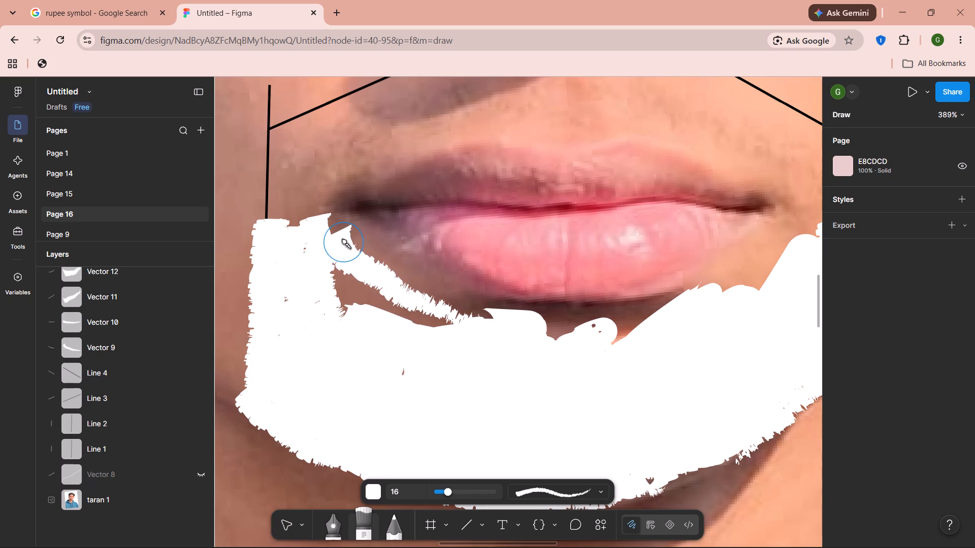
pyautogui.moveTo(364, 237); pyautogui.dragTo(430, 278)
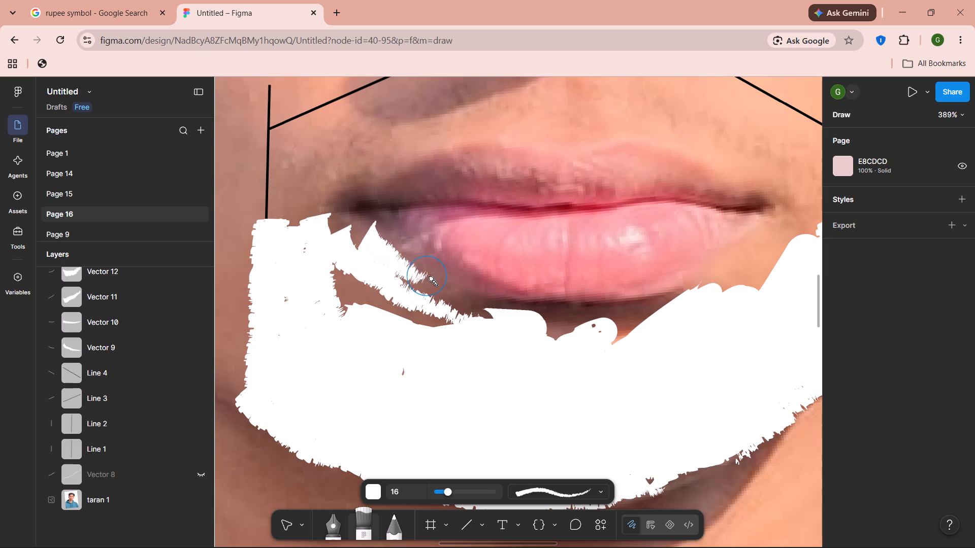
pyautogui.moveTo(430, 278); pyautogui.dragTo(509, 304)
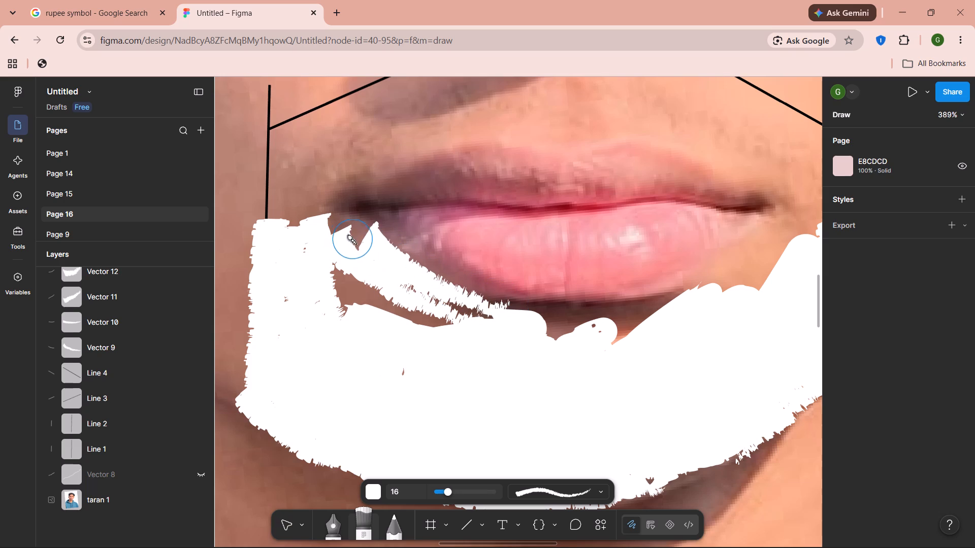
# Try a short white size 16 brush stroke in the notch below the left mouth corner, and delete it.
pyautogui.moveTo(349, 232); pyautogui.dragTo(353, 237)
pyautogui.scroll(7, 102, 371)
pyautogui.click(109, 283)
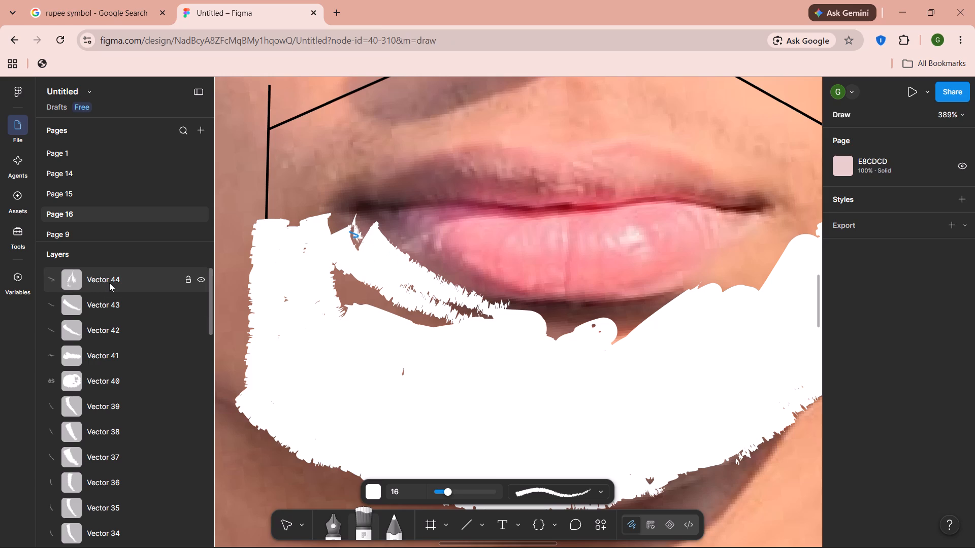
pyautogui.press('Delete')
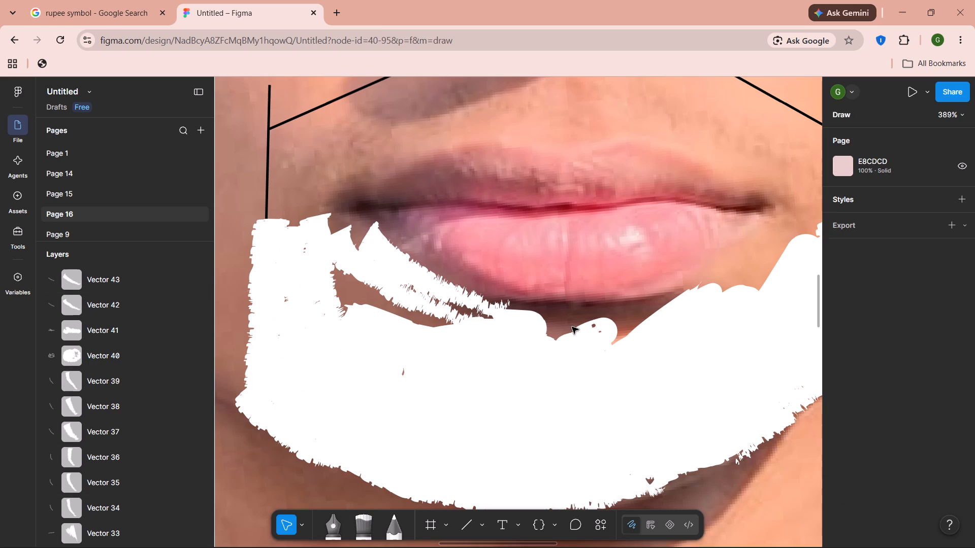
# Fill the skin gaps below the left mouth corner, between the left cheek and the chin fill, with white size 16 brush strokes.
pyautogui.click(357, 532)
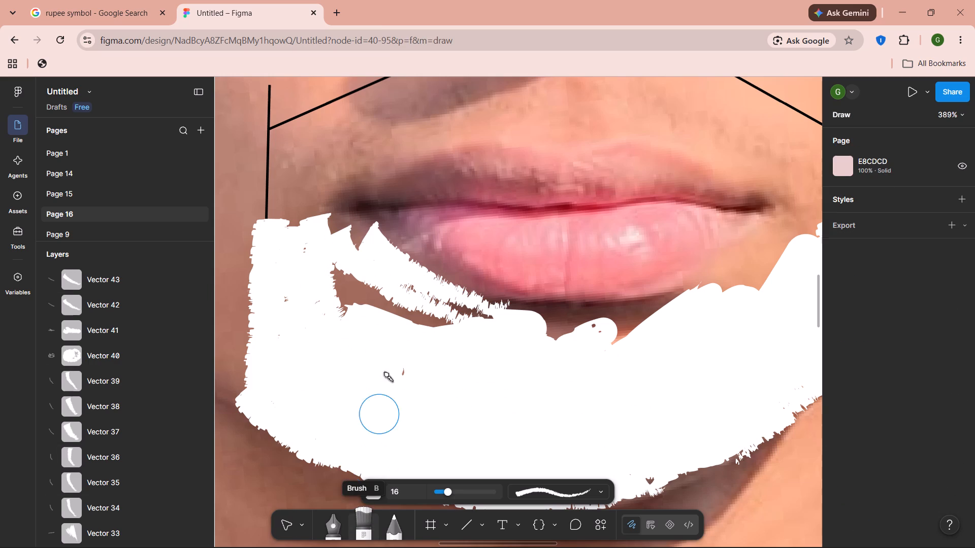
pyautogui.moveTo(335, 272); pyautogui.dragTo(319, 267)
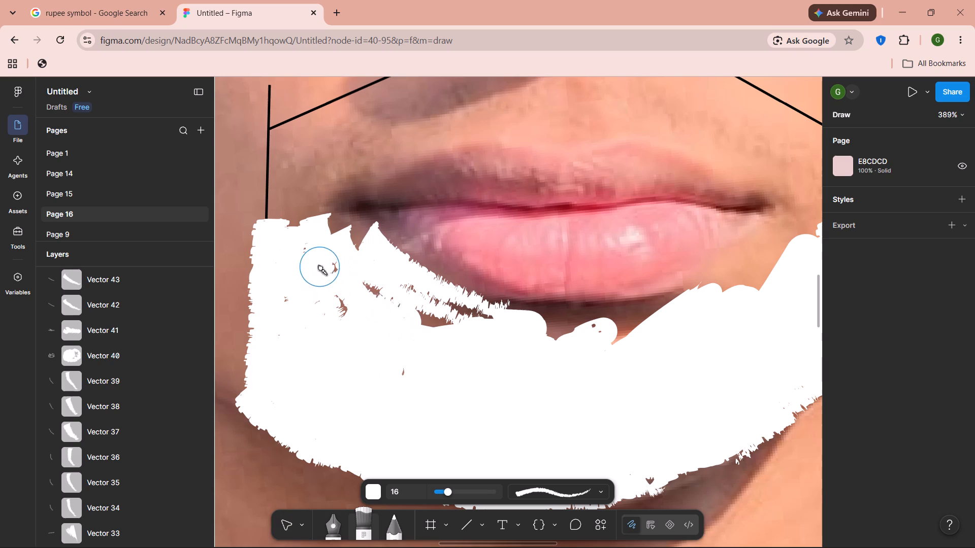
pyautogui.moveTo(319, 267); pyautogui.dragTo(365, 304)
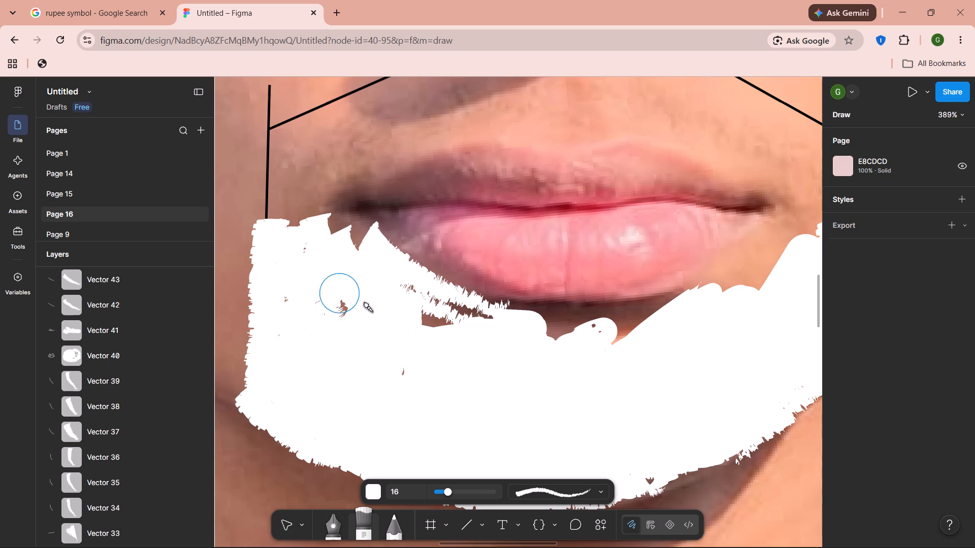
pyautogui.moveTo(365, 304); pyautogui.dragTo(430, 296)
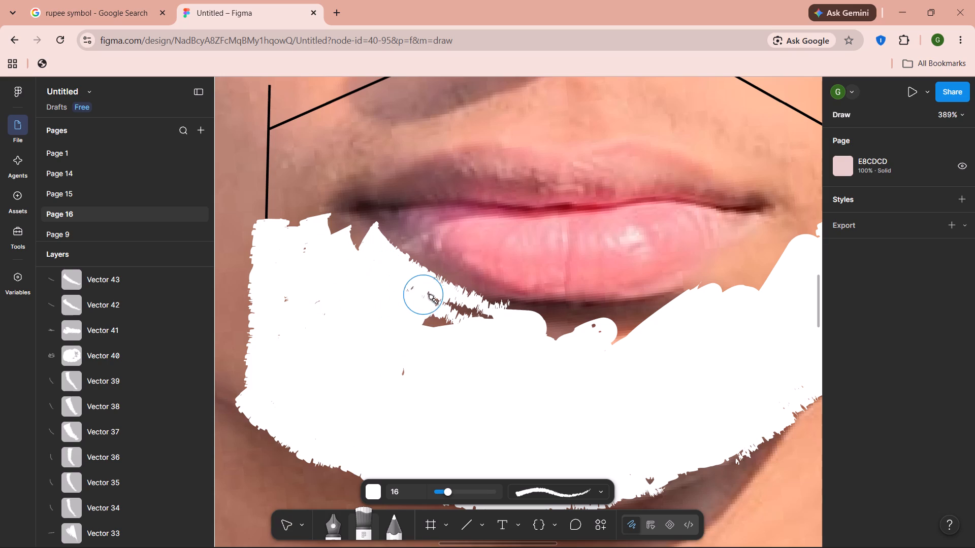
pyautogui.moveTo(430, 296); pyautogui.dragTo(464, 307)
pyautogui.moveTo(414, 291); pyautogui.dragTo(500, 320)
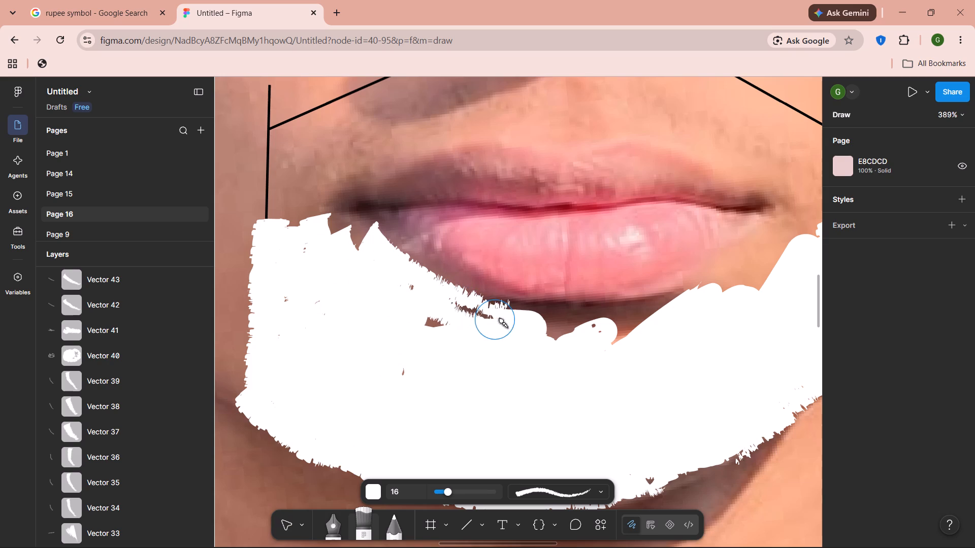
pyautogui.moveTo(500, 320); pyautogui.dragTo(508, 320)
pyautogui.moveTo(420, 311); pyautogui.dragTo(483, 327)
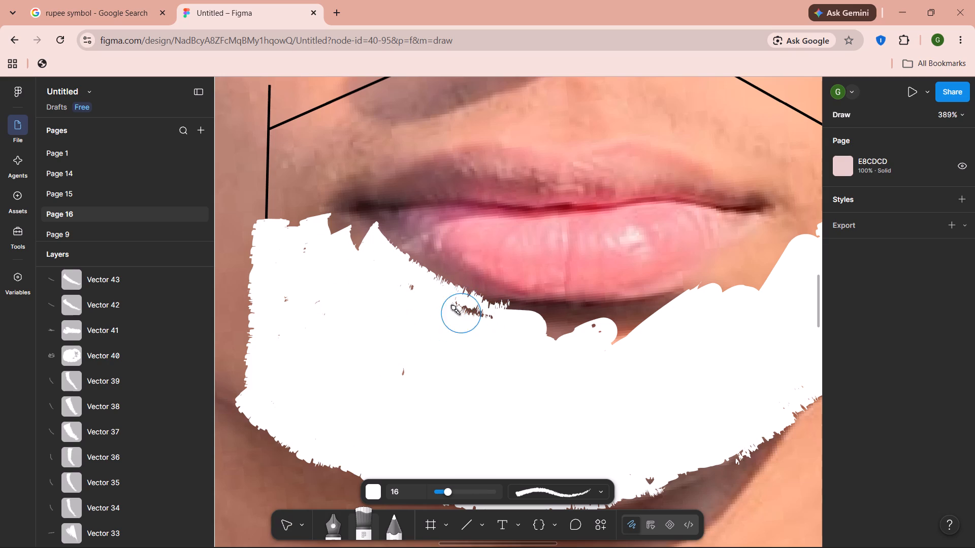
# Paint two white size 16 brush strokes under the lower lip, from its left side across the centre to its right side.
pyautogui.moveTo(452, 304); pyautogui.dragTo(636, 313)
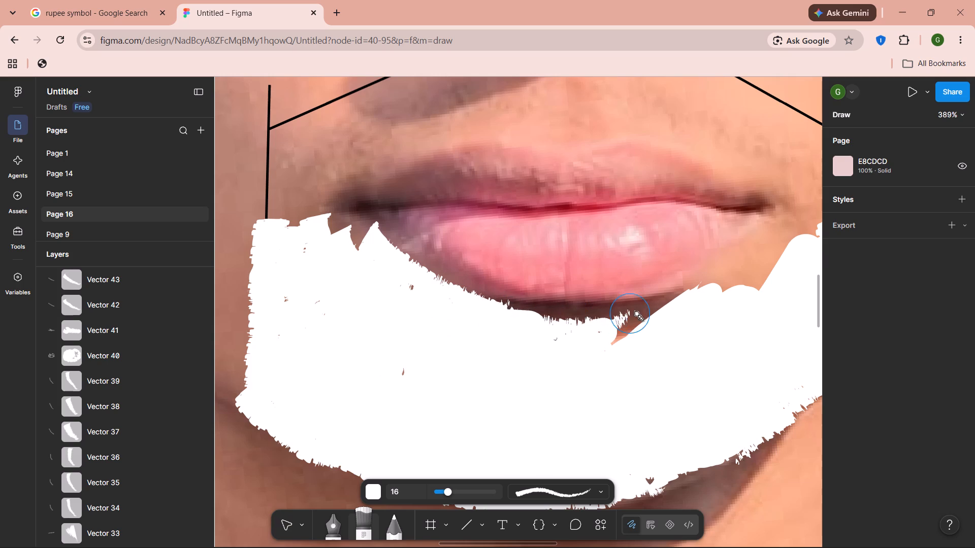
pyautogui.moveTo(636, 313); pyautogui.dragTo(671, 304)
pyautogui.moveTo(524, 325); pyautogui.dragTo(689, 294)
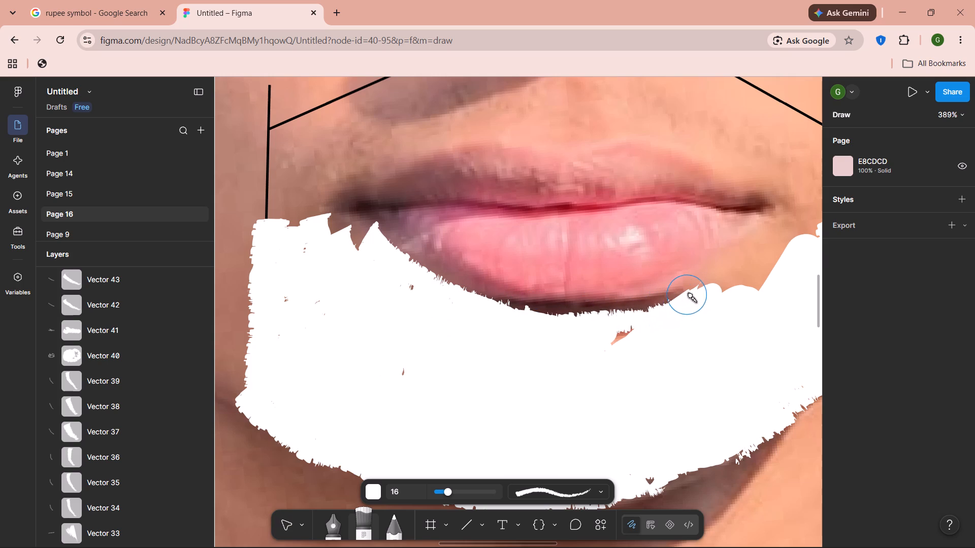
pyautogui.moveTo(689, 294); pyautogui.dragTo(689, 293)
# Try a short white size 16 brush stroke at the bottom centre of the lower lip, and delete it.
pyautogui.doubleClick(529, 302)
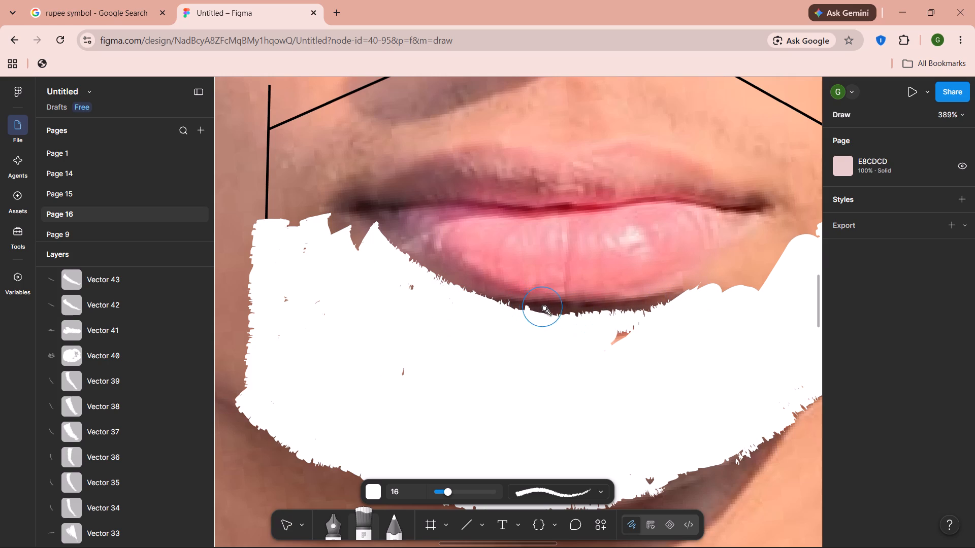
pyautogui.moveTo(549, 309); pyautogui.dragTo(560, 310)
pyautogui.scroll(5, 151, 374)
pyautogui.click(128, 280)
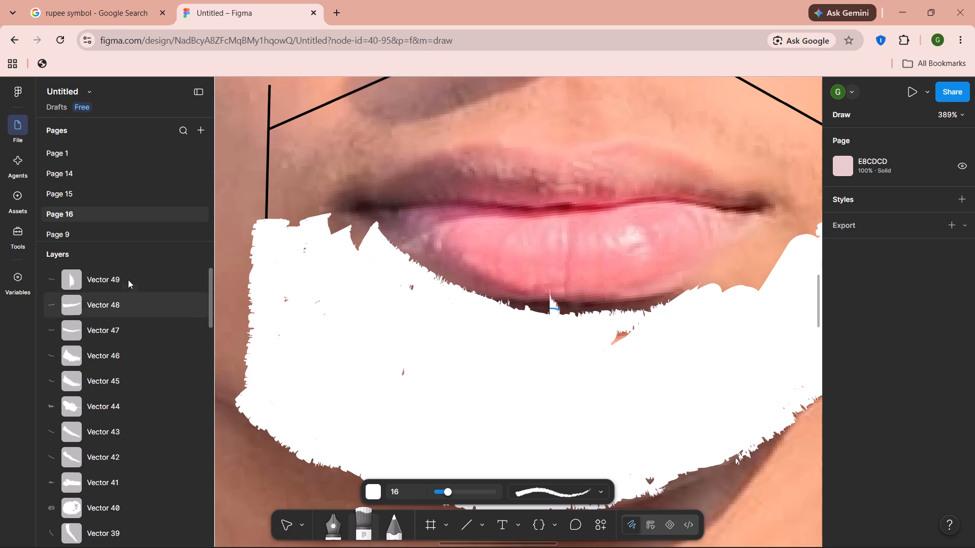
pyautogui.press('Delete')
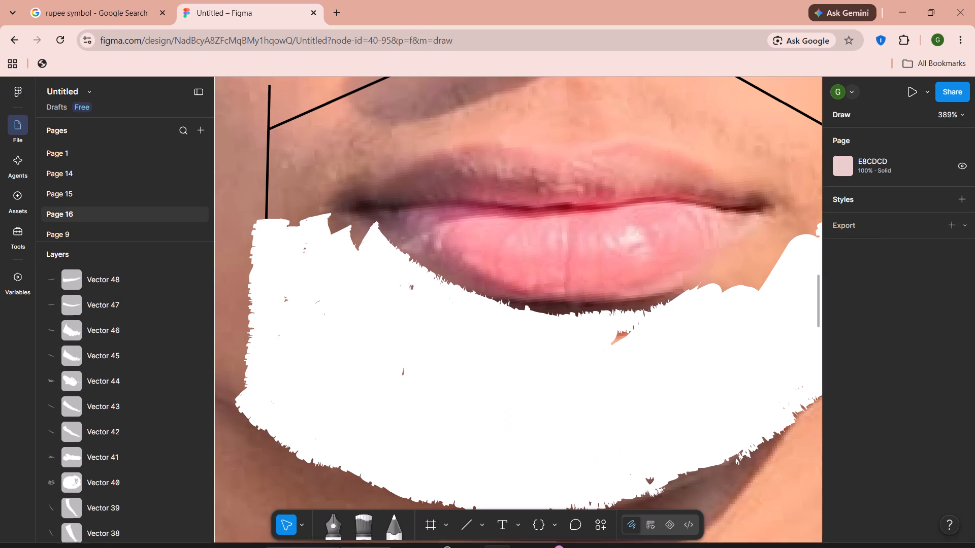
# Paint two white size 16 brush strokes from below the right mouth corner along the lower lip edge to the chin fill.
pyautogui.click(360, 514)
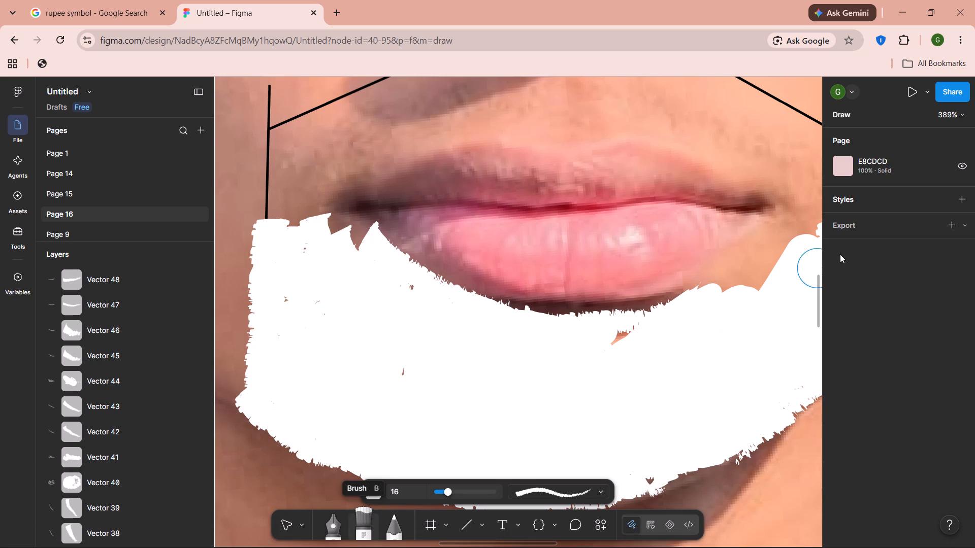
pyautogui.moveTo(786, 247); pyautogui.dragTo(693, 322)
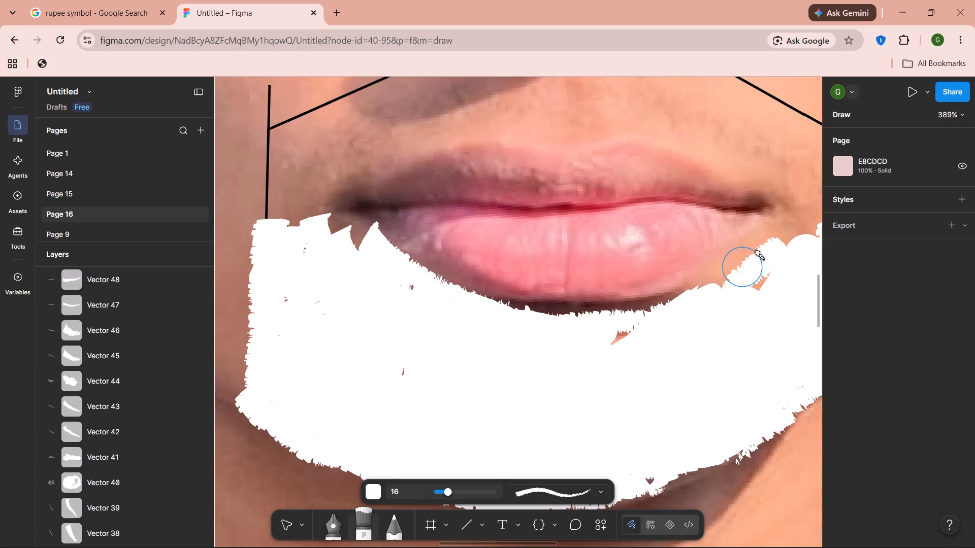
pyautogui.moveTo(787, 234); pyautogui.dragTo(684, 304)
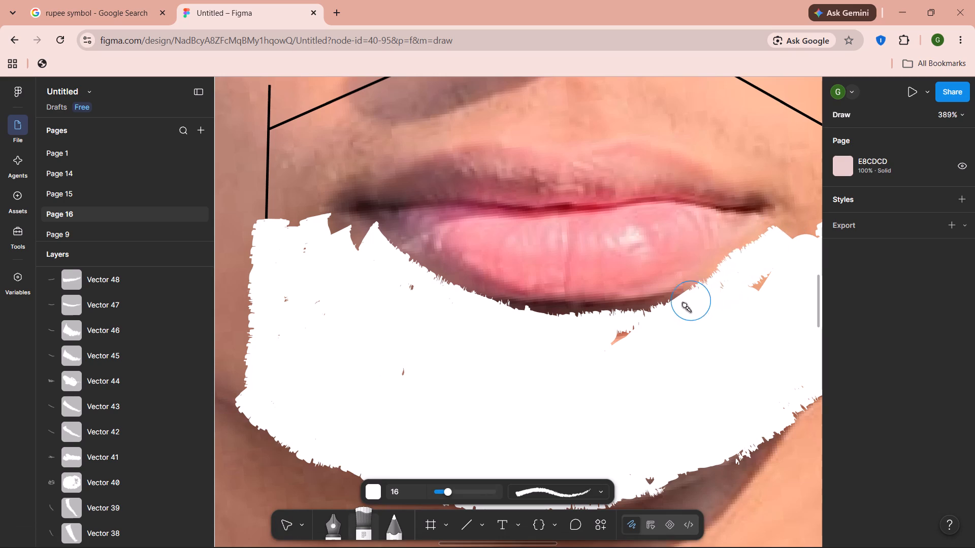
pyautogui.moveTo(684, 304); pyautogui.dragTo(580, 327)
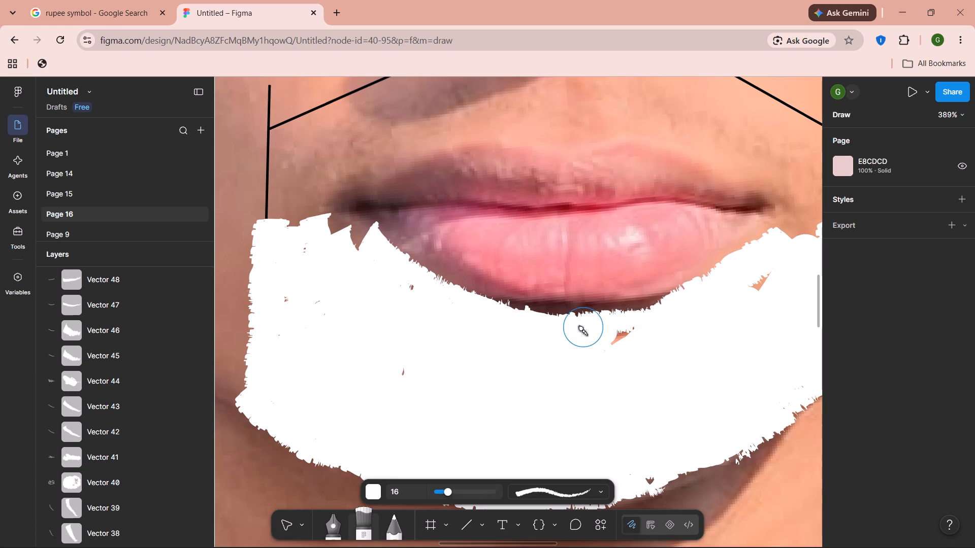
pyautogui.moveTo(580, 327); pyautogui.dragTo(576, 327)
# Paint white size 16 strokes beside the right mouth corner and over the skin gaps in the right cheek and chin fill.
pyautogui.click(808, 214)
pyautogui.moveTo(808, 214); pyautogui.dragTo(787, 226)
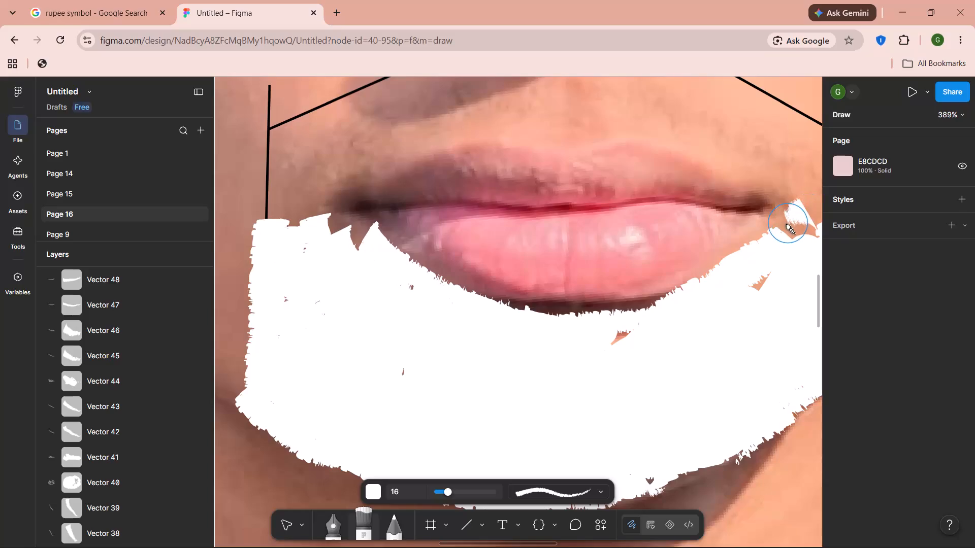
pyautogui.moveTo(787, 226); pyautogui.dragTo(711, 347)
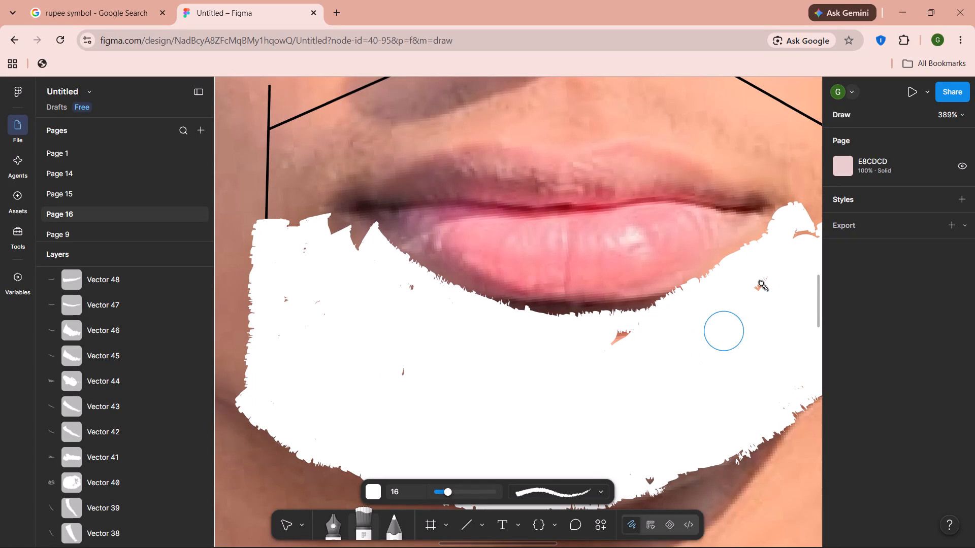
pyautogui.moveTo(763, 281); pyautogui.dragTo(776, 264)
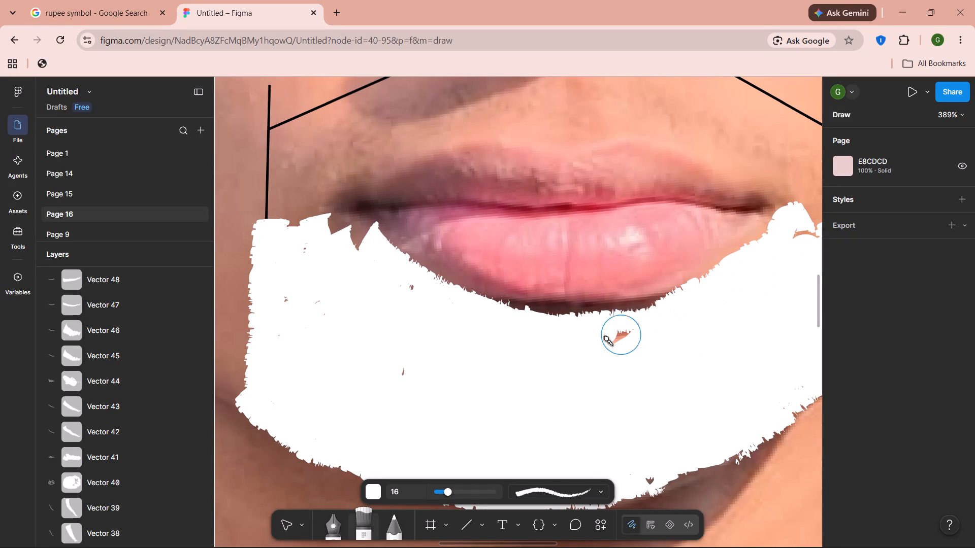
pyautogui.moveTo(596, 337); pyautogui.dragTo(667, 316)
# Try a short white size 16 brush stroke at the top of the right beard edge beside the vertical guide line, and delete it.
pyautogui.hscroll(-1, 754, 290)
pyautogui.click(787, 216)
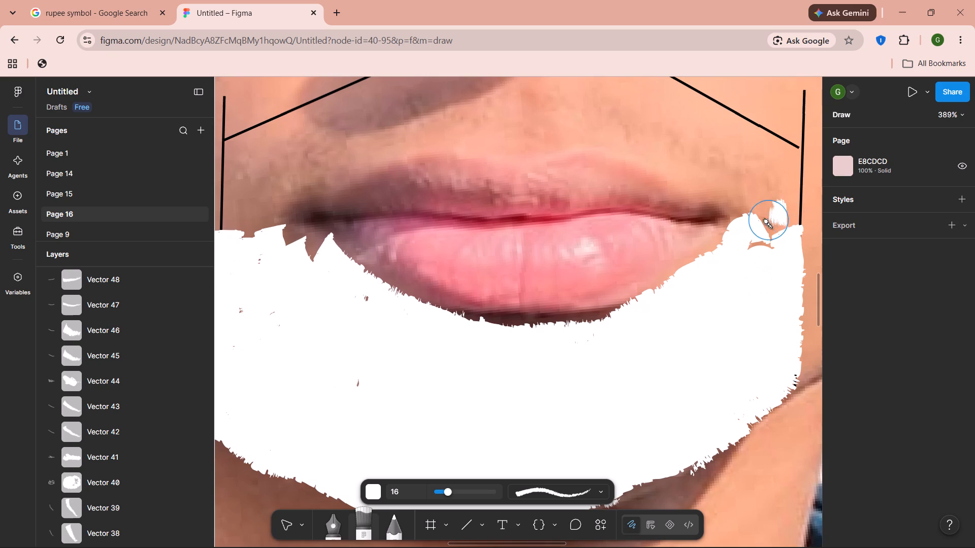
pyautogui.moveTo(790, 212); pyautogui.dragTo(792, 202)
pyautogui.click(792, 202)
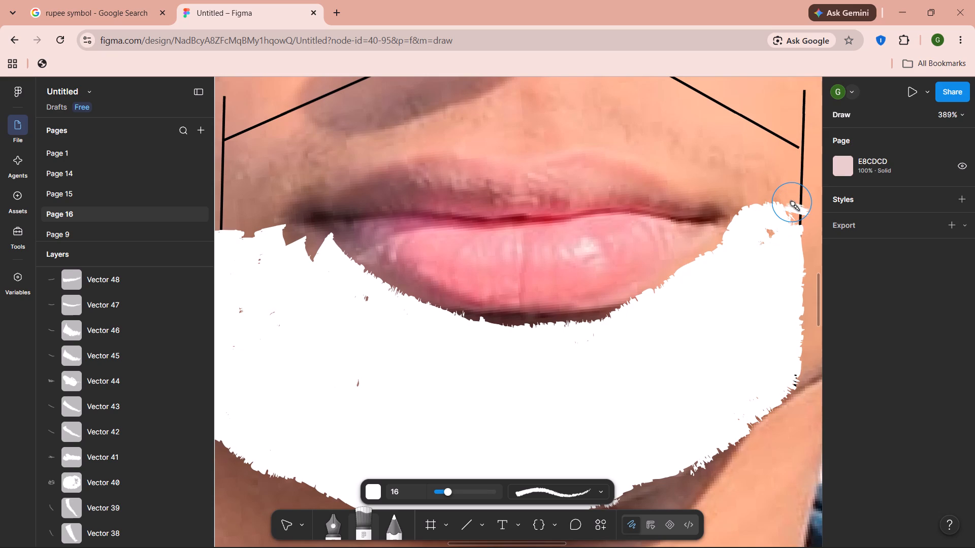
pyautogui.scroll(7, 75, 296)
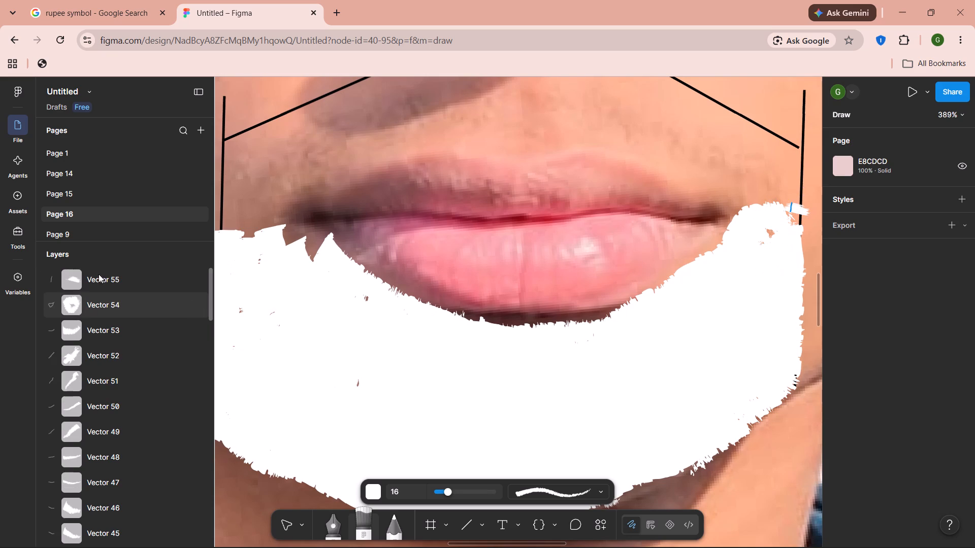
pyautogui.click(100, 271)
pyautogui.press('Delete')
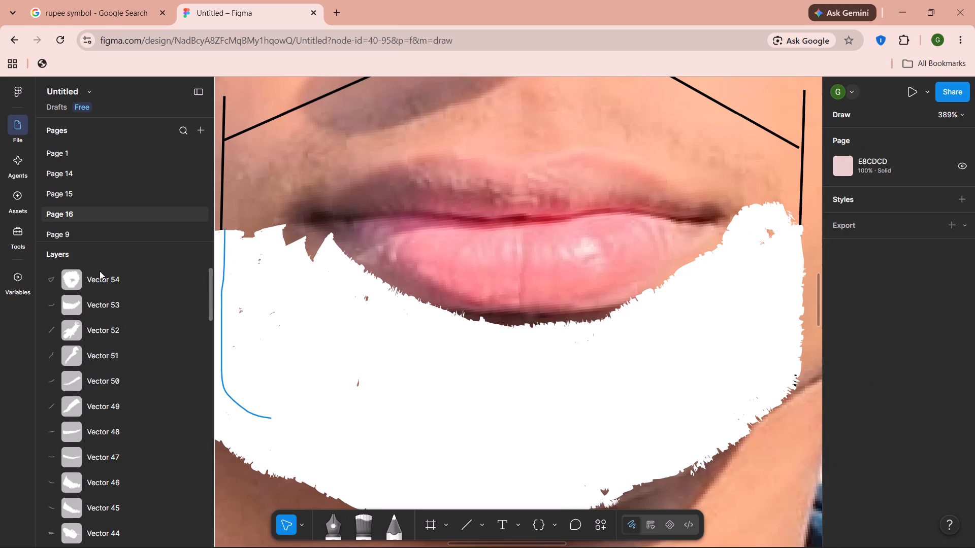
# Cover the skin gap at the top of the right beard, inside the vertical guide line, with short white size 16 brush strokes.
pyautogui.click(370, 524)
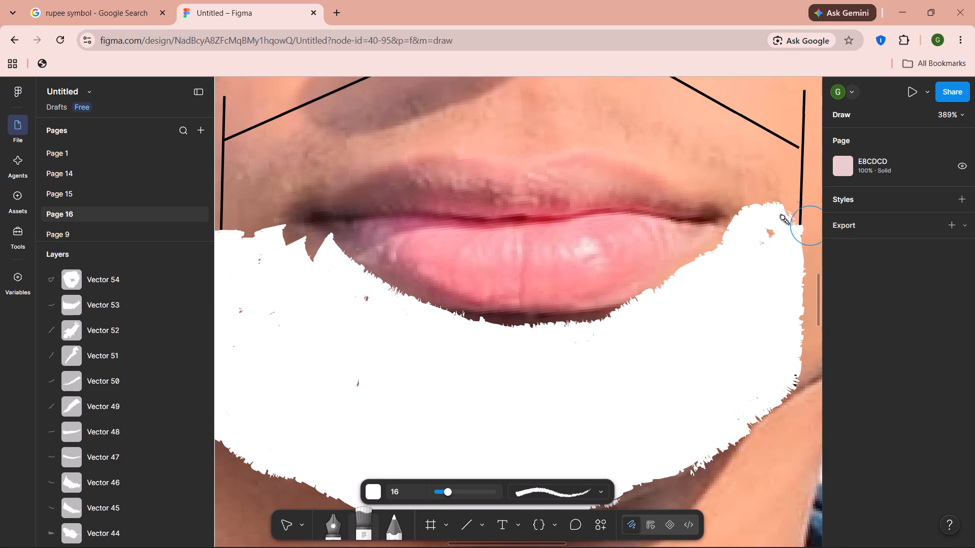
pyautogui.moveTo(783, 211); pyautogui.dragTo(777, 223)
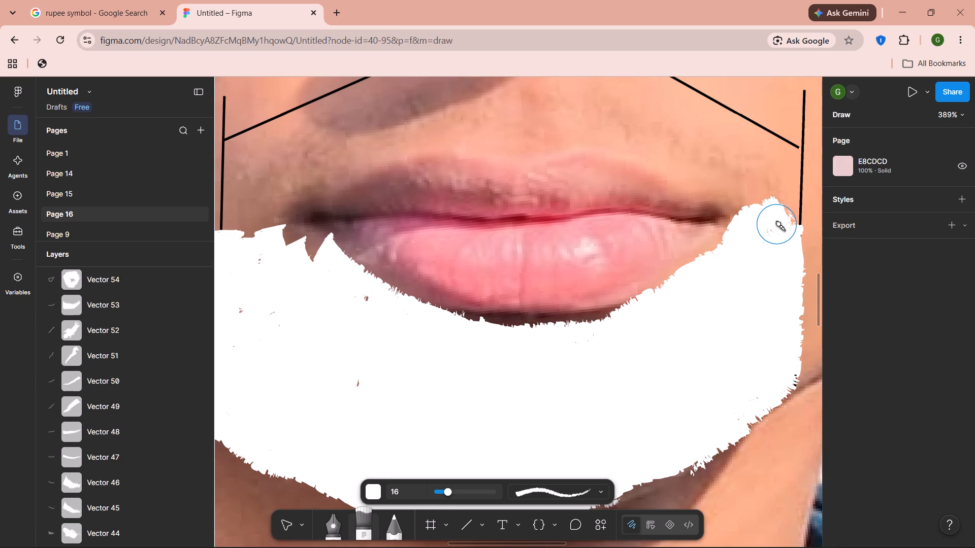
pyautogui.moveTo(777, 223); pyautogui.dragTo(782, 210)
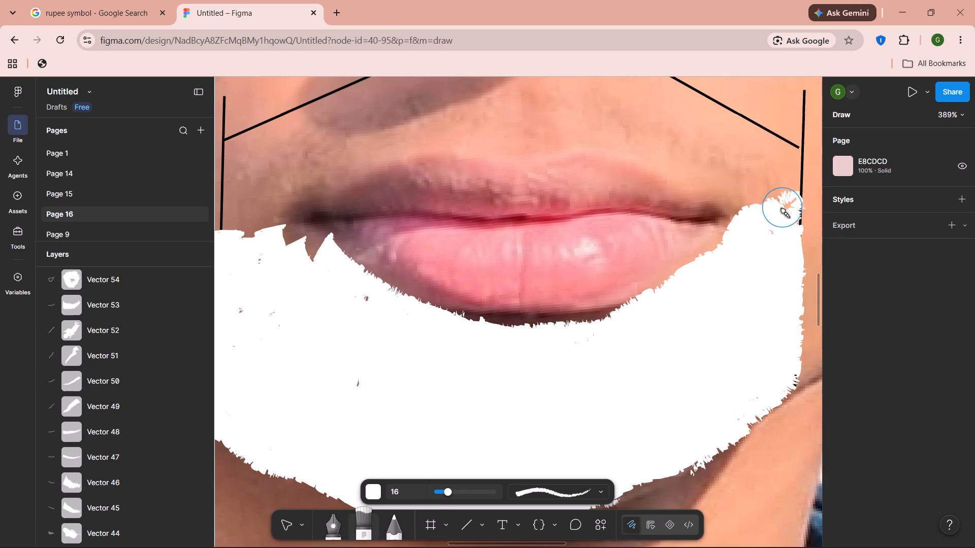
pyautogui.moveTo(782, 210); pyautogui.dragTo(786, 234)
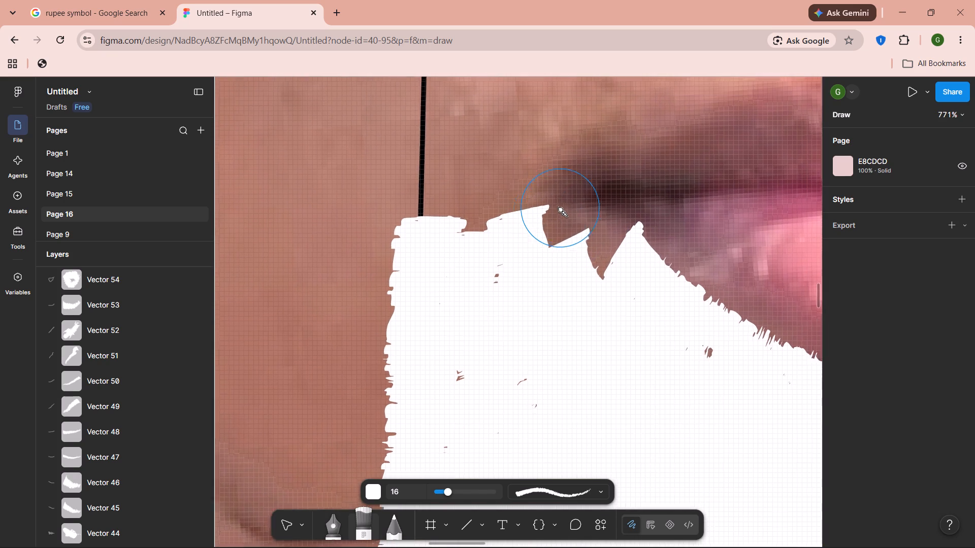
# Fill the jagged notches along the beard's top edge at the left mouth corner with short white size 16 brush strokes.
pyautogui.moveTo(529, 250); pyautogui.dragTo(565, 248)
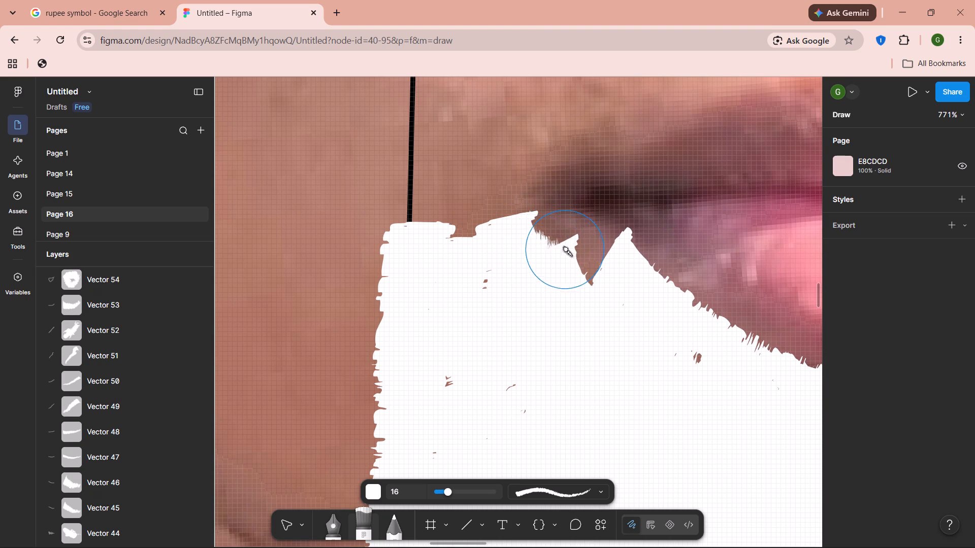
pyautogui.moveTo(565, 248); pyautogui.dragTo(528, 243)
pyautogui.moveTo(575, 252); pyautogui.dragTo(595, 276)
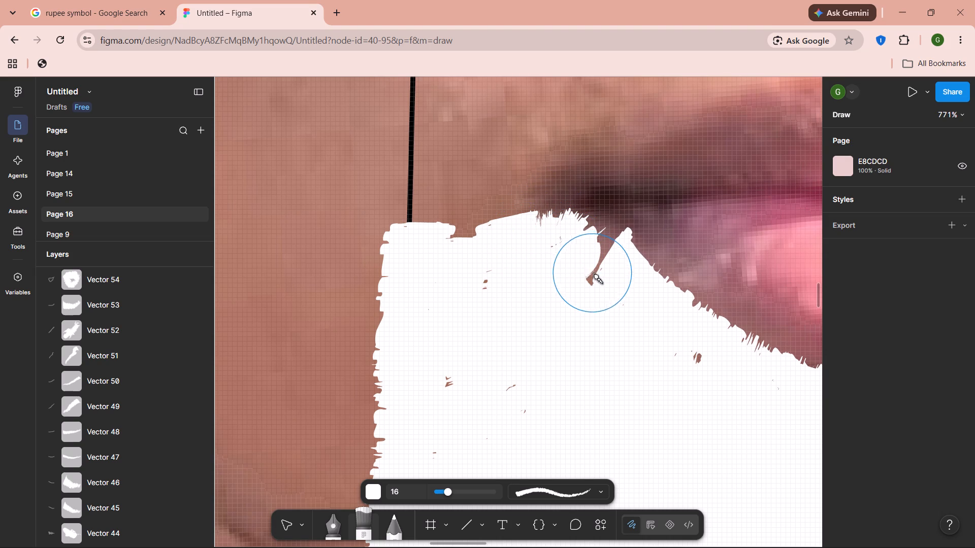
pyautogui.moveTo(595, 276); pyautogui.dragTo(596, 276)
pyautogui.moveTo(590, 261); pyautogui.dragTo(596, 238)
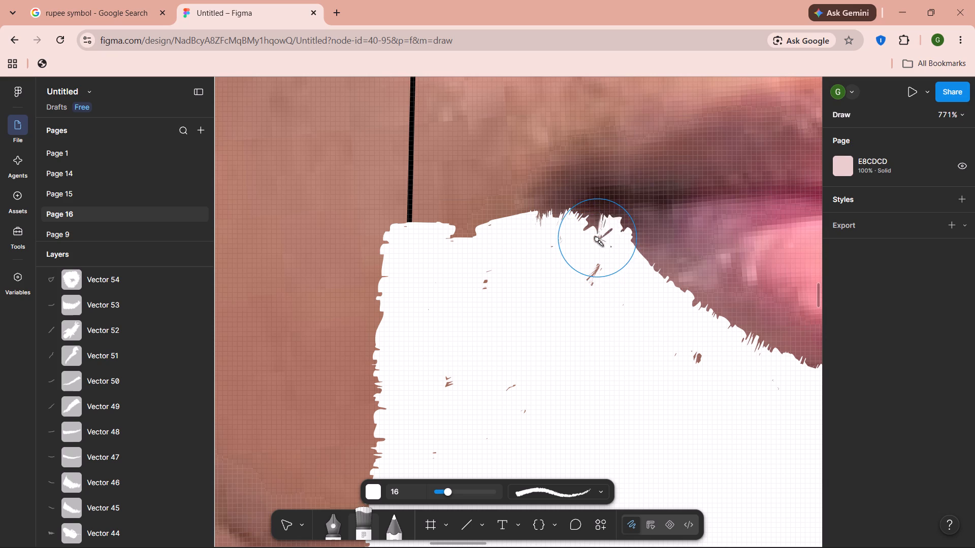
pyautogui.moveTo(596, 238); pyautogui.dragTo(589, 250)
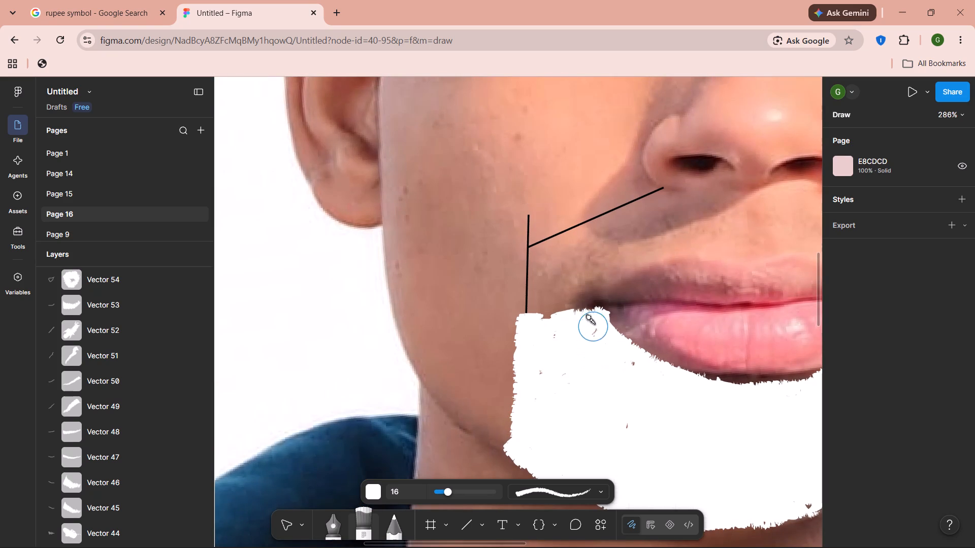
# Extend the left beard fill upward beside the left mouth corner with white size 16 strokes, covering the gap between them.
pyautogui.moveTo(570, 295); pyautogui.dragTo(561, 339)
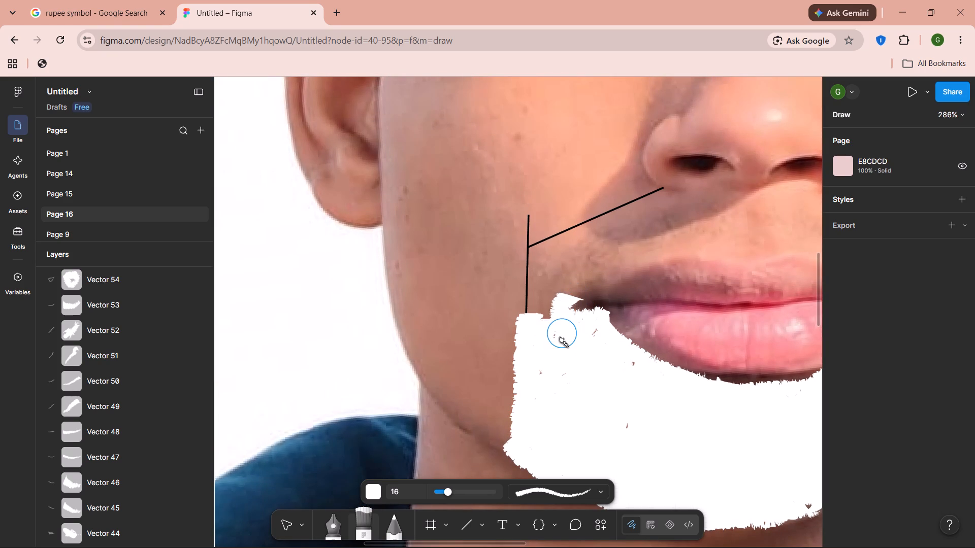
pyautogui.moveTo(561, 339); pyautogui.dragTo(562, 346)
pyautogui.moveTo(577, 309); pyautogui.dragTo(585, 309)
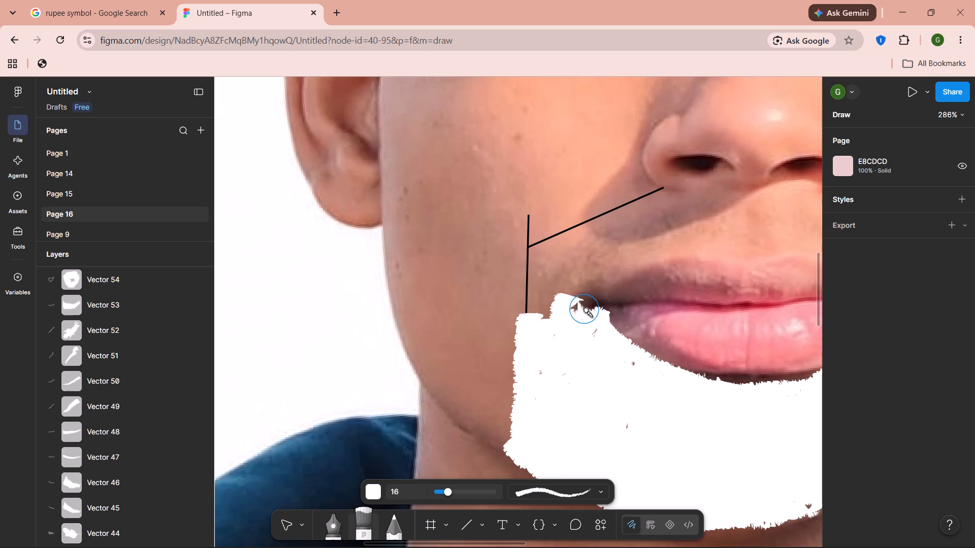
pyautogui.moveTo(585, 309); pyautogui.dragTo(562, 310)
# Cover the skin gap at the top of the left beard, beside the vertical guide line, with short white size 16 brush strokes.
pyautogui.moveTo(547, 293); pyautogui.dragTo(530, 312)
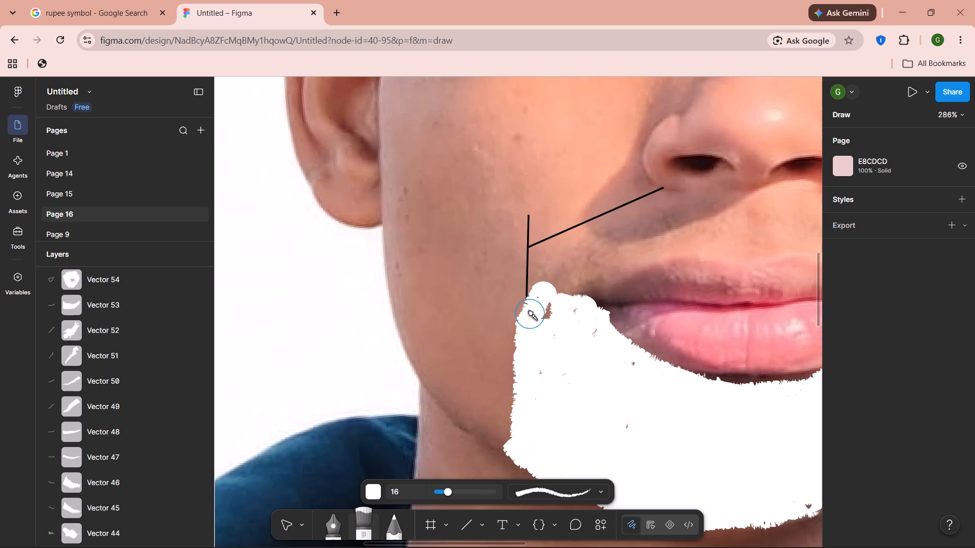
pyautogui.moveTo(530, 312); pyautogui.dragTo(552, 307)
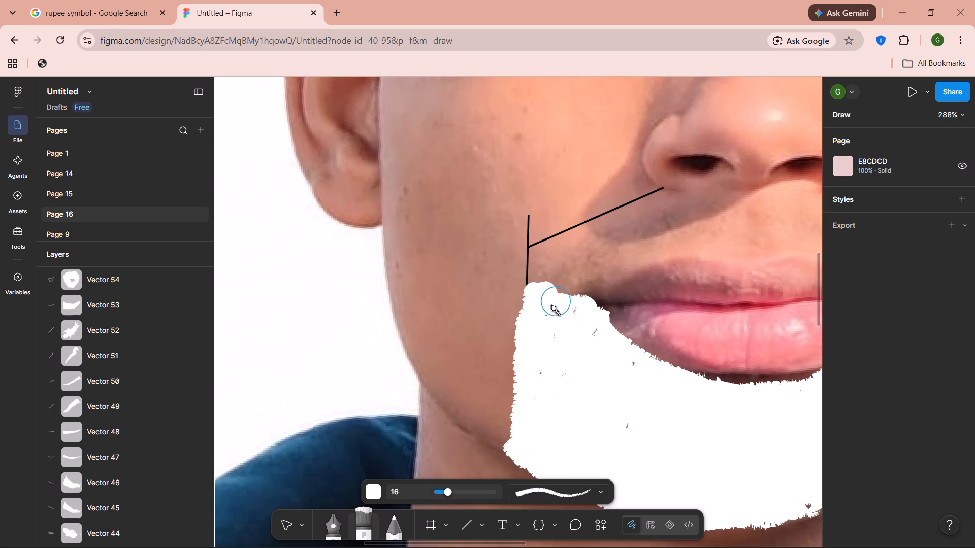
pyautogui.moveTo(552, 307); pyautogui.dragTo(550, 308)
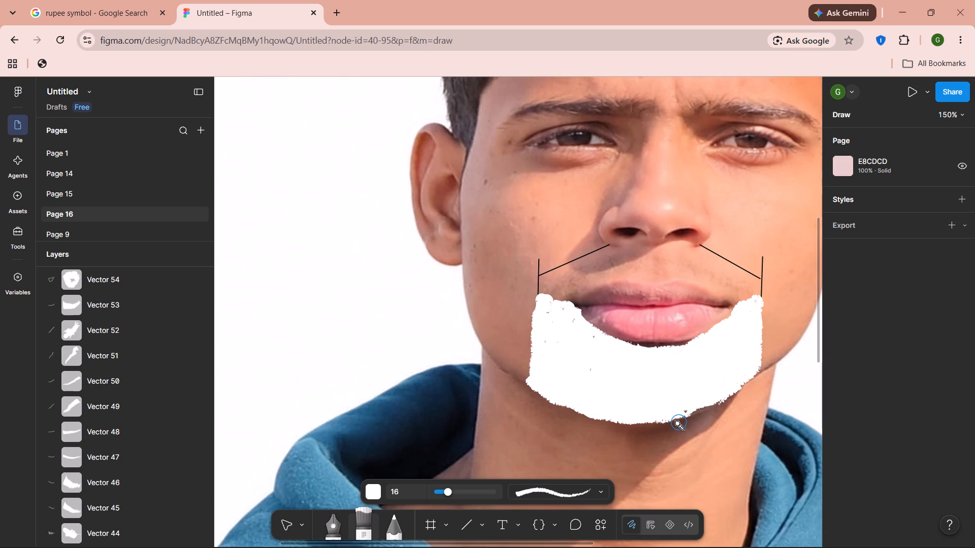
# Scribble white size 1 Pencil hair strokes over the moustache's left end, between the slanted guide line and the left mouth corner.
pyautogui.hscroll(-3, 676, 422)
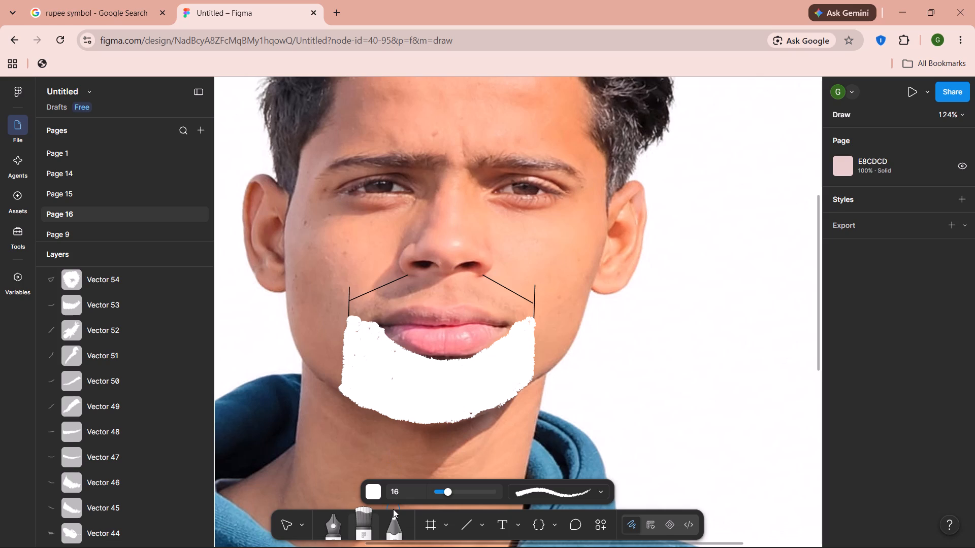
pyautogui.click(393, 525)
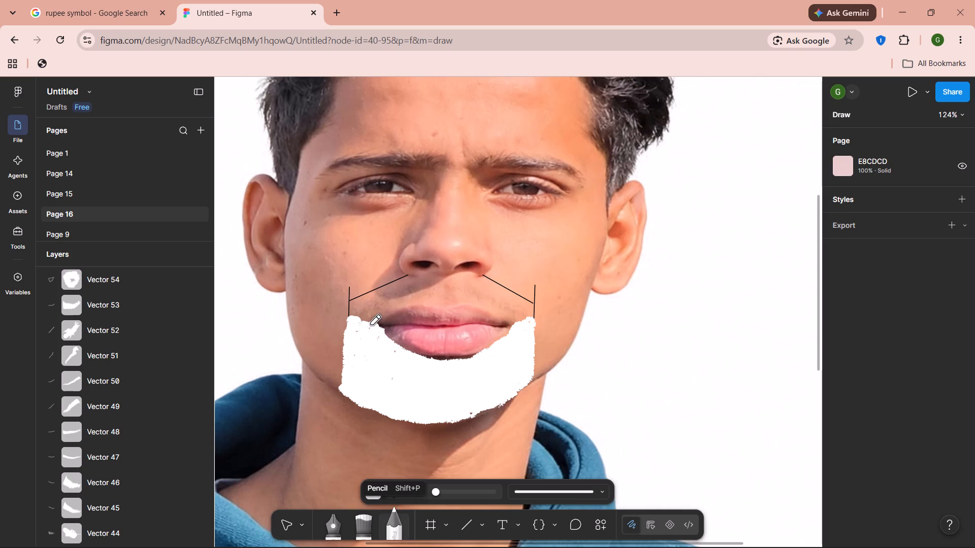
pyautogui.moveTo(374, 303); pyautogui.dragTo(387, 298)
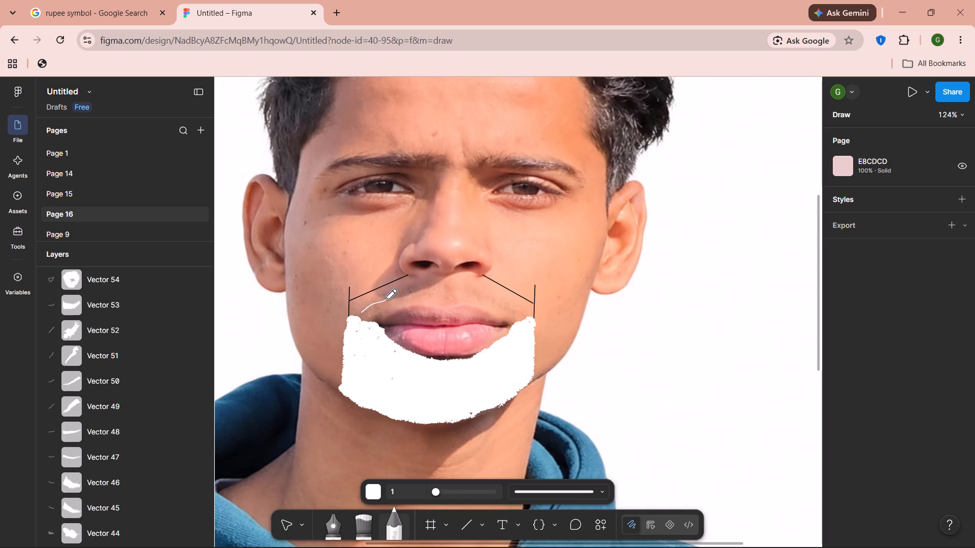
pyautogui.moveTo(287, 333); pyautogui.dragTo(313, 317)
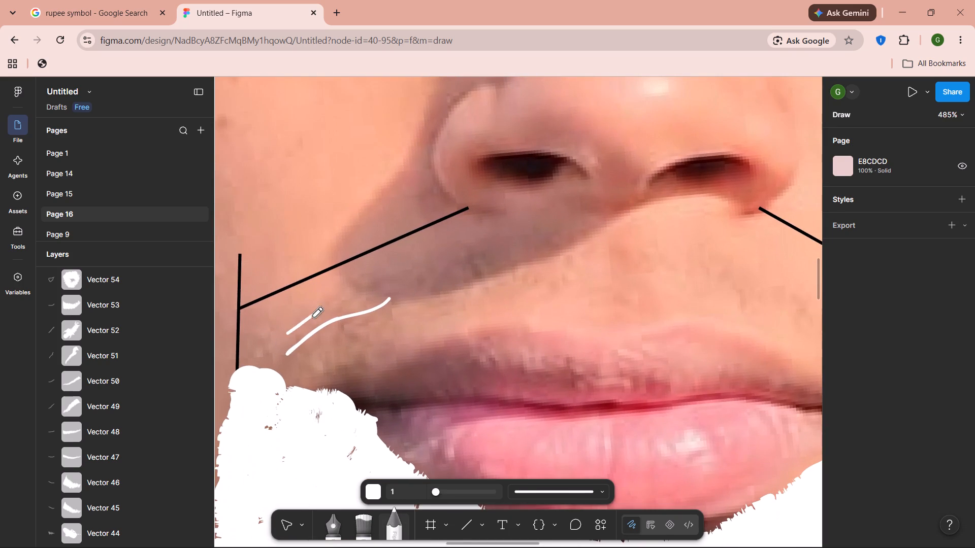
pyautogui.moveTo(313, 317); pyautogui.dragTo(307, 292)
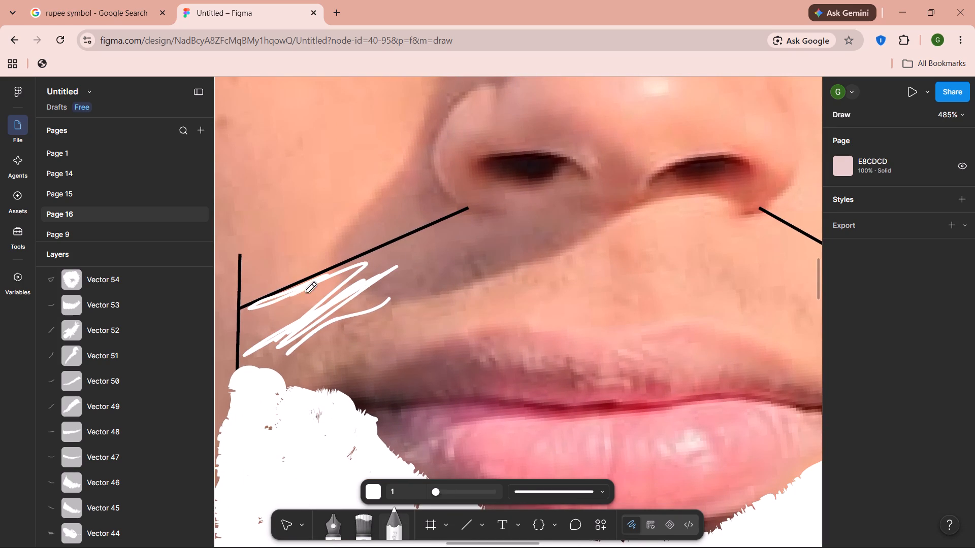
pyautogui.moveTo(307, 292); pyautogui.dragTo(301, 370)
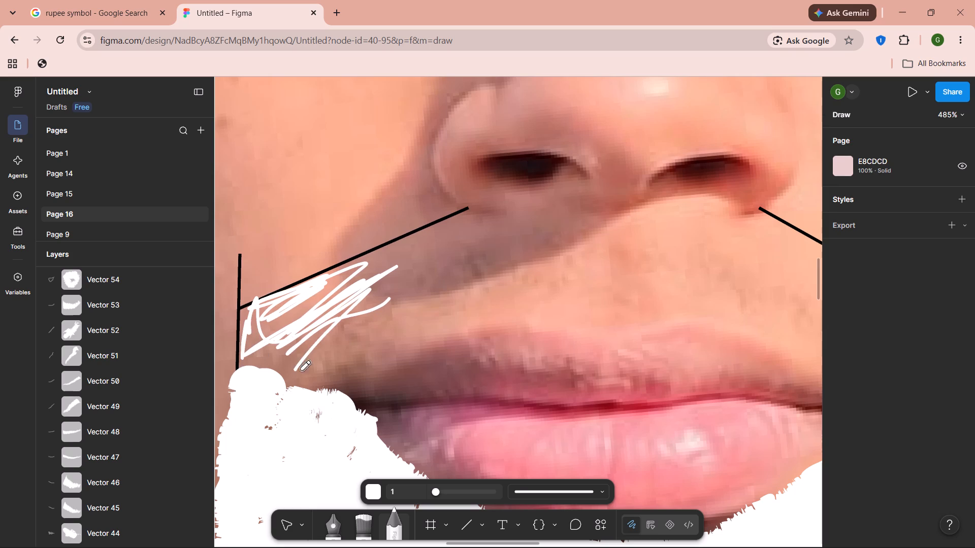
pyautogui.moveTo(301, 370); pyautogui.dragTo(443, 302)
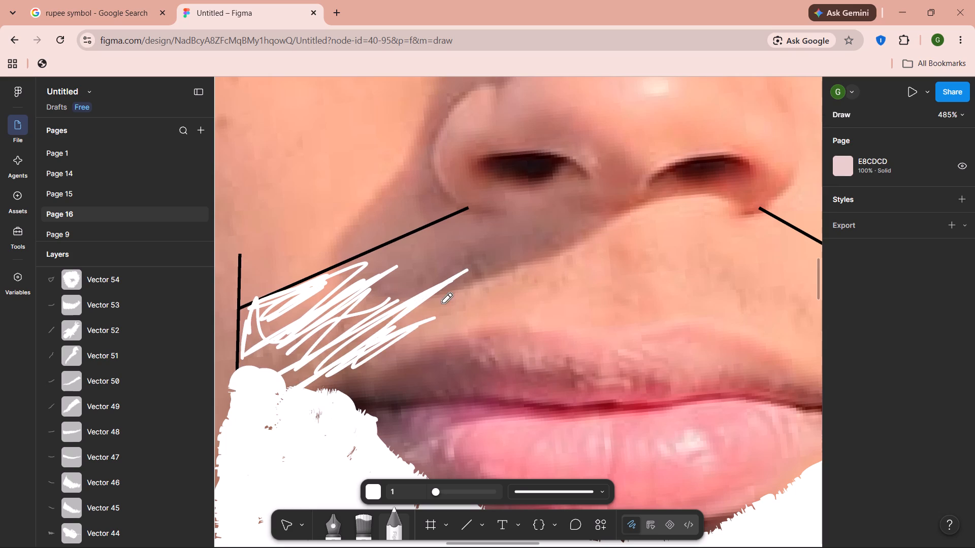
pyautogui.moveTo(443, 302); pyautogui.dragTo(273, 348)
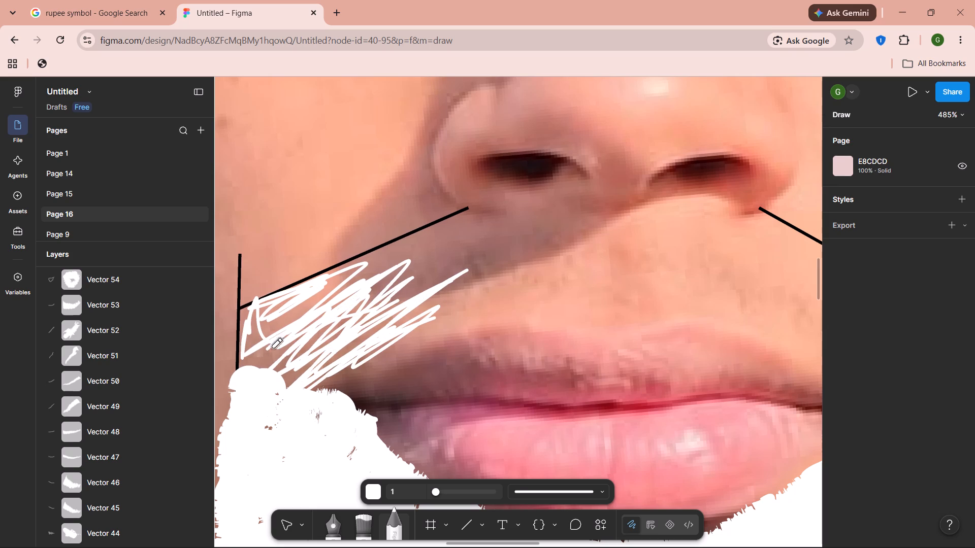
pyautogui.moveTo(273, 348); pyautogui.dragTo(415, 291)
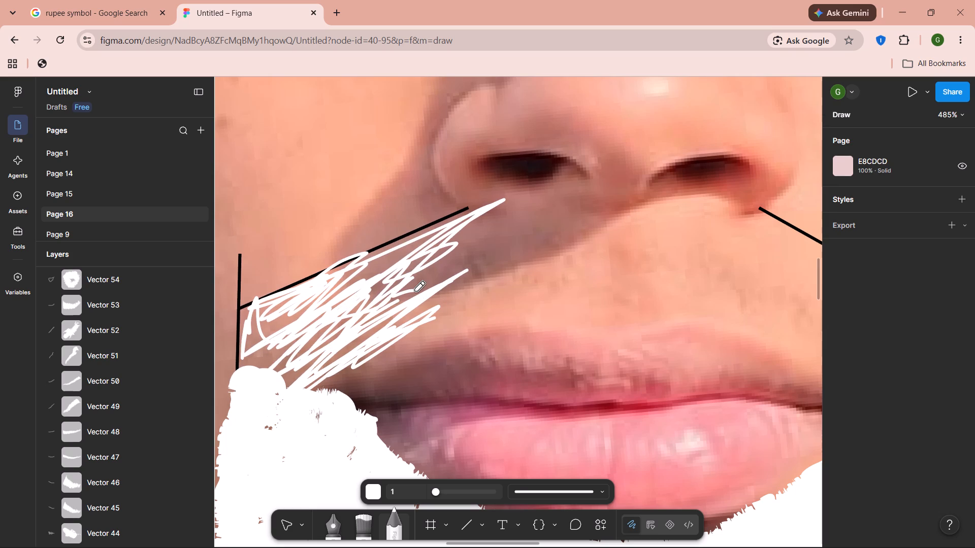
# Extend the white size 1 pencil scribbles across the upper lip beneath the nose, and thicken them beside the left vertical guide line.
pyautogui.click(535, 272)
pyautogui.moveTo(535, 272); pyautogui.dragTo(653, 311)
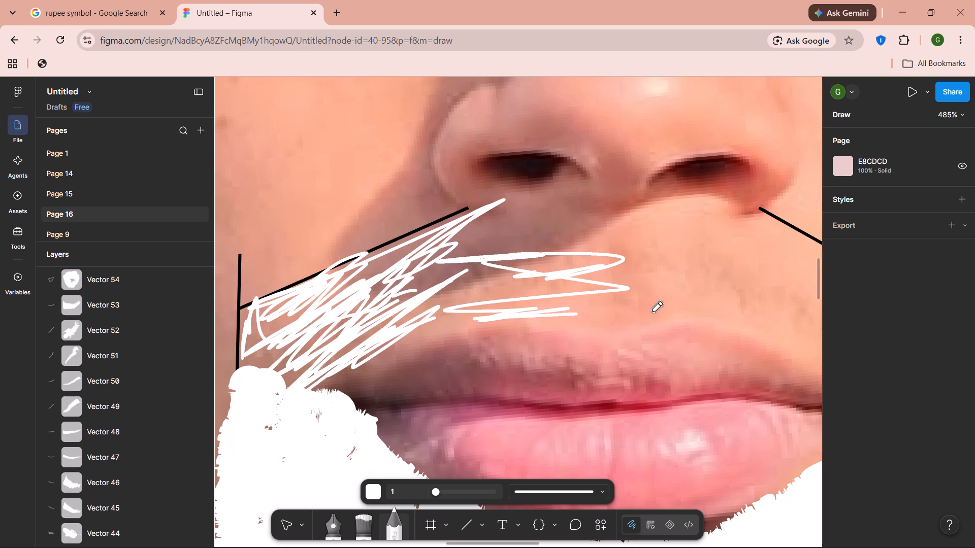
pyautogui.moveTo(653, 311); pyautogui.dragTo(283, 379)
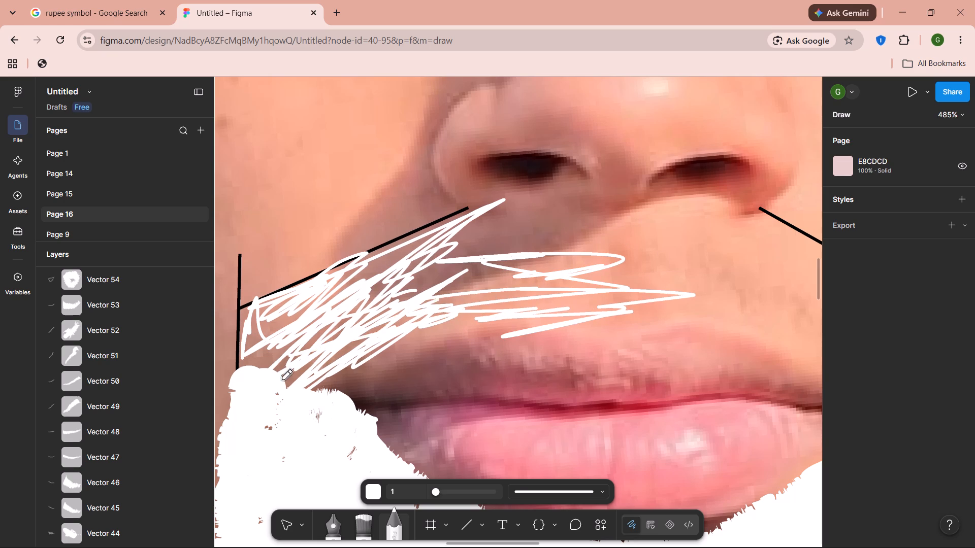
pyautogui.moveTo(283, 379); pyautogui.dragTo(261, 388)
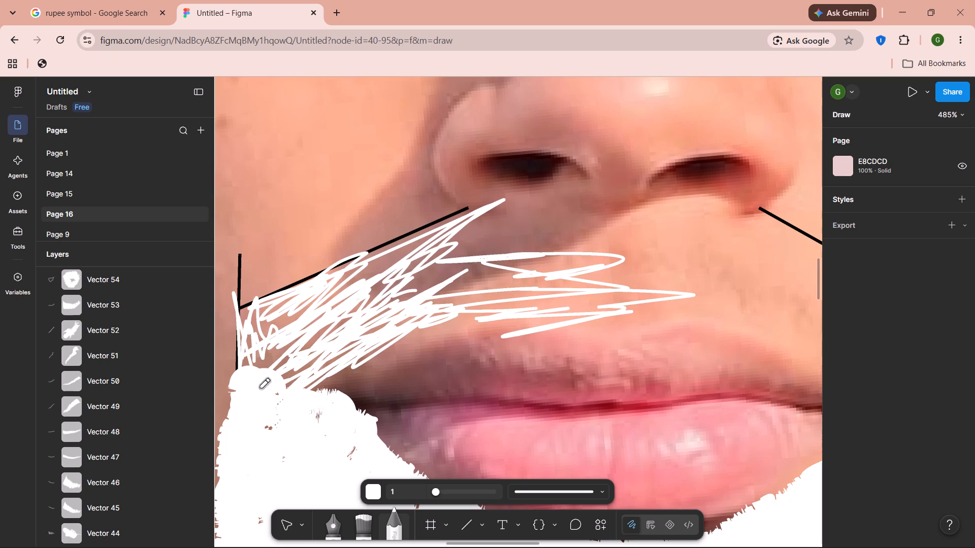
pyautogui.moveTo(261, 388); pyautogui.dragTo(421, 246)
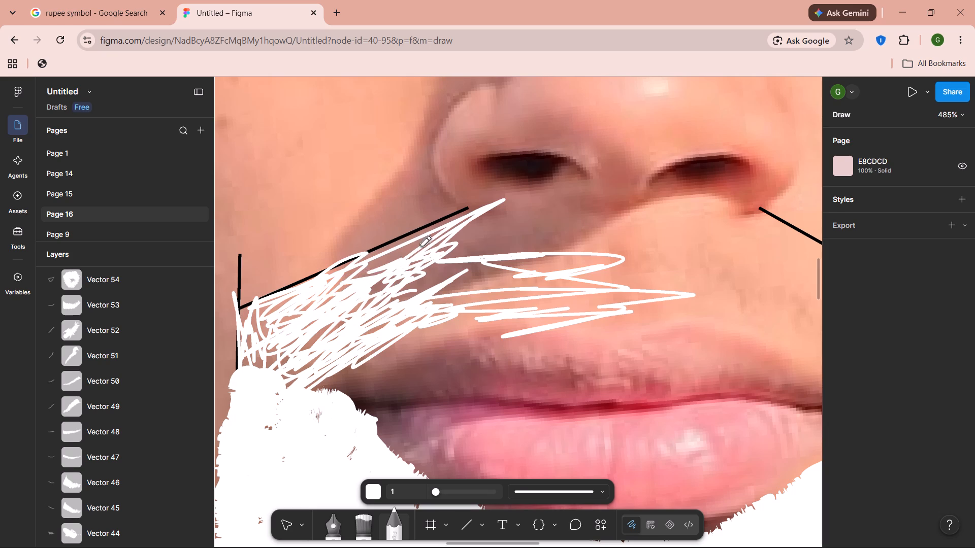
pyautogui.moveTo(421, 246); pyautogui.dragTo(443, 267)
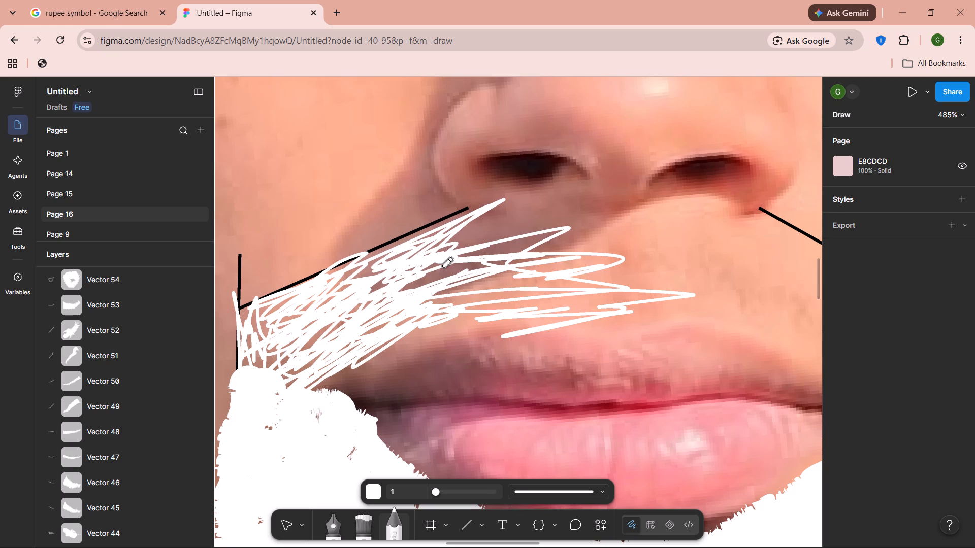
pyautogui.moveTo(443, 267); pyautogui.dragTo(600, 296)
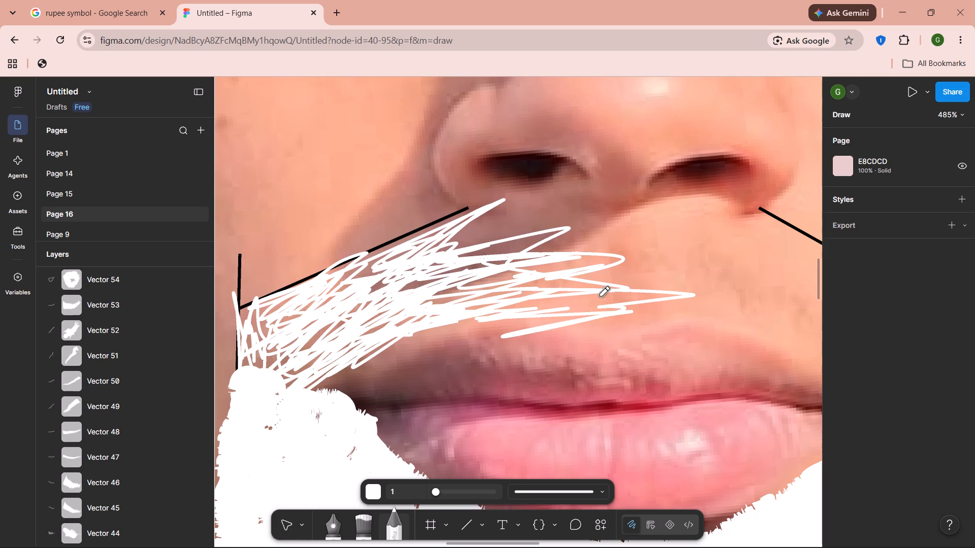
pyautogui.moveTo(600, 296); pyautogui.dragTo(634, 217)
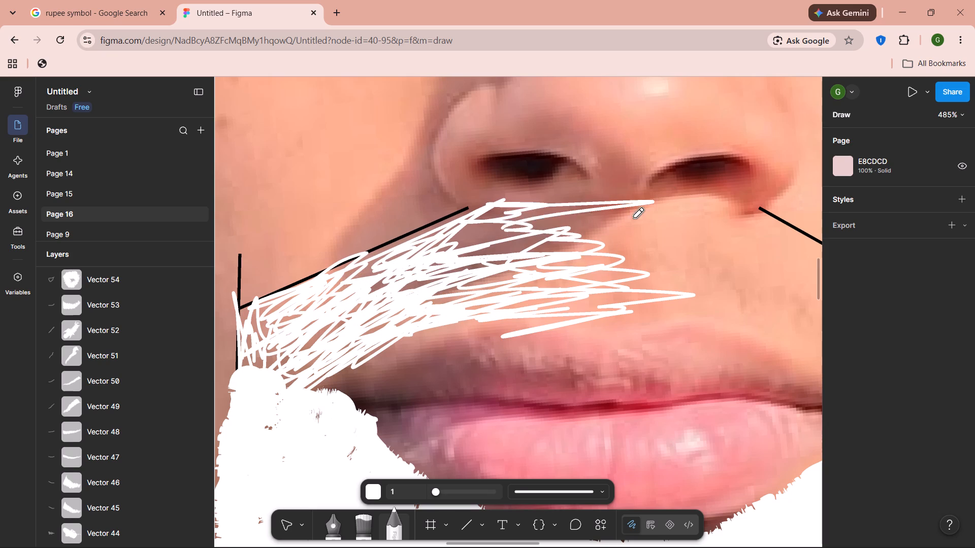
pyautogui.moveTo(634, 217); pyautogui.dragTo(722, 276)
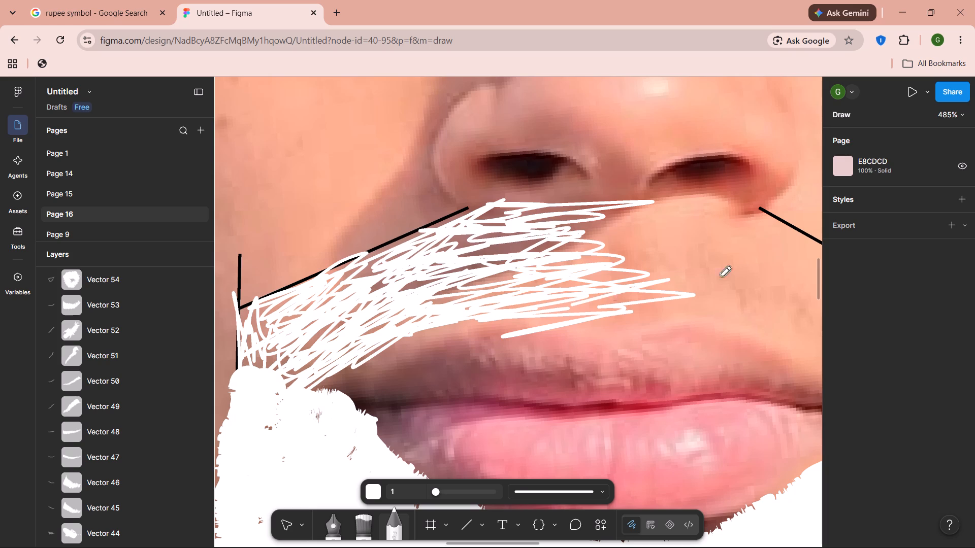
# Continue the white size 1 pencil scribbles across the moustache area beneath the right nostril, toward the right slanted guide line.
pyautogui.moveTo(722, 276); pyautogui.dragTo(641, 222)
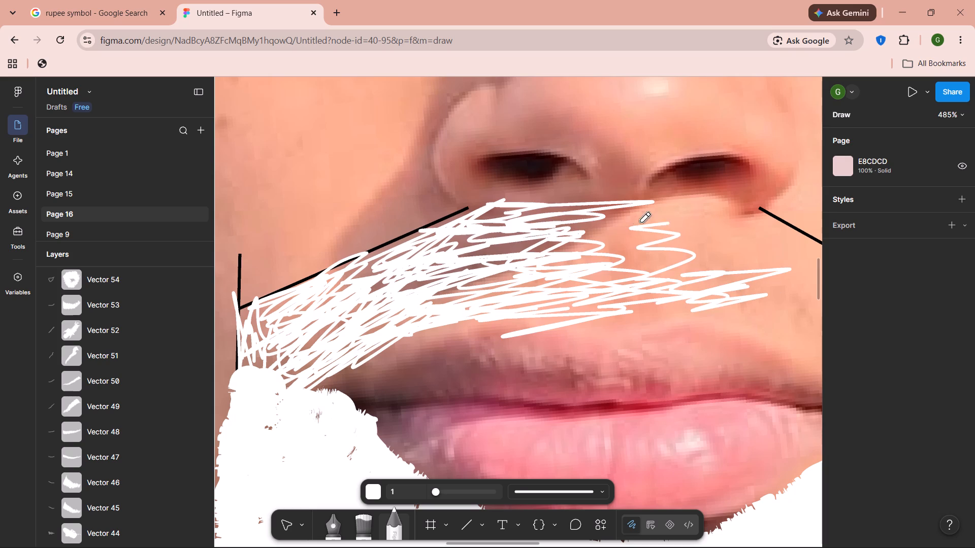
pyautogui.moveTo(641, 222); pyautogui.dragTo(671, 253)
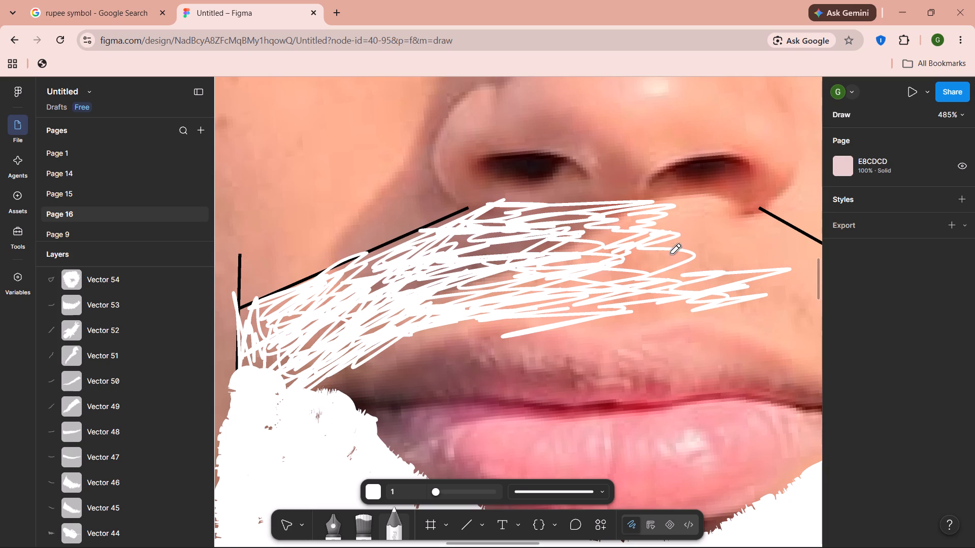
pyautogui.moveTo(671, 253); pyautogui.dragTo(655, 220)
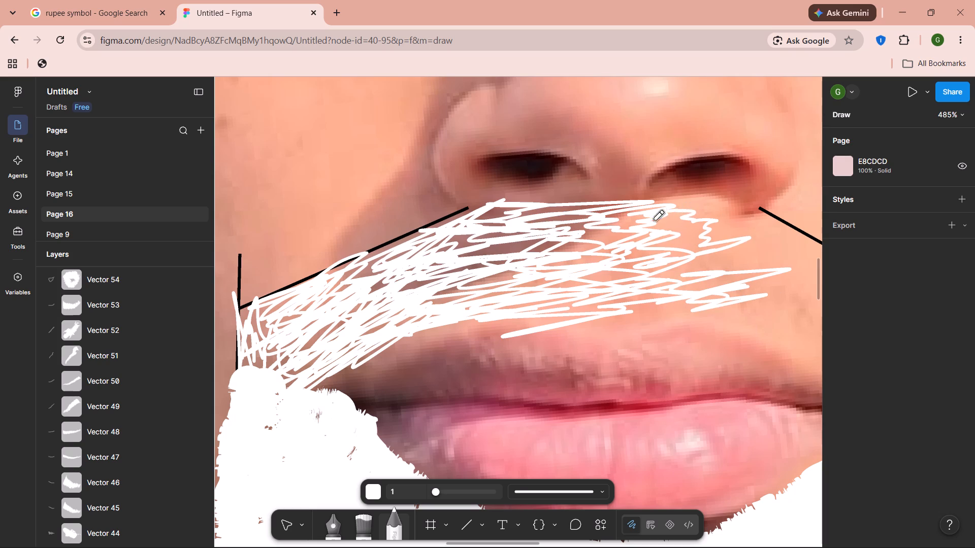
pyautogui.moveTo(655, 220); pyautogui.dragTo(710, 270)
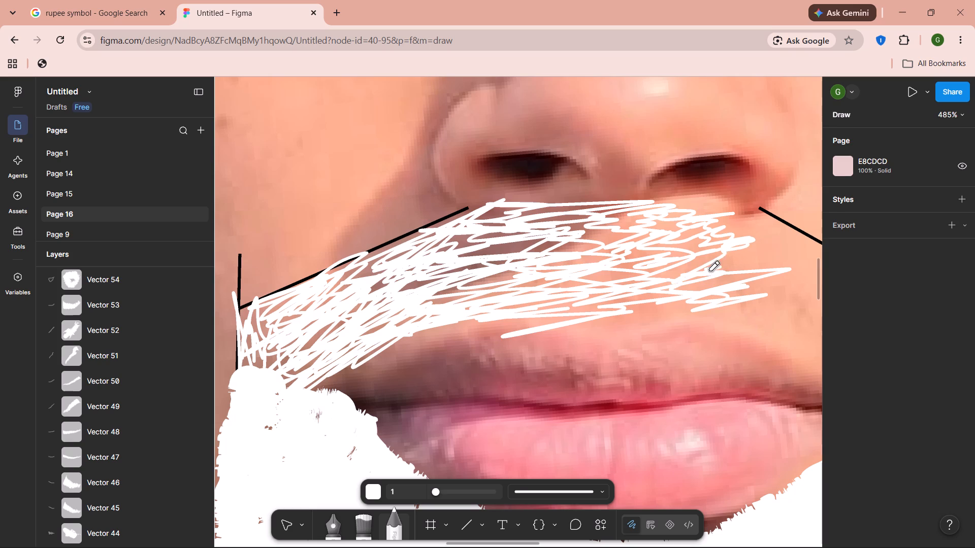
pyautogui.moveTo(710, 270); pyautogui.dragTo(749, 267)
# Draw white size 1 pencil hair strokes along the moustache's lower right edge, above the lip down toward the right mouth corner.
pyautogui.hscroll(-1, 749, 267)
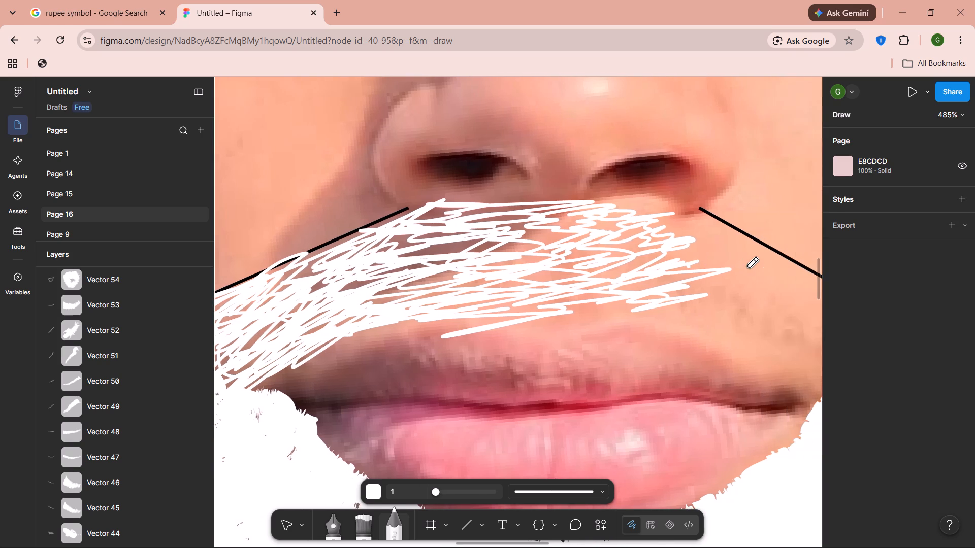
pyautogui.hscroll(-1, 749, 267)
pyautogui.moveTo(695, 269); pyautogui.dragTo(669, 331)
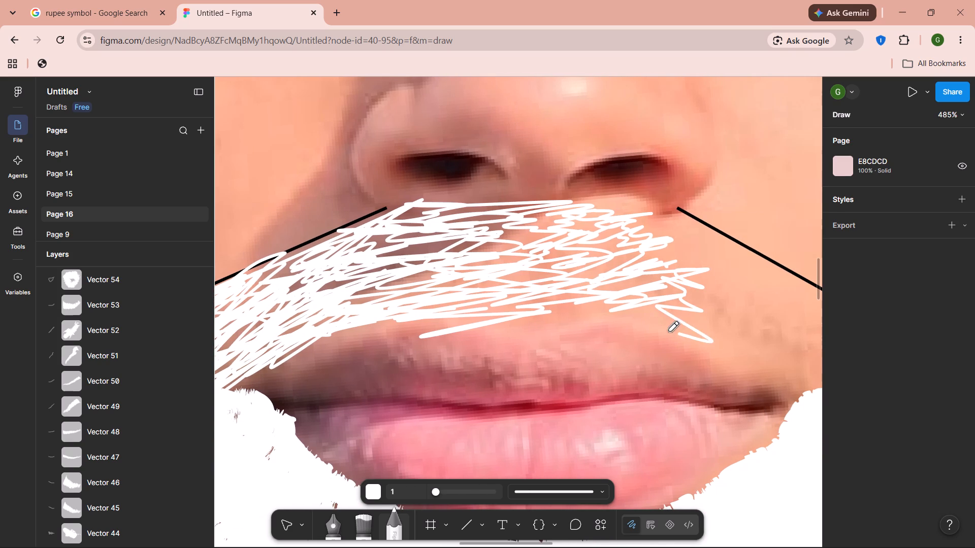
pyautogui.moveTo(669, 331); pyautogui.dragTo(732, 324)
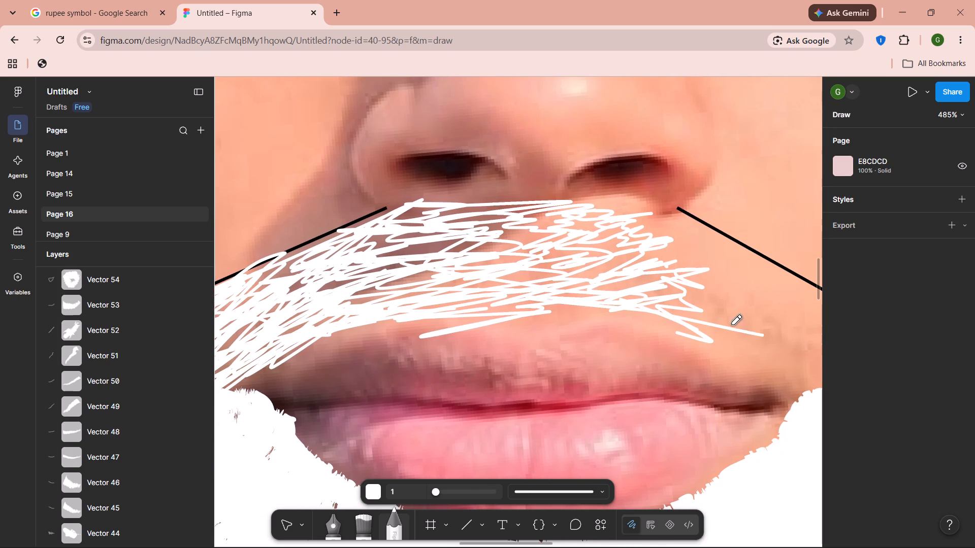
pyautogui.moveTo(732, 324); pyautogui.dragTo(782, 376)
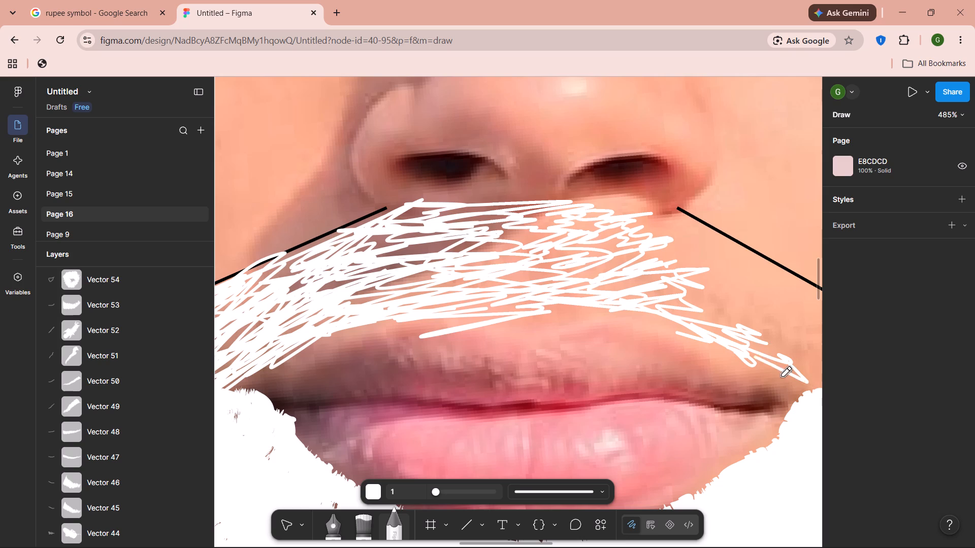
# Fill the moustache's right side with white size 1 pencil scribbles, from below the right nostril along the slanted guide line to the vertical one.
pyautogui.moveTo(782, 376); pyautogui.dragTo(702, 257)
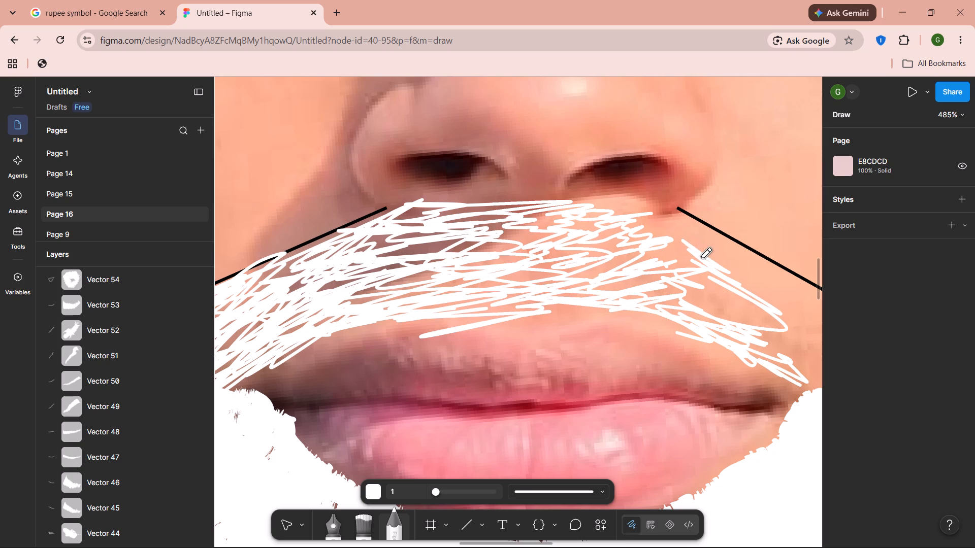
pyautogui.moveTo(702, 257); pyautogui.dragTo(713, 249)
pyautogui.hscroll(-1, 713, 249)
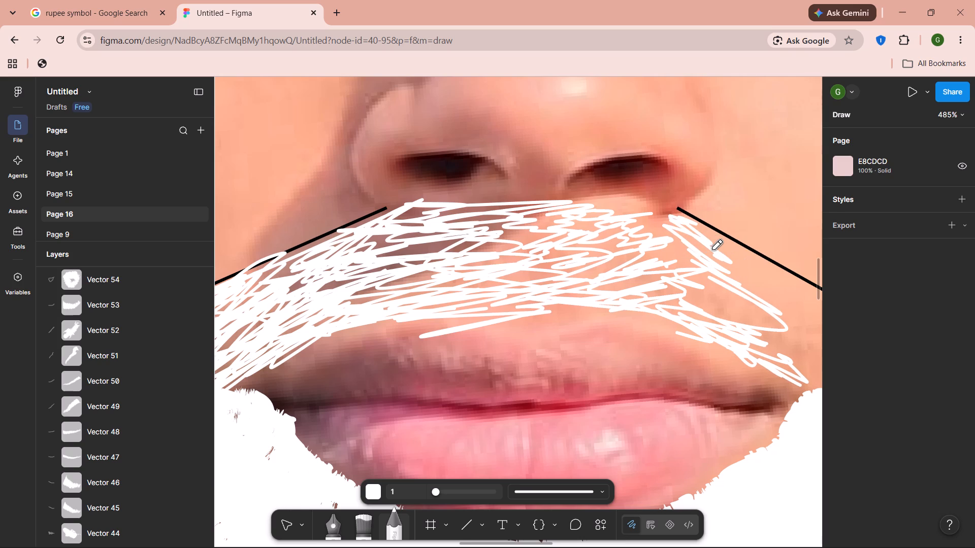
pyautogui.hscroll(-1, 713, 249)
pyautogui.moveTo(670, 330); pyautogui.dragTo(637, 364)
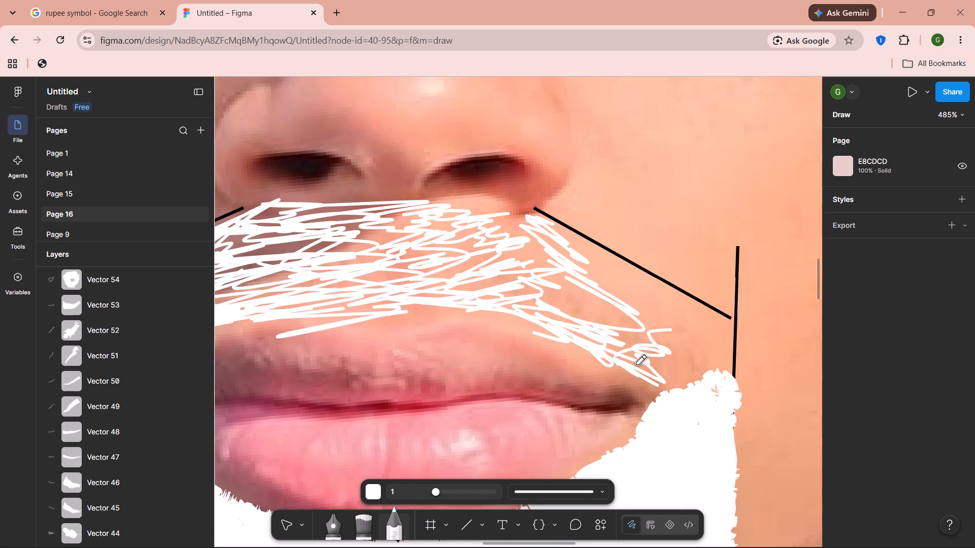
pyautogui.moveTo(637, 364); pyautogui.dragTo(631, 286)
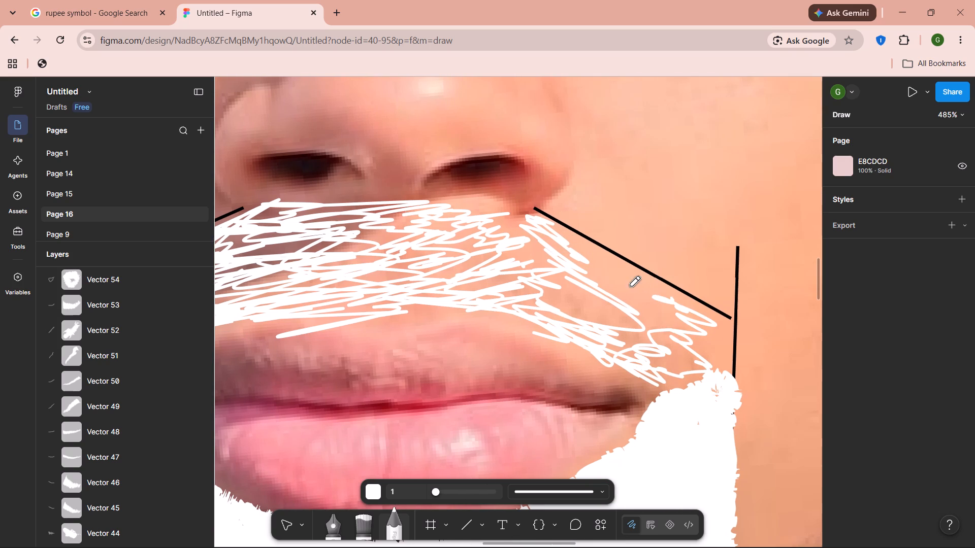
pyautogui.moveTo(631, 286); pyautogui.dragTo(640, 318)
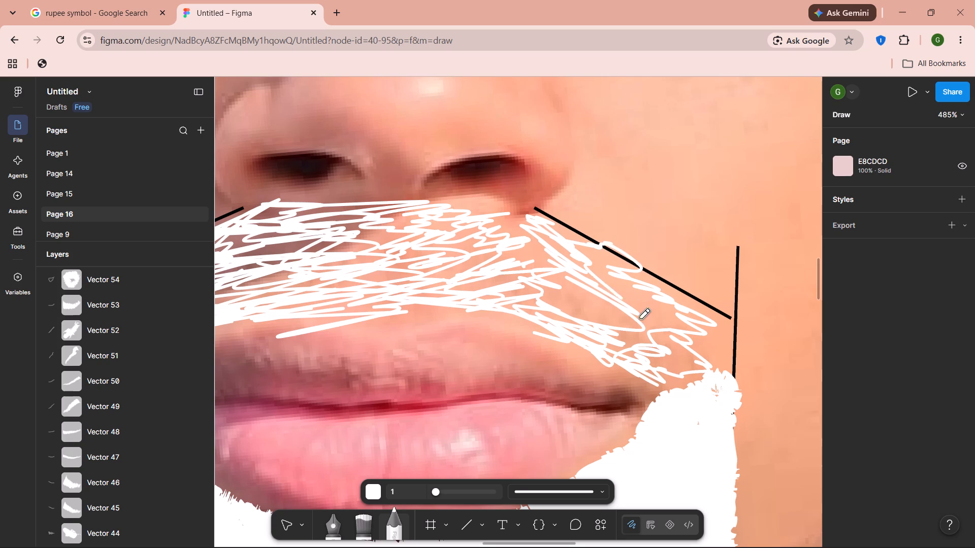
pyautogui.moveTo(640, 318); pyautogui.dragTo(592, 288)
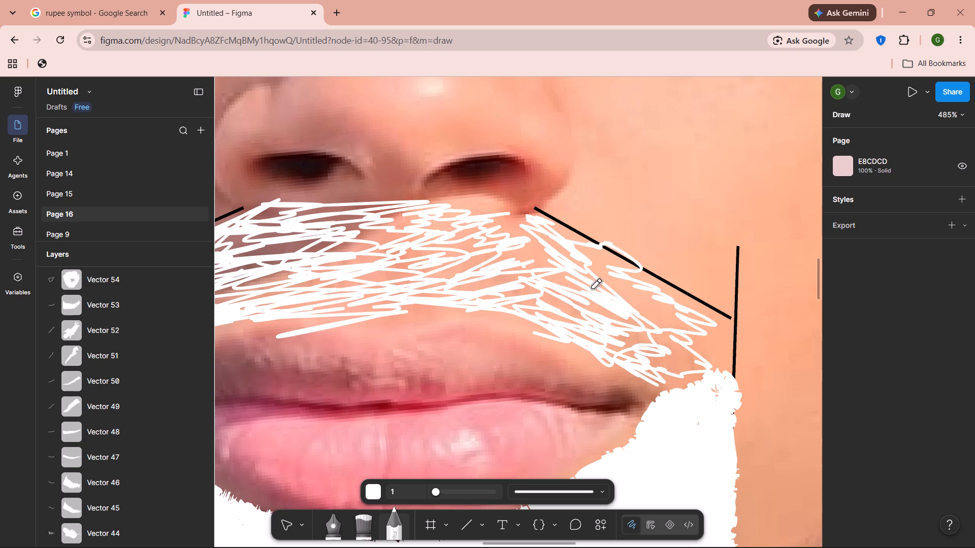
pyautogui.moveTo(592, 288); pyautogui.dragTo(736, 339)
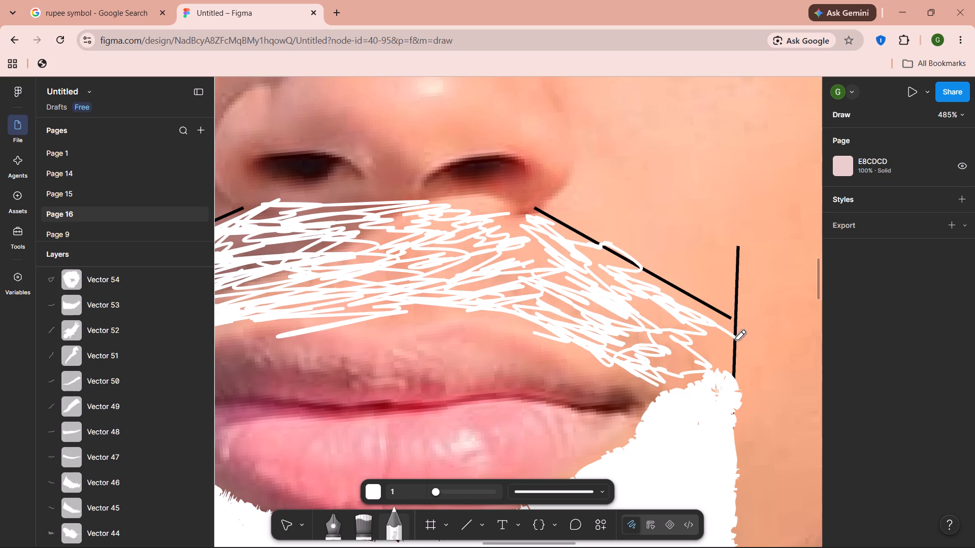
# Thicken the white size 1 pencil scribbles at the moustache's right end, beside the vertical guide line where it meets the beard.
pyautogui.moveTo(736, 339); pyautogui.dragTo(715, 349)
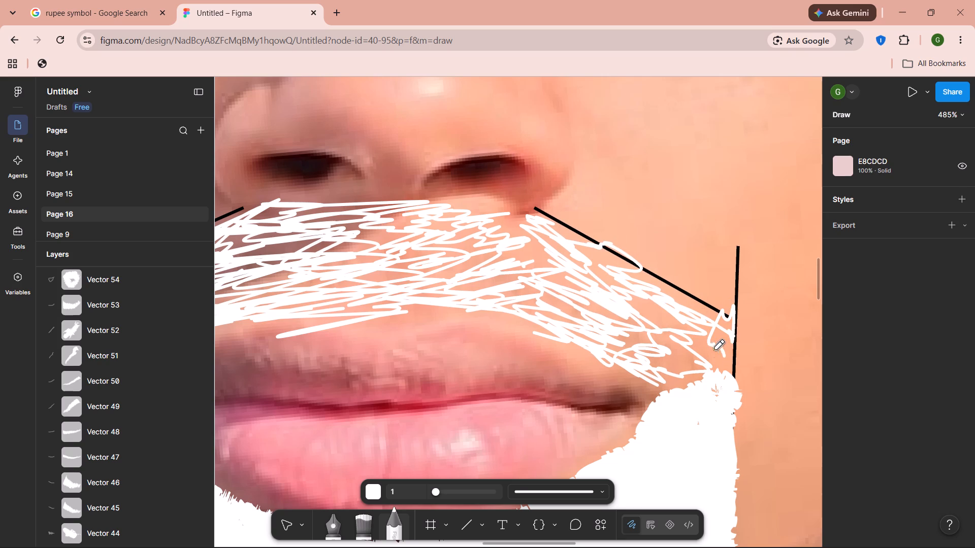
pyautogui.moveTo(715, 349); pyautogui.dragTo(719, 355)
pyautogui.moveTo(698, 373); pyautogui.dragTo(680, 370)
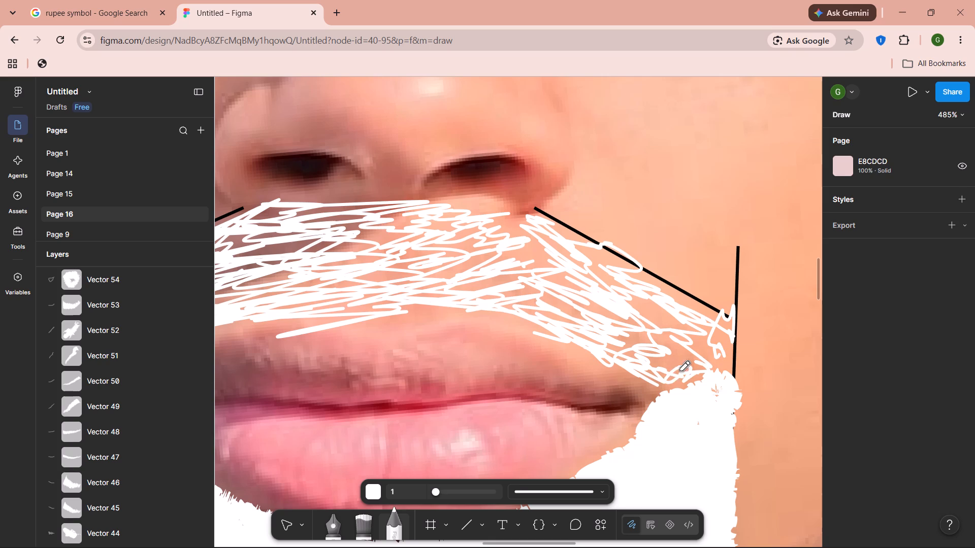
pyautogui.moveTo(680, 370); pyautogui.dragTo(728, 376)
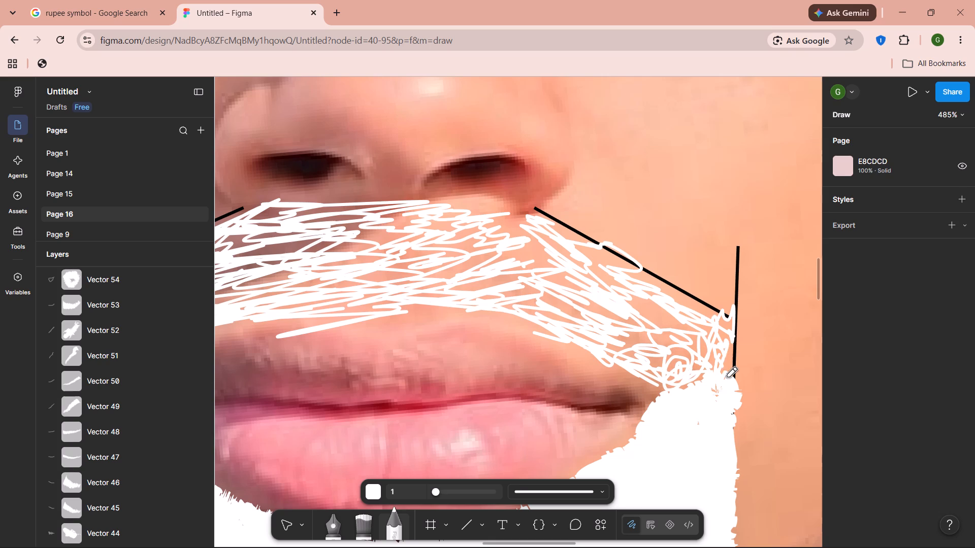
pyautogui.moveTo(728, 376); pyautogui.dragTo(647, 321)
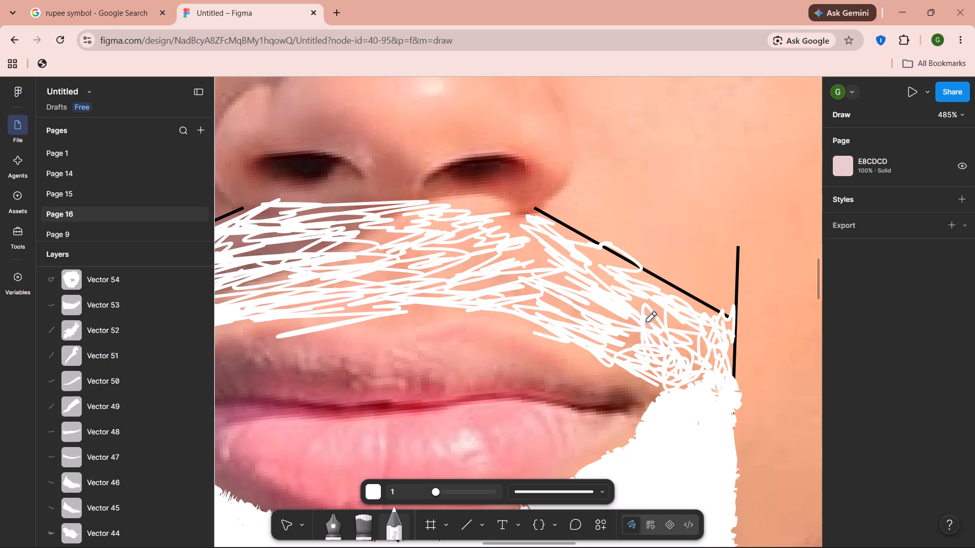
# Overlay looping white size 1 pencil strokes across the moustache, from its right half back beneath the nose toward the left side.
pyautogui.moveTo(647, 321); pyautogui.dragTo(527, 256)
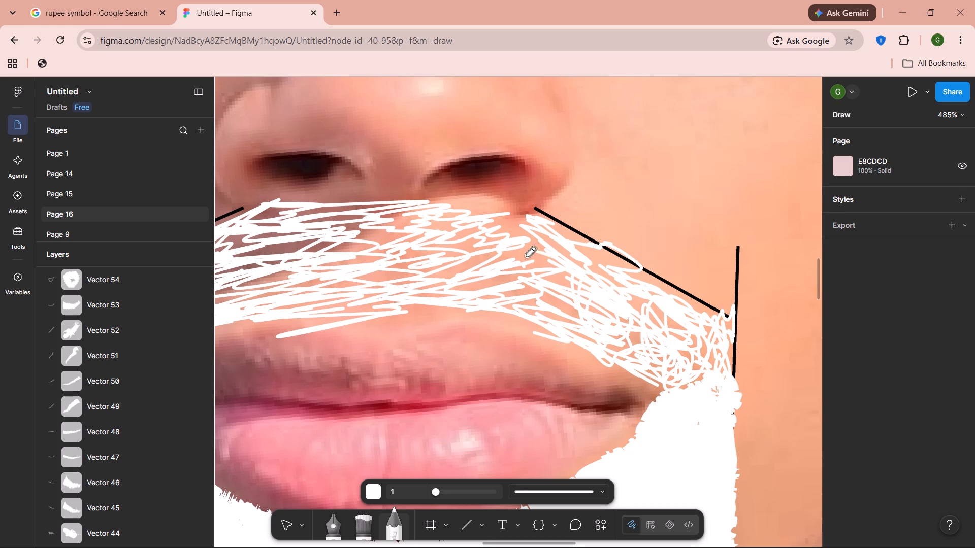
pyautogui.moveTo(527, 256); pyautogui.dragTo(492, 305)
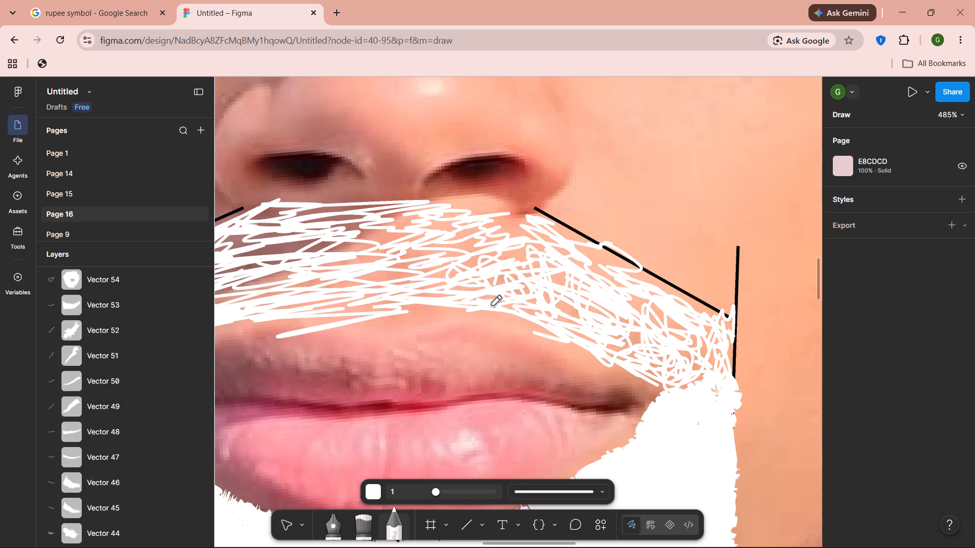
pyautogui.moveTo(492, 305); pyautogui.dragTo(369, 299)
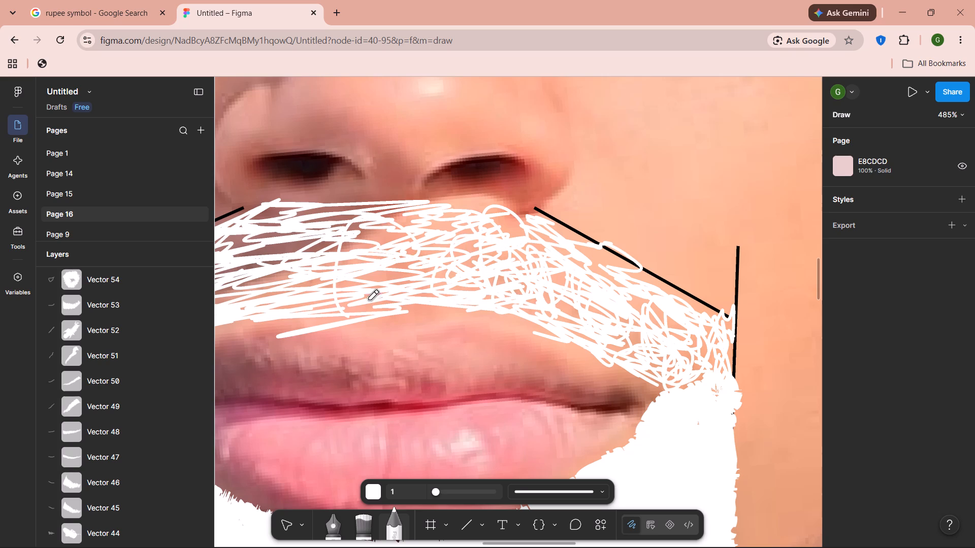
pyautogui.moveTo(369, 299); pyautogui.dragTo(262, 298)
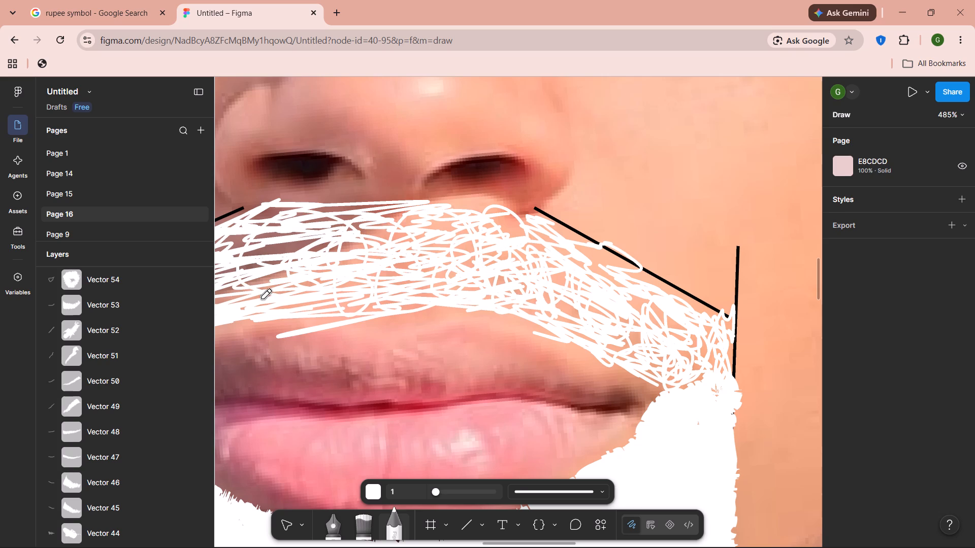
pyautogui.moveTo(262, 298); pyautogui.dragTo(250, 297)
# Add a text layer reading "MAA KO" on the photo's white background, at the upper left beside the hair.
pyautogui.hscroll(1, 250, 297)
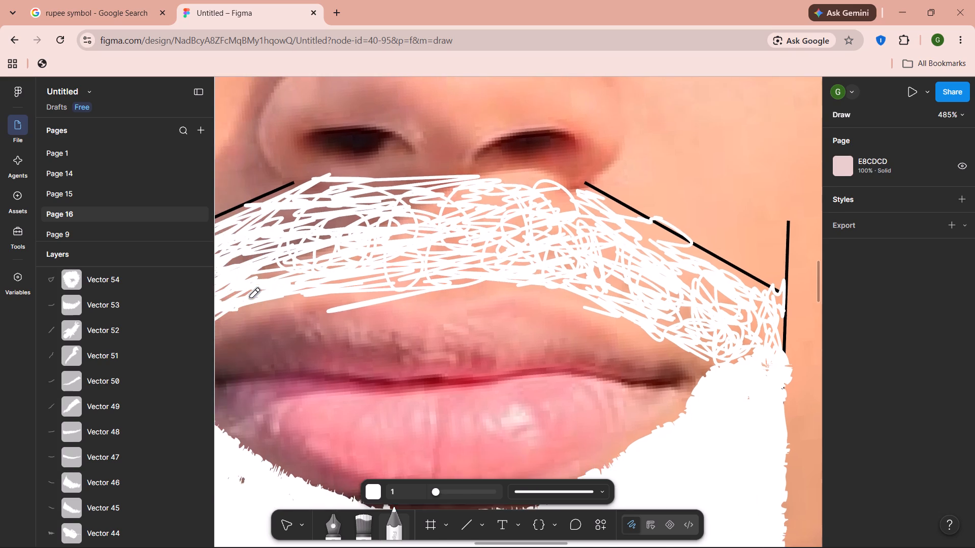
pyautogui.hscroll(1, 250, 297)
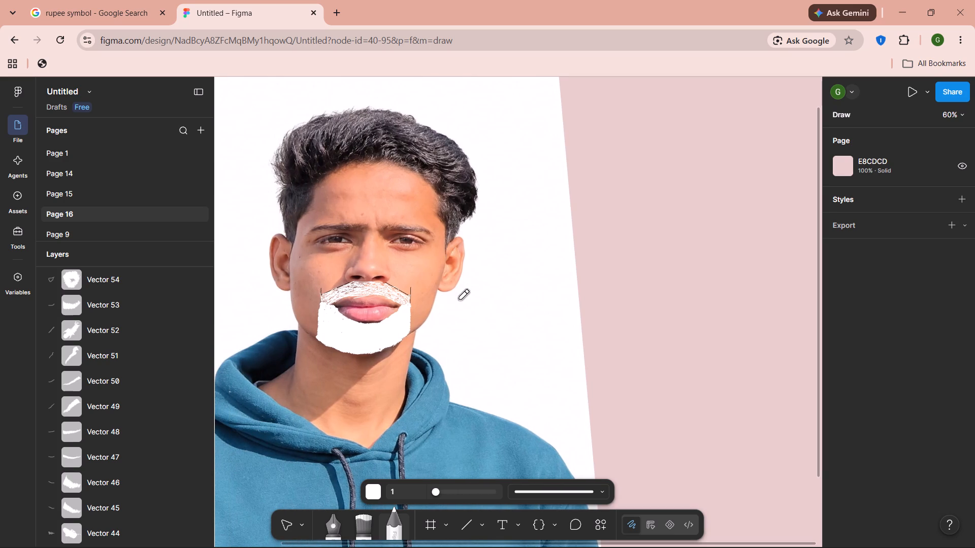
pyautogui.hscroll(1, 371, 347)
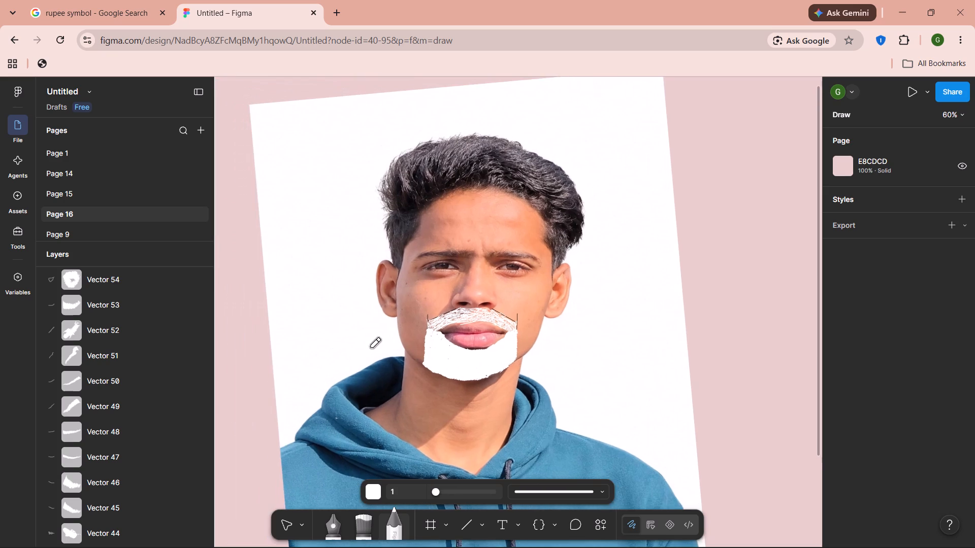
pyautogui.click(371, 347)
pyautogui.scroll(1, 371, 347)
pyautogui.click(371, 347)
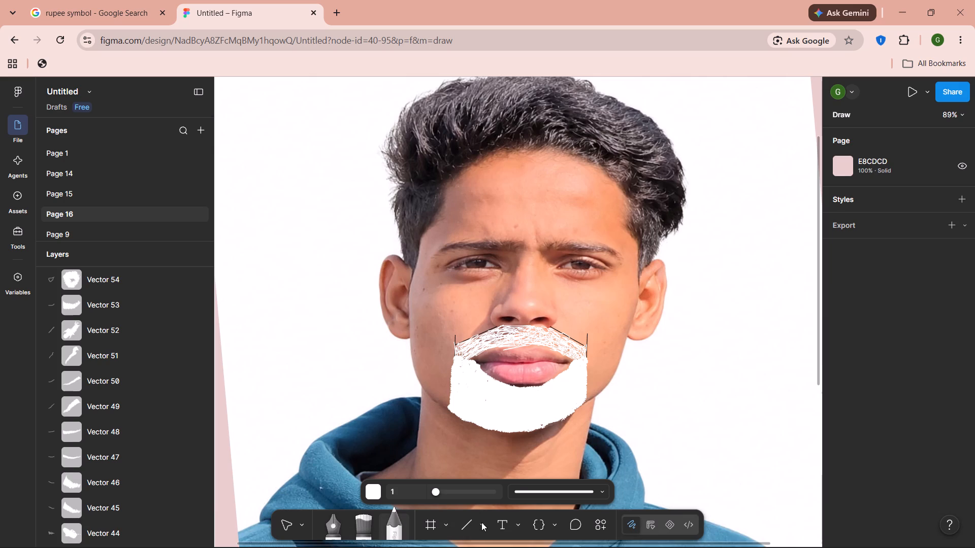
pyautogui.click(481, 522)
pyautogui.click(497, 522)
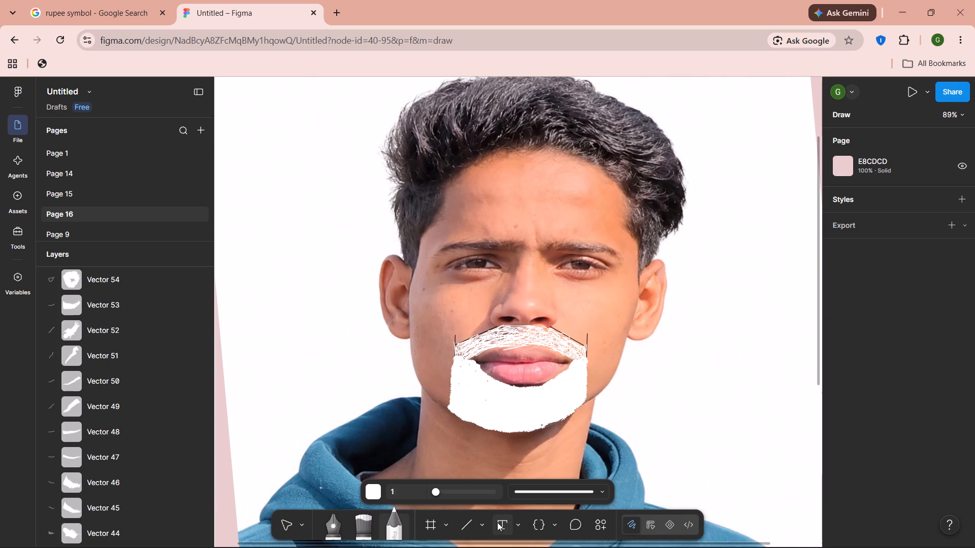
pyautogui.click(497, 522)
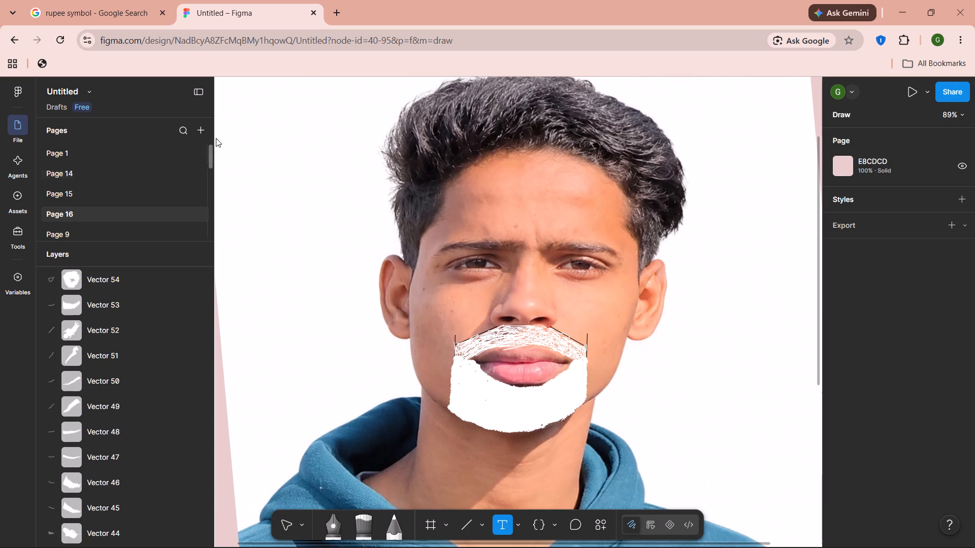
pyautogui.click(237, 126)
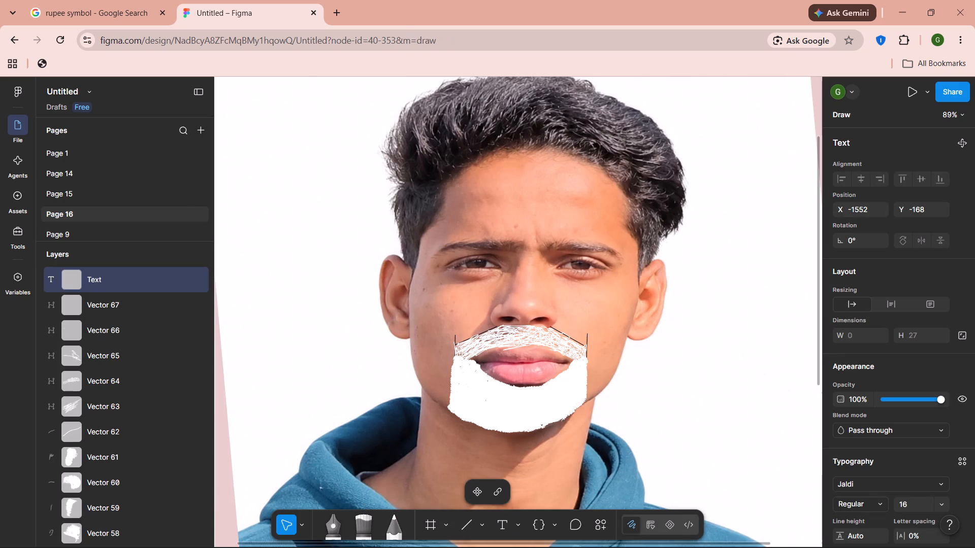
pyautogui.hotkey('shift', 'm')
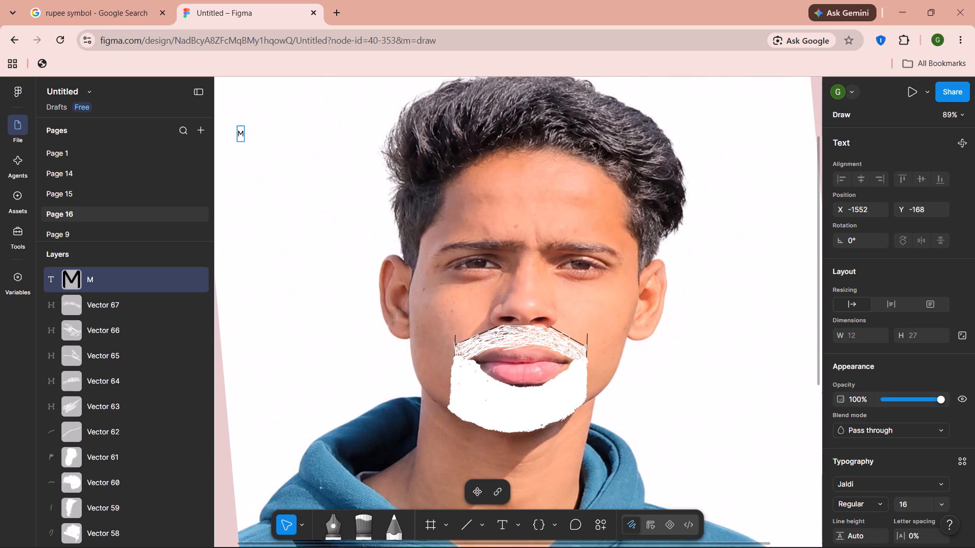
pyautogui.write('AKA')
pyautogui.press('space')
pyautogui.press('BackSpace')
pyautogui.press('BackSpace')
pyautogui.press('BackSpace')
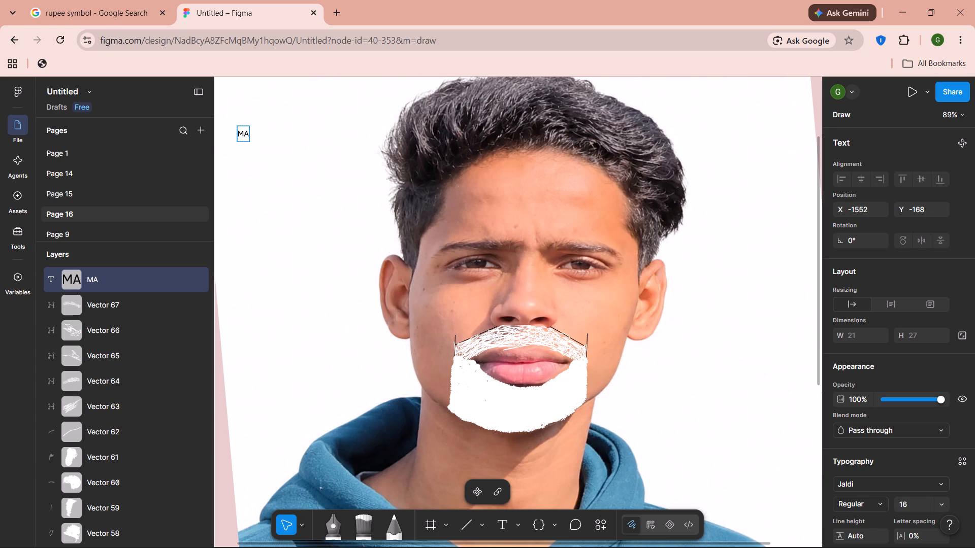
pyautogui.write('A')
pyautogui.press('space')
pyautogui.write('KO')
pyautogui.press('space')
# Add a second line to the text layer reading "B" followed by fifteen dots.
pyautogui.press('Return')
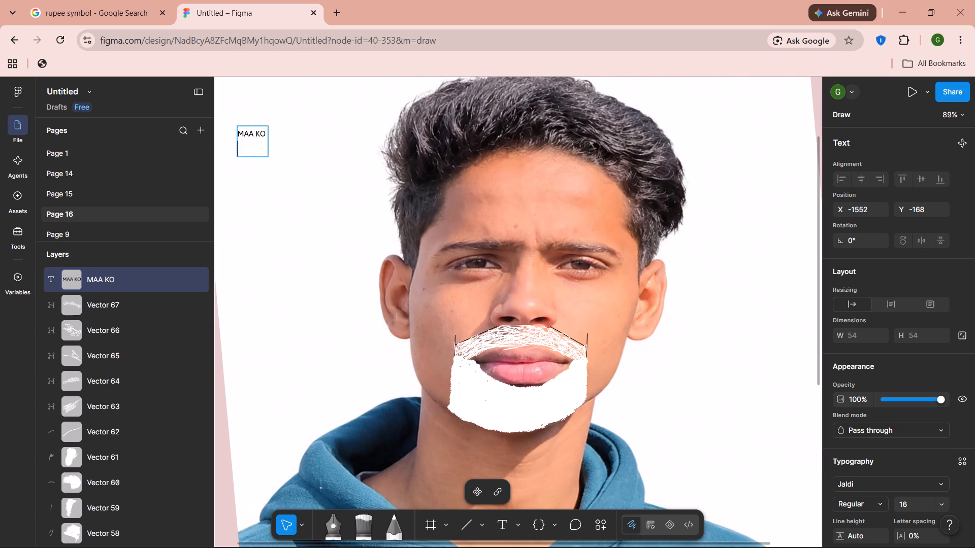
pyautogui.hotkey('shift', 'b')
pyautogui.press('BackSpace')
pyautogui.write('ss')
pyautogui.press('BackSpace')
pyautogui.press('BackSpace')
pyautogui.press('b')
pyautogui.write('>>>>')
pyautogui.press('BackSpace')
pyautogui.press('BackSpace')
pyautogui.press('BackSpace')
pyautogui.press('BackSpace')
pyautogui.write('...............')
# Add a third line reading "AAAGG" to the text layer.
pyautogui.press('Return')
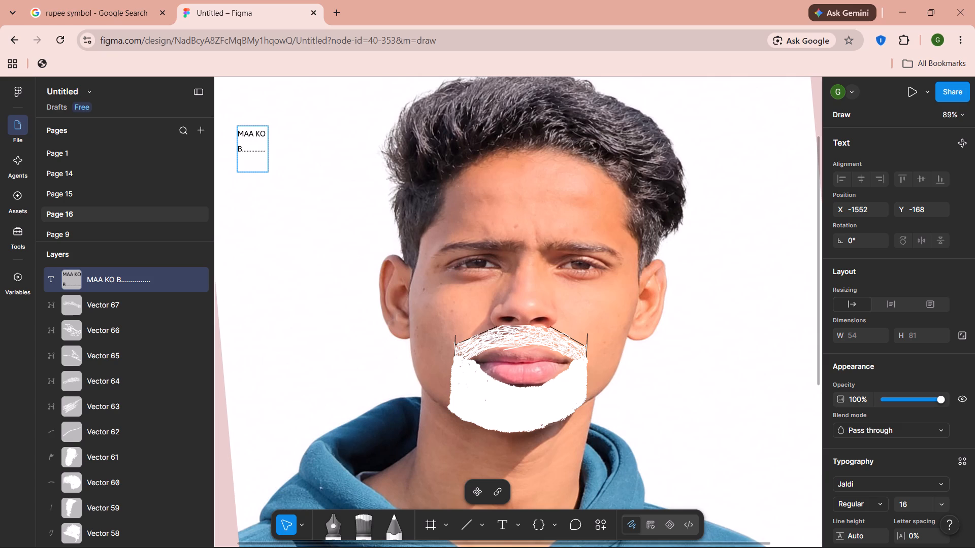
pyautogui.write('AAA')
pyautogui.press('g')
pyautogui.press('g')
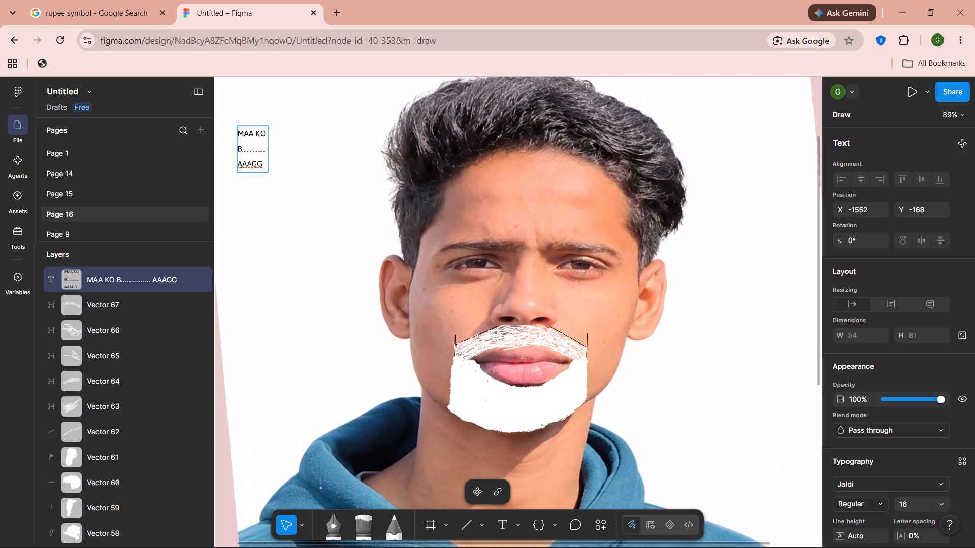
# Set the font size of the whole three-line caption text to 64.
pyautogui.moveTo(238, 132); pyautogui.dragTo(268, 170)
pyautogui.click(940, 505)
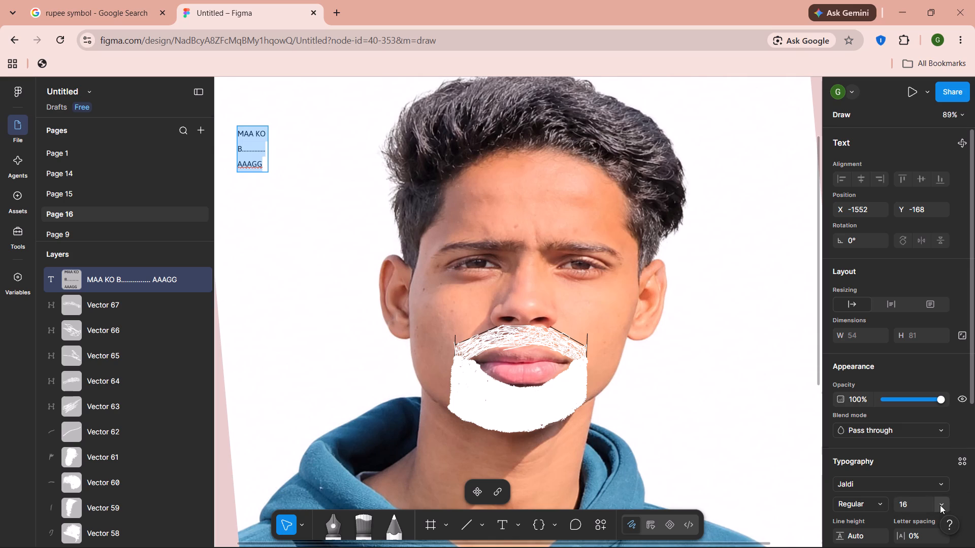
pyautogui.moveTo(940, 505); pyautogui.dragTo(918, 409)
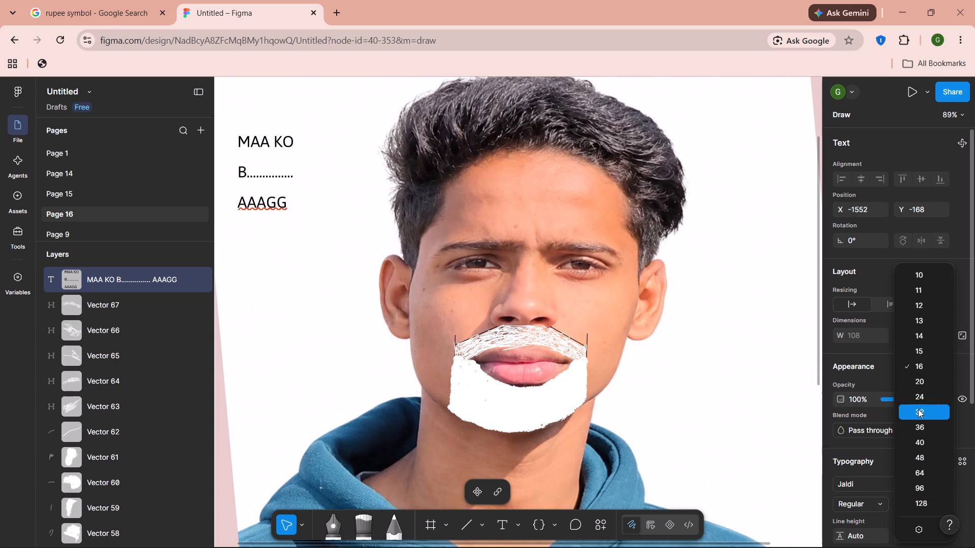
pyautogui.moveTo(918, 409); pyautogui.dragTo(915, 436)
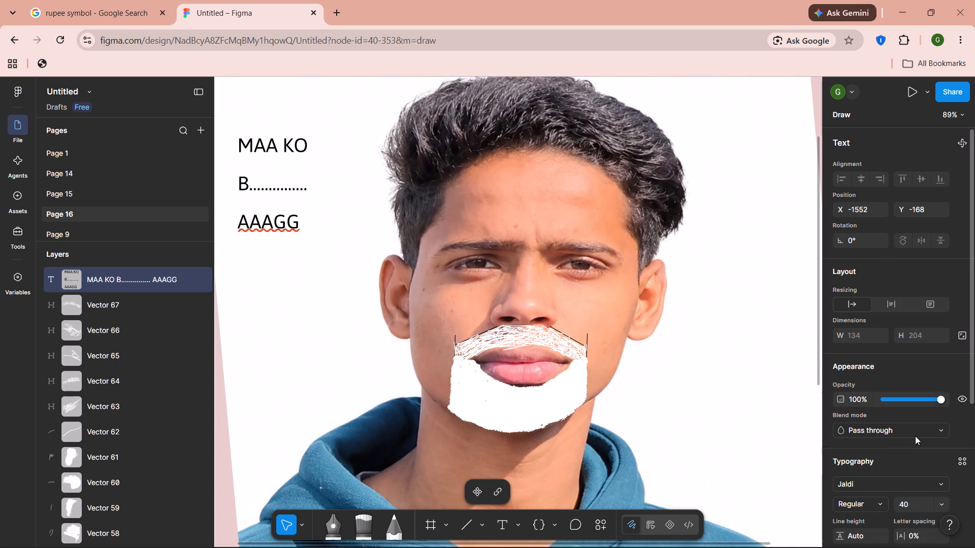
pyautogui.click(942, 500)
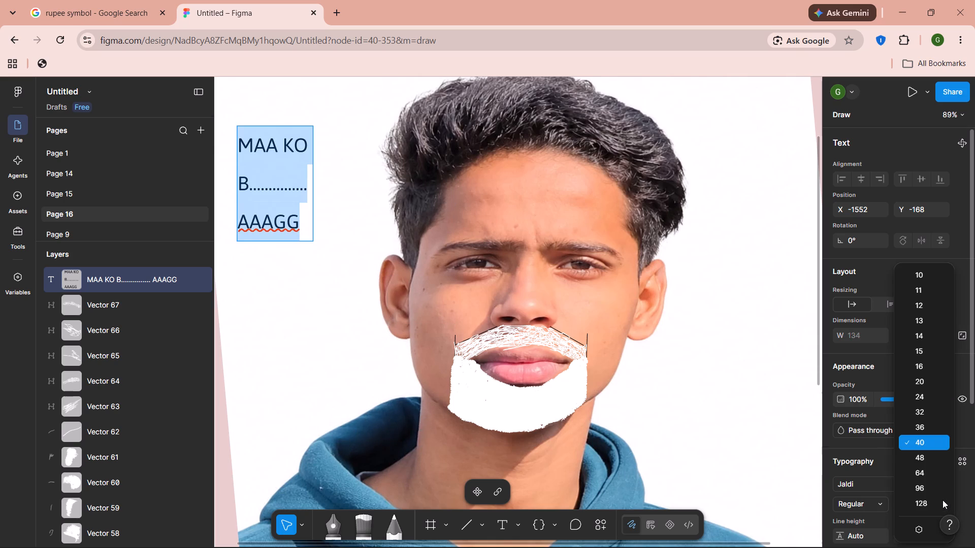
pyautogui.click(928, 475)
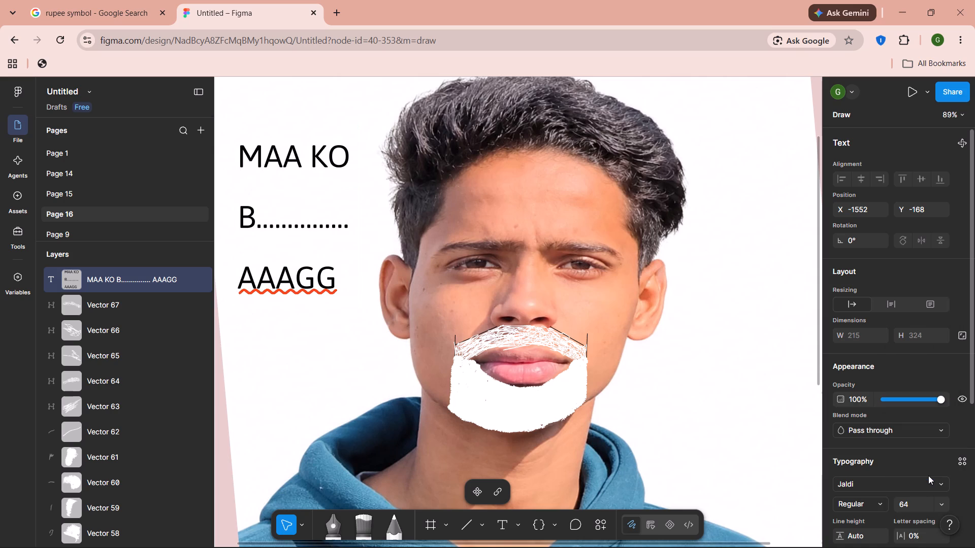
# Change the caption text's font to Jaini Purva.
pyautogui.click(918, 486)
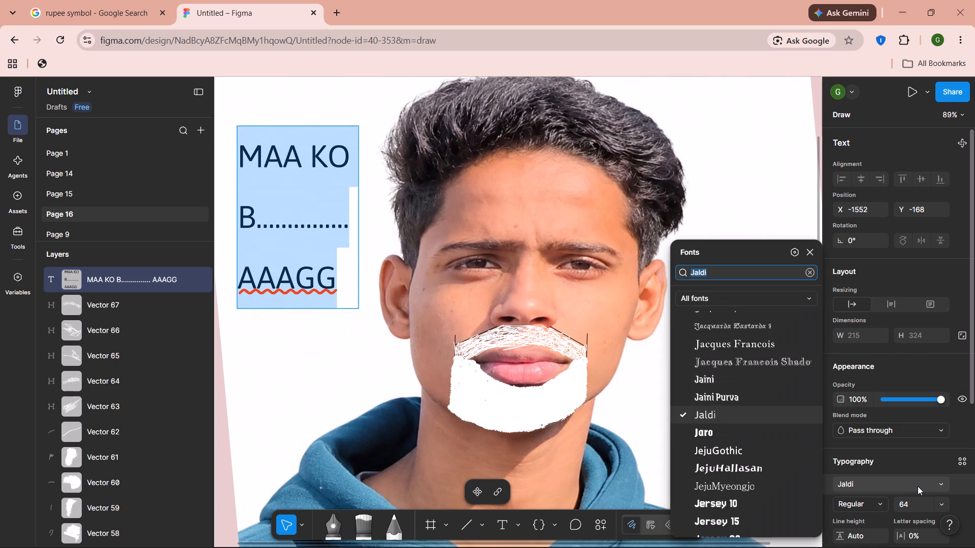
pyautogui.click(793, 395)
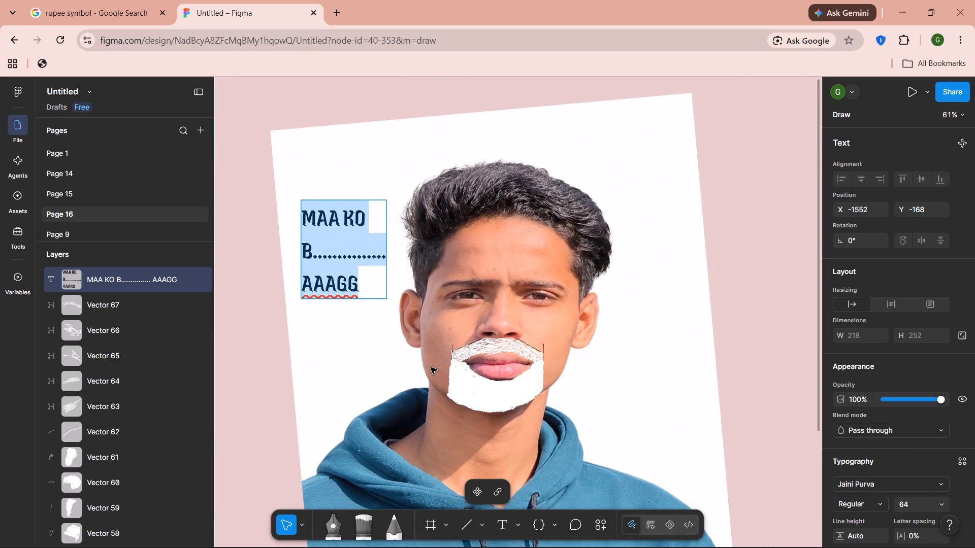
# Draw a small white frame about 150 × 185 on the empty canvas to the right of the photo.
pyautogui.scroll(-1, 431, 367)
pyautogui.hscroll(1, 431, 367)
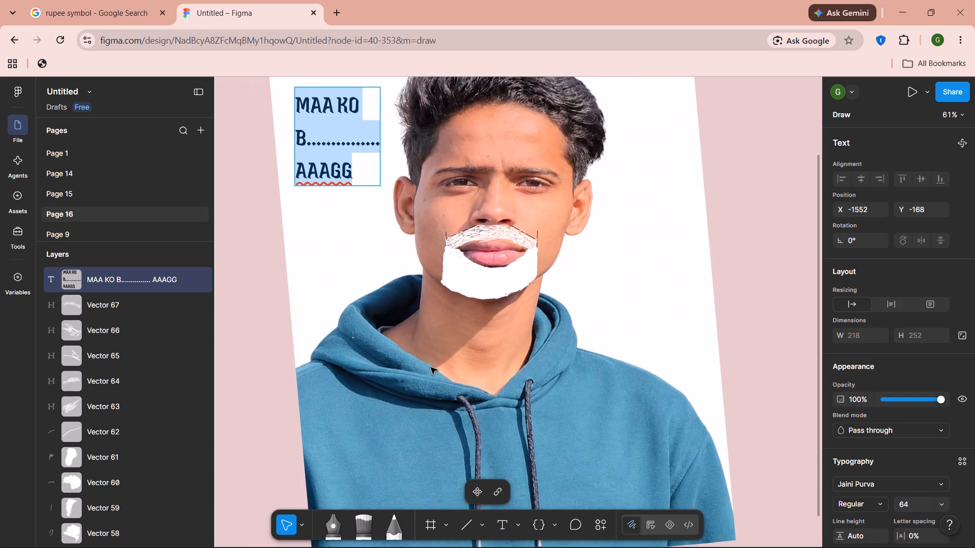
pyautogui.hscroll(1, 431, 367)
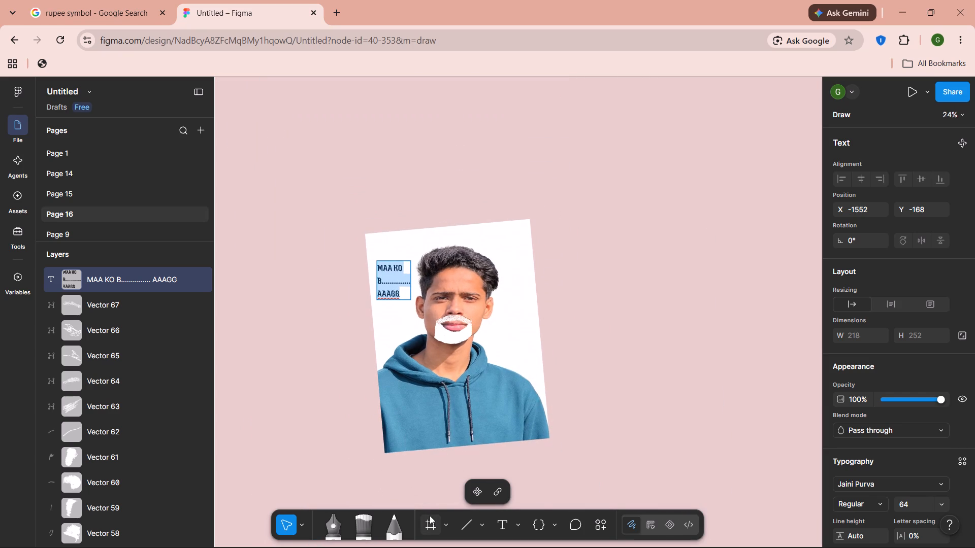
pyautogui.click(430, 516)
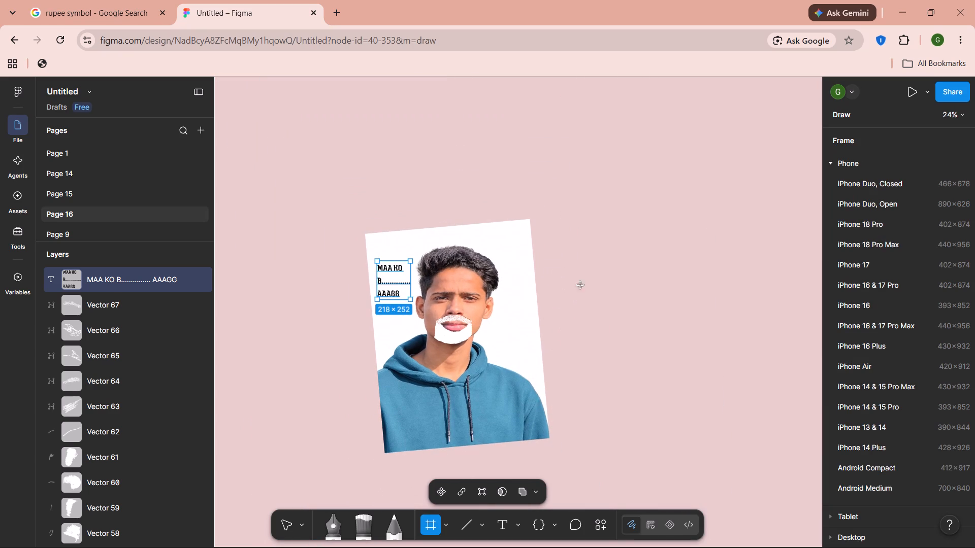
pyautogui.moveTo(581, 270); pyautogui.dragTo(604, 302)
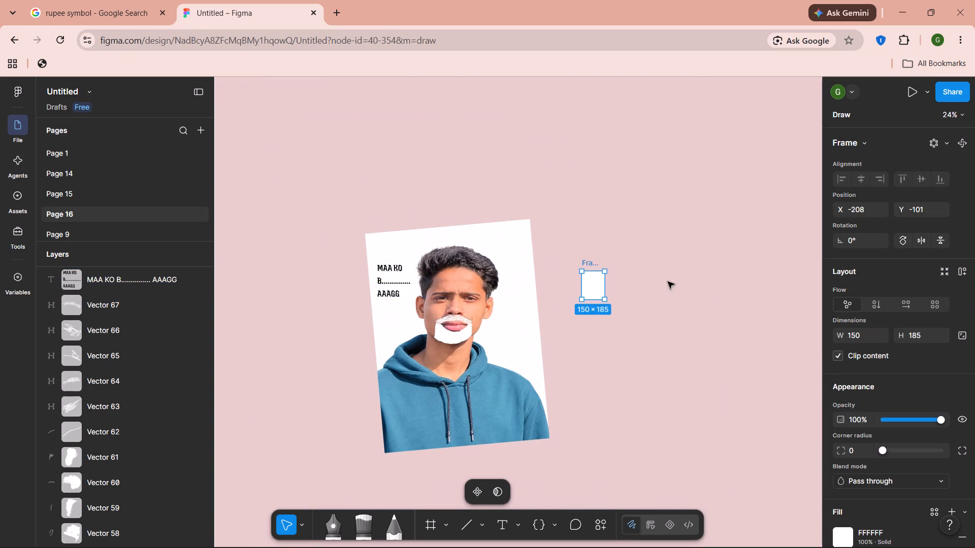
pyautogui.click(678, 281)
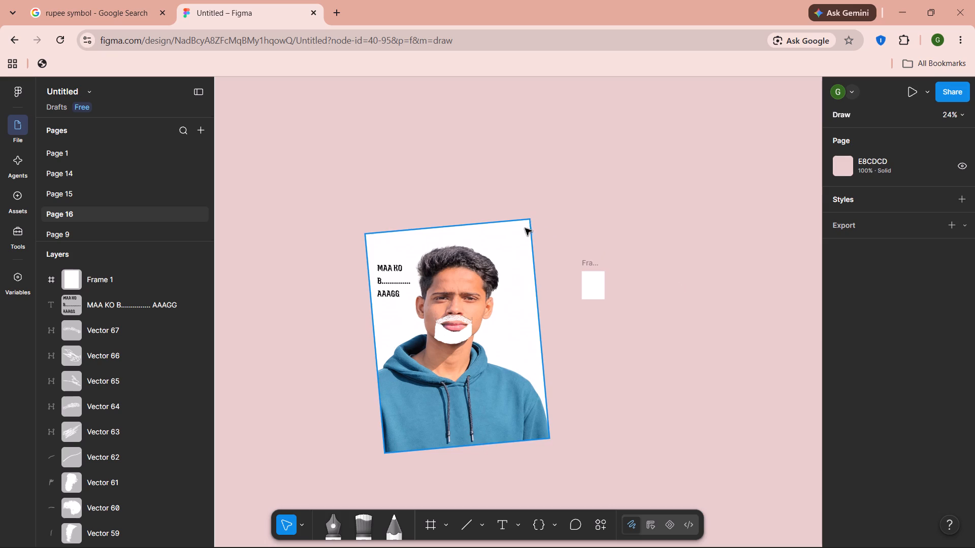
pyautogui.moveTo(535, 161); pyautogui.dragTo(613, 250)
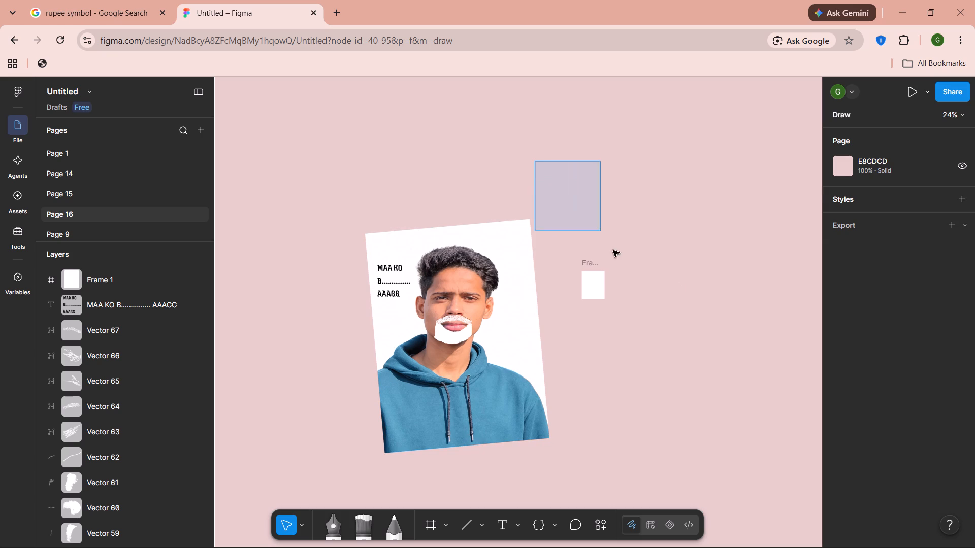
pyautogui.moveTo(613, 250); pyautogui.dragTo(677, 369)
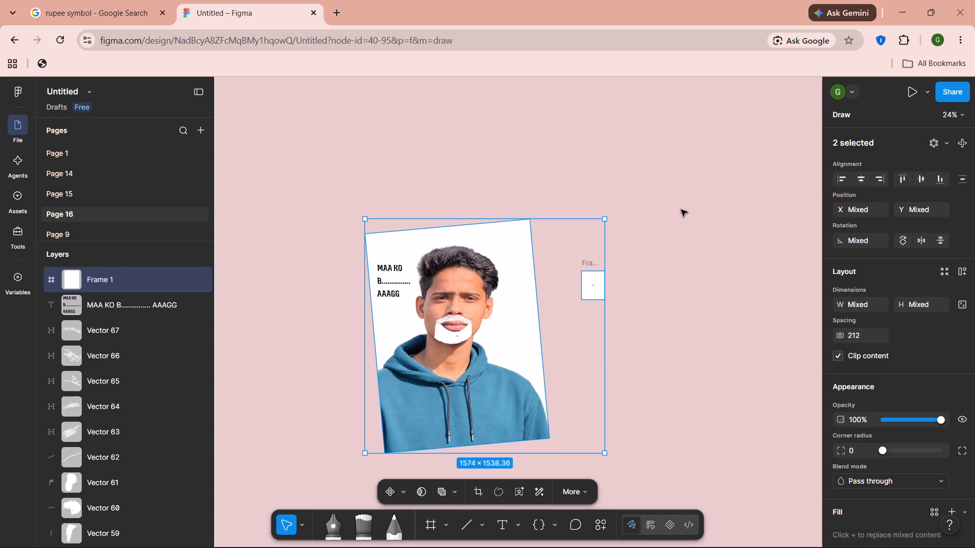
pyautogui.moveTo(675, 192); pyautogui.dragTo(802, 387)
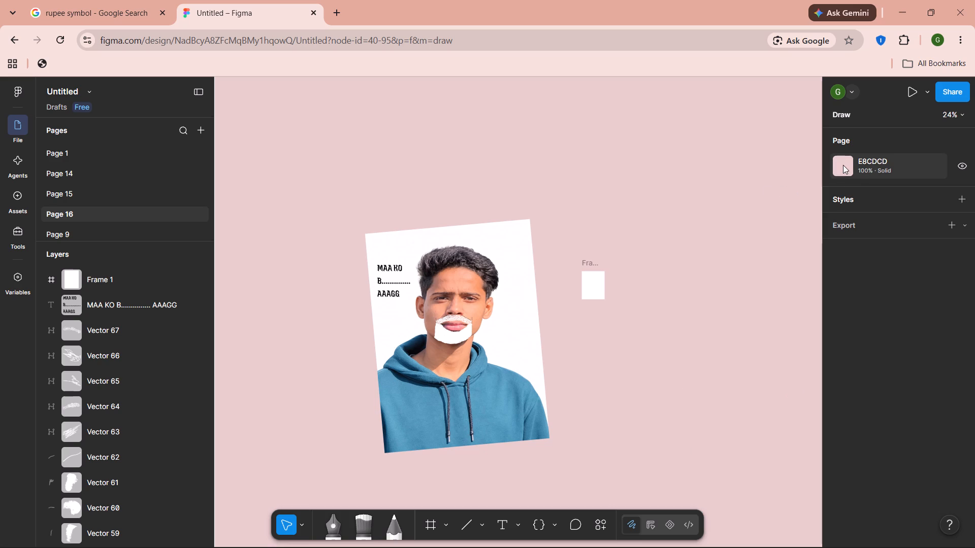
# Draw a tall frame about 930 × 1359 and place it over the photo's upper right edge, at about X -575, Y -825.
pyautogui.click(432, 524)
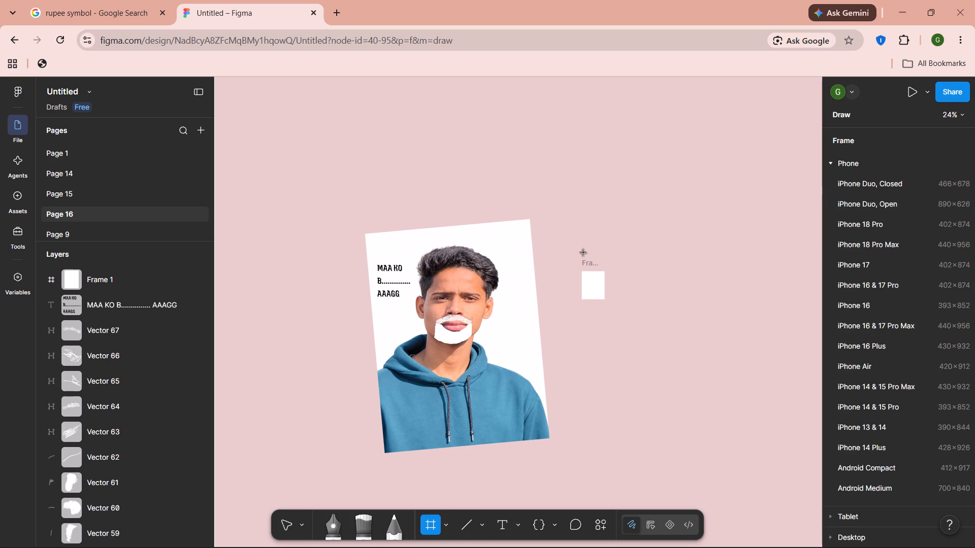
pyautogui.moveTo(624, 144); pyautogui.dragTo(761, 341)
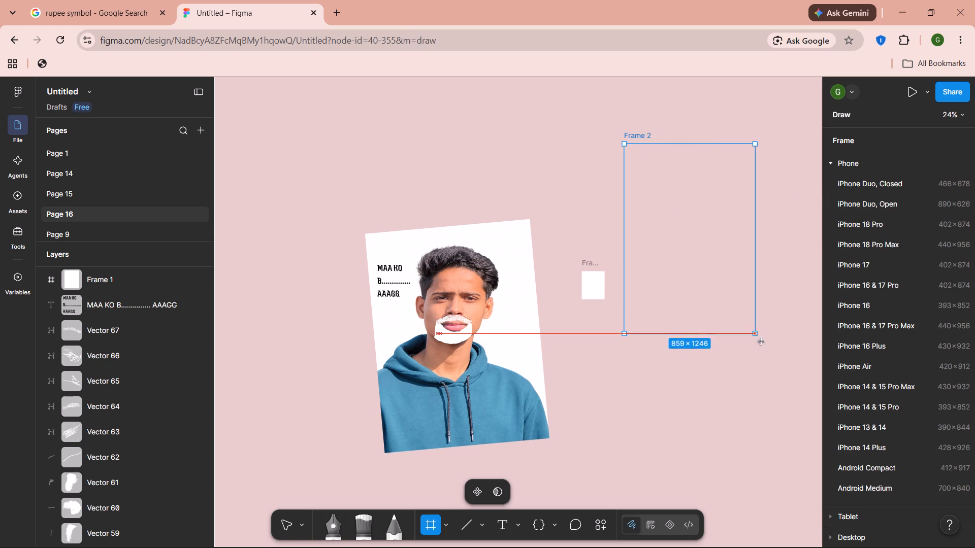
pyautogui.moveTo(761, 341); pyautogui.dragTo(765, 351)
pyautogui.moveTo(714, 288); pyautogui.dragTo(633, 319)
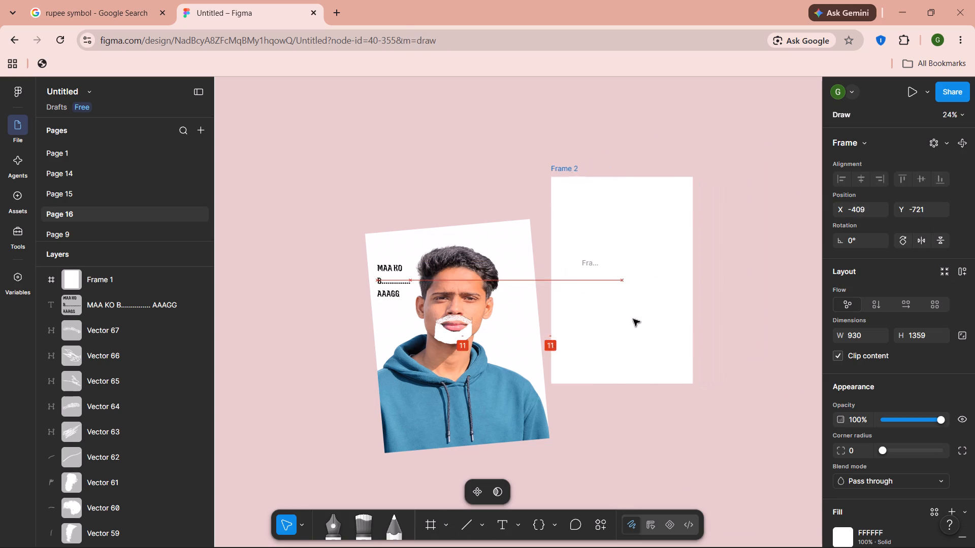
pyautogui.moveTo(633, 319); pyautogui.dragTo(616, 305)
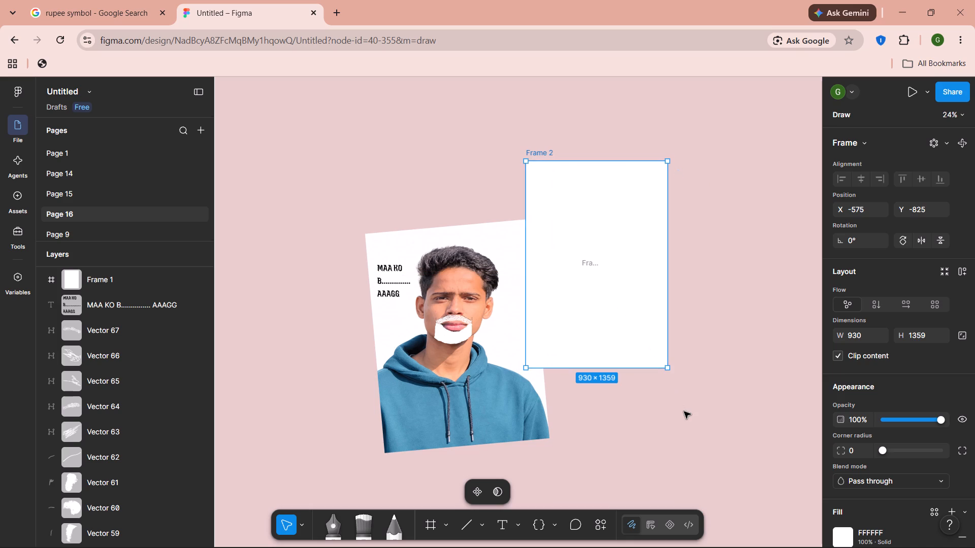
# Draw a wide frame about 1430 × 888 and place it beside the photo's lower right side, at about X -386, Y 163.
pyautogui.click(434, 527)
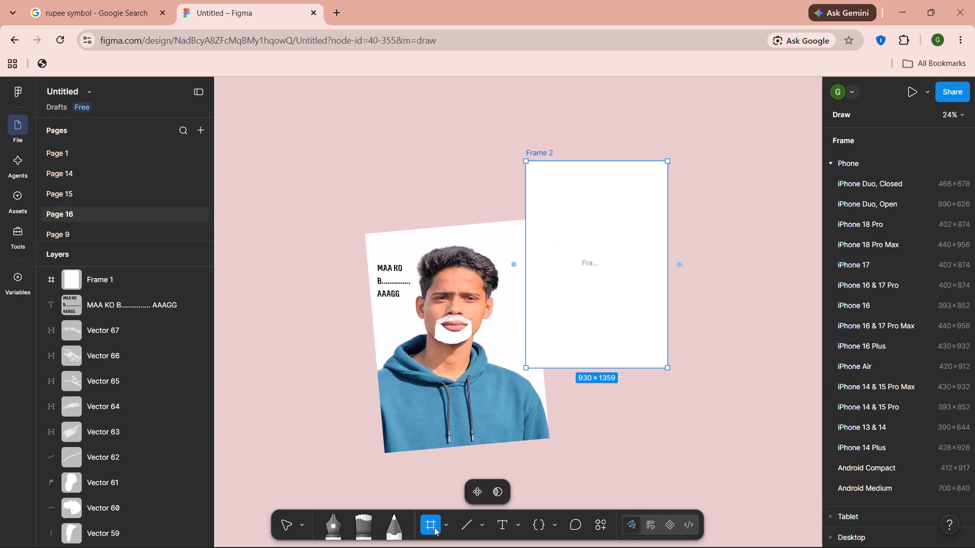
pyautogui.moveTo(763, 310); pyautogui.dragTo(786, 355)
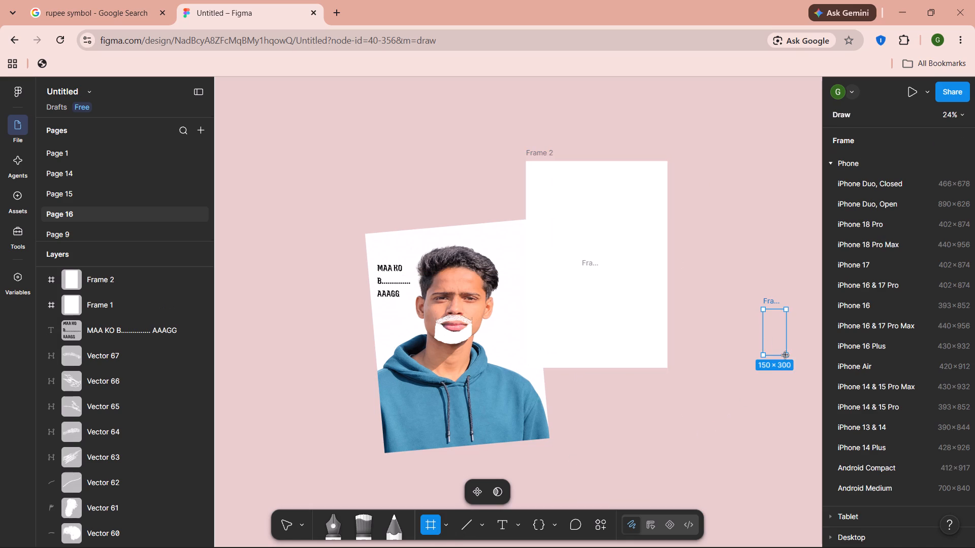
pyautogui.moveTo(786, 355); pyautogui.dragTo(768, 444)
pyautogui.moveTo(720, 418); pyautogui.dragTo(511, 420)
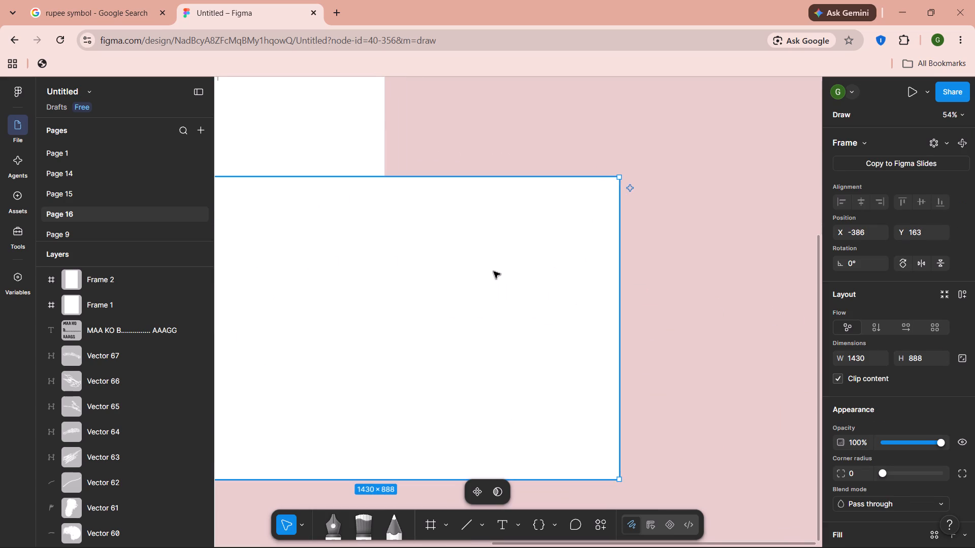
# Rotate the wide frame to about 5.44° to match the tilt of the photo's right edge.
pyautogui.hscroll(5, 561, 267)
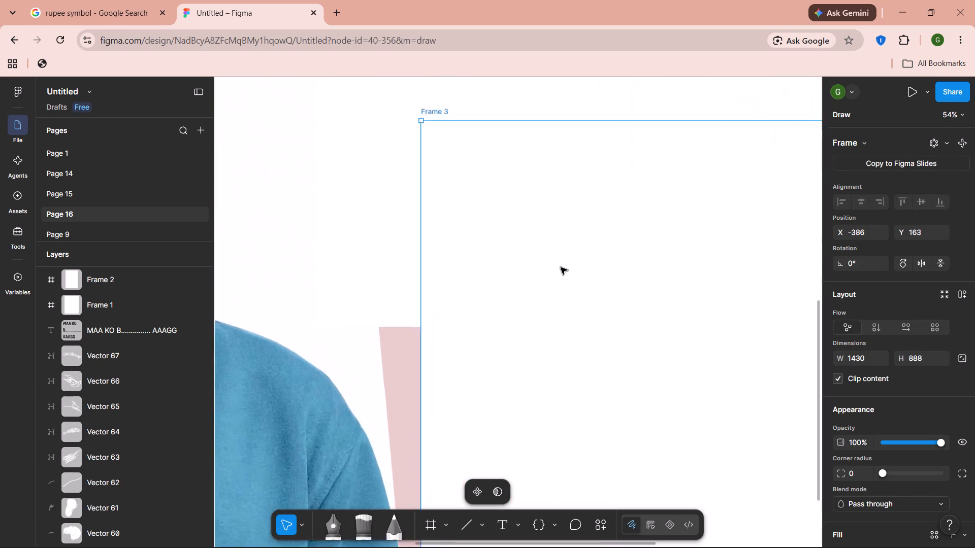
pyautogui.click(561, 267)
pyautogui.scroll(1, 561, 267)
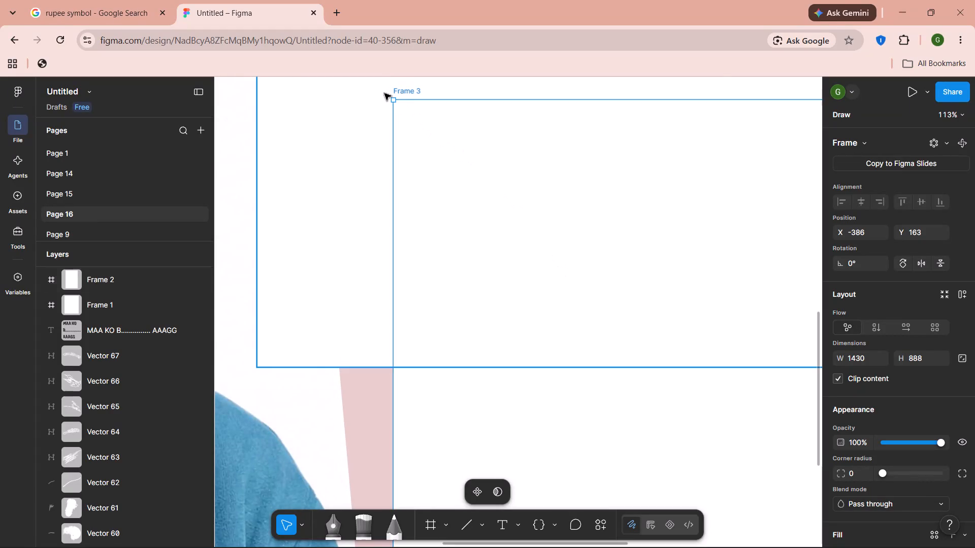
pyautogui.moveTo(385, 100); pyautogui.dragTo(366, 105)
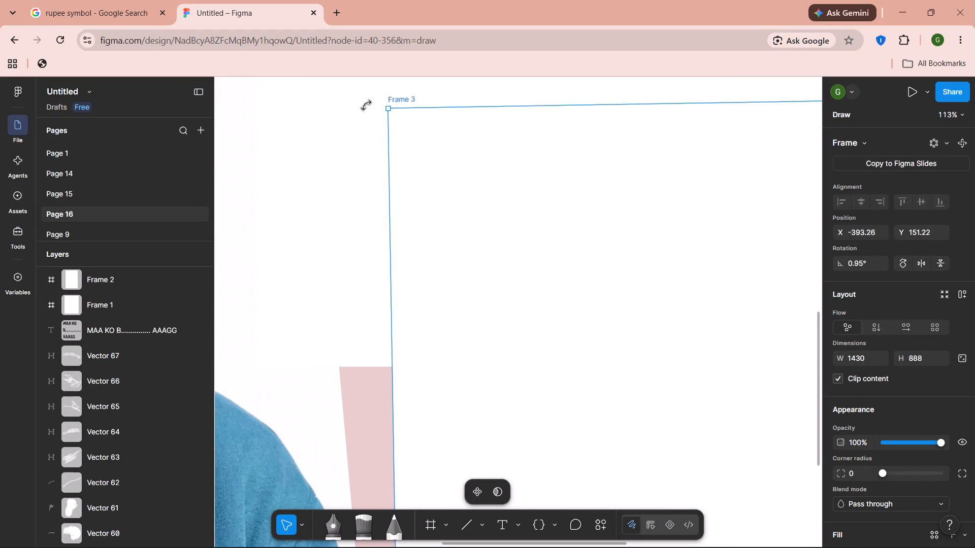
pyautogui.moveTo(366, 105); pyautogui.dragTo(347, 146)
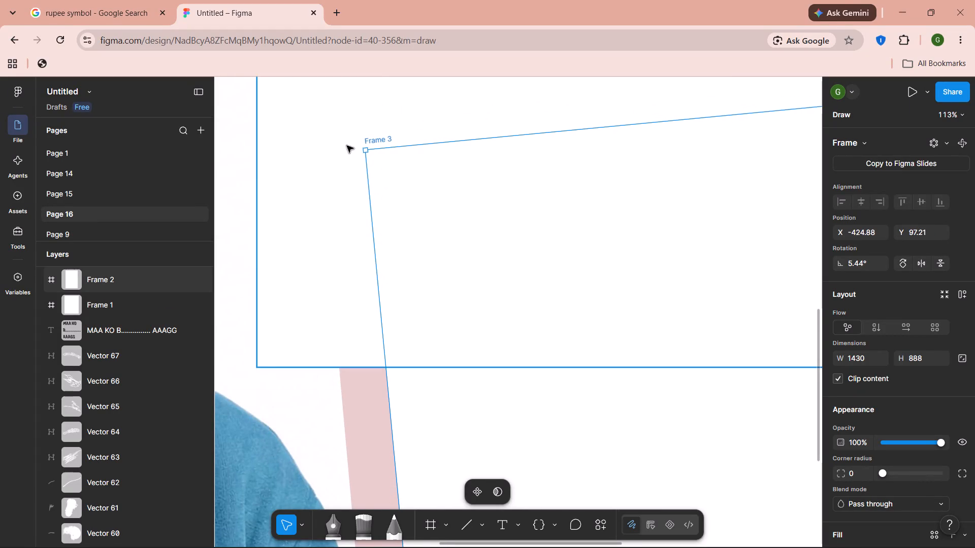
# Move the rotated frame flush against the photo's lower right edge, at X -490, Y 123.
pyautogui.scroll(-2, 347, 146)
pyautogui.moveTo(519, 185); pyautogui.dragTo(487, 198)
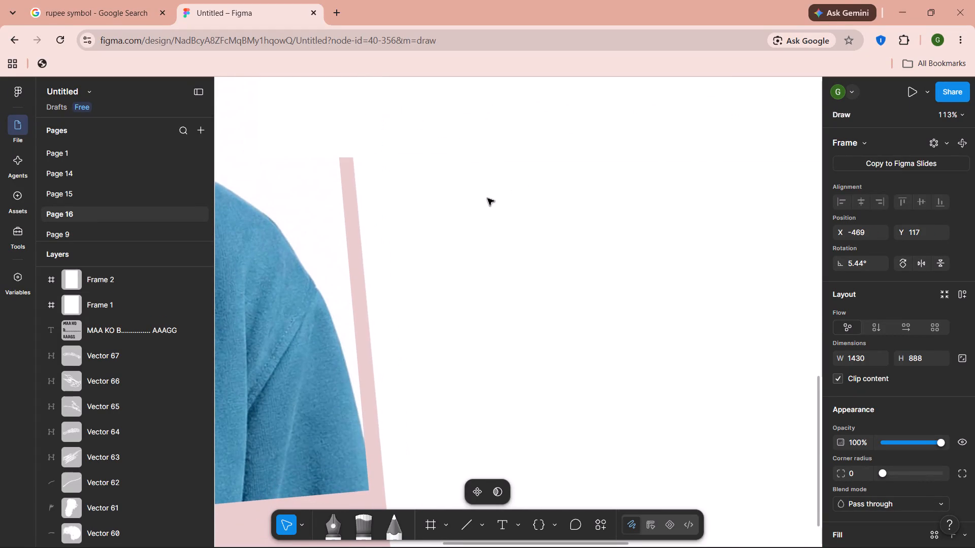
pyautogui.moveTo(487, 198); pyautogui.dragTo(475, 201)
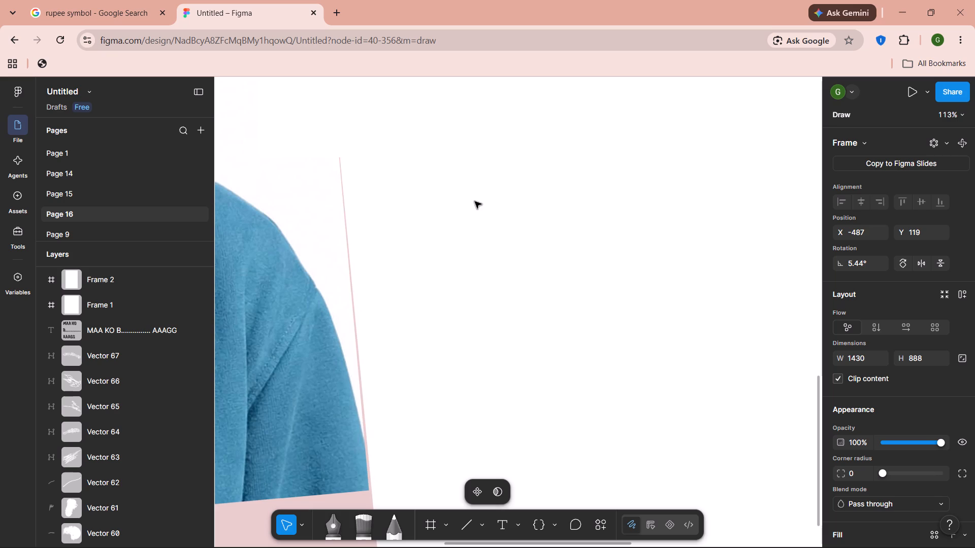
pyautogui.moveTo(475, 201); pyautogui.dragTo(472, 203)
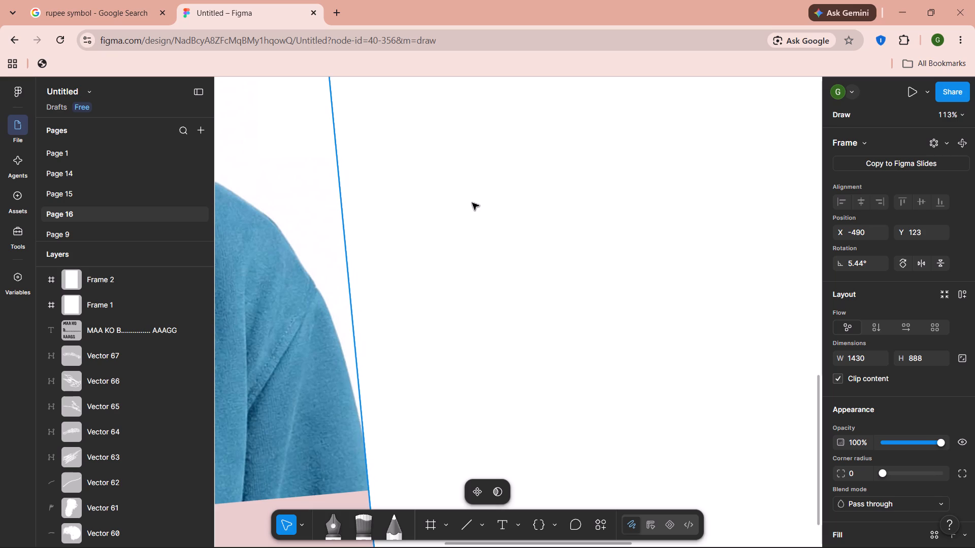
pyautogui.click(472, 203)
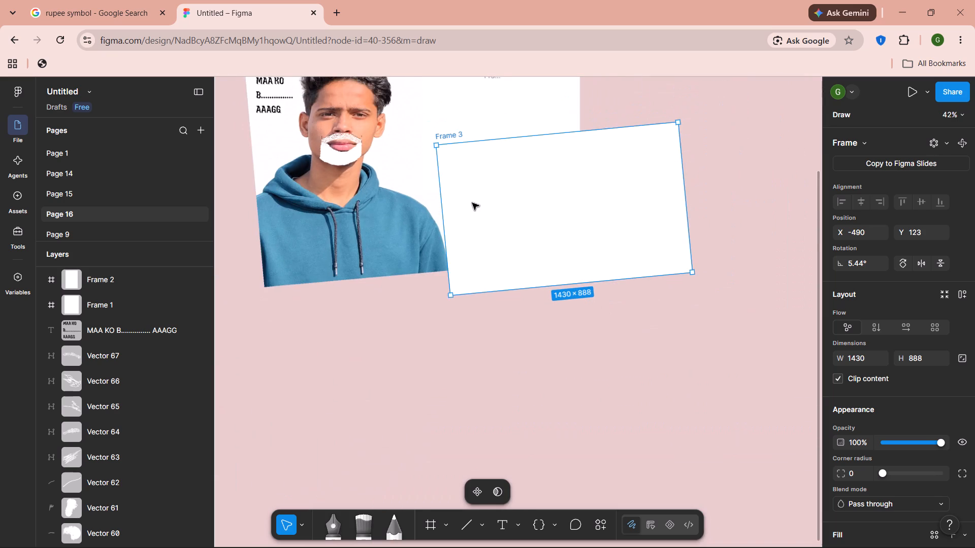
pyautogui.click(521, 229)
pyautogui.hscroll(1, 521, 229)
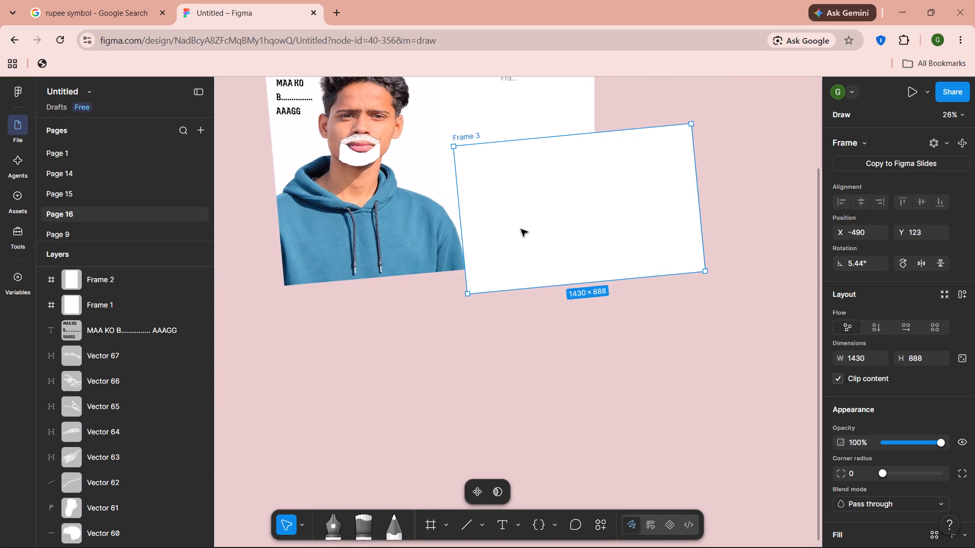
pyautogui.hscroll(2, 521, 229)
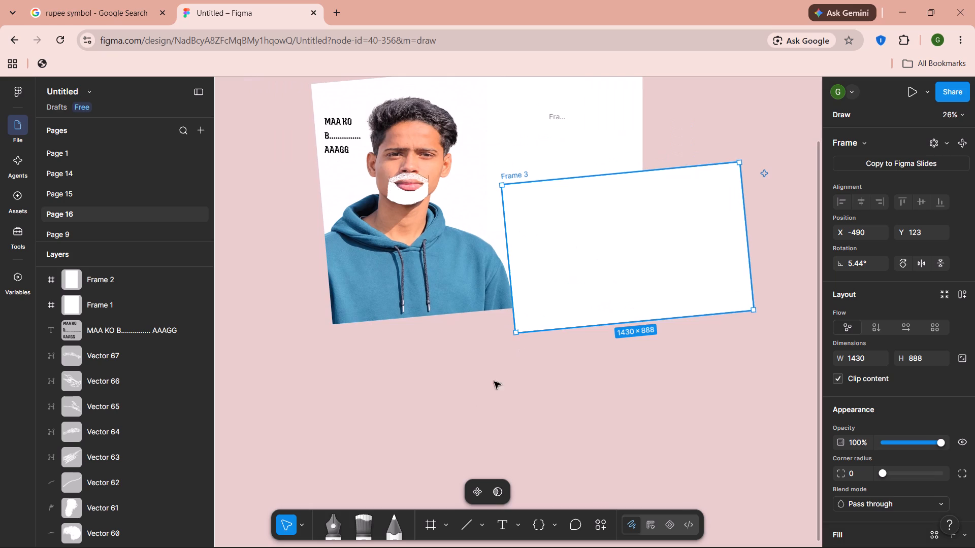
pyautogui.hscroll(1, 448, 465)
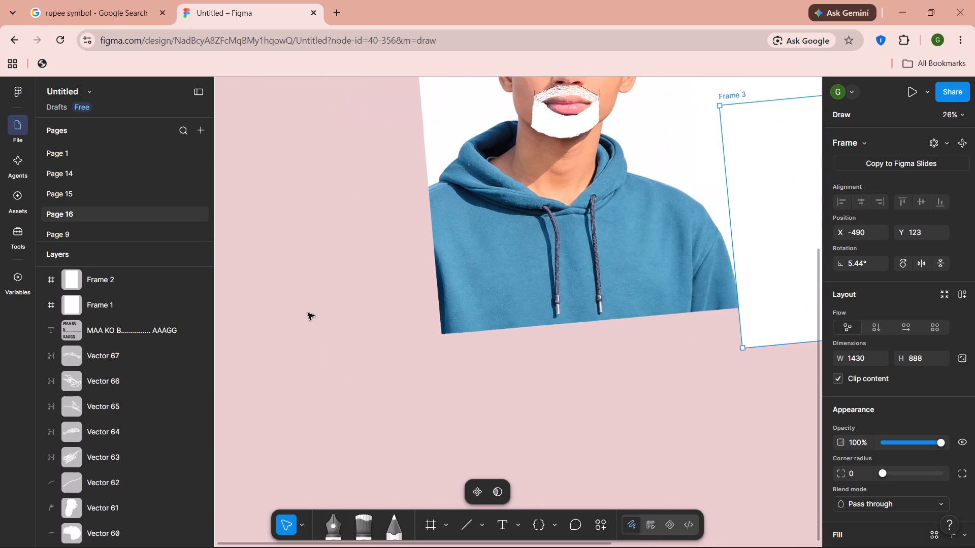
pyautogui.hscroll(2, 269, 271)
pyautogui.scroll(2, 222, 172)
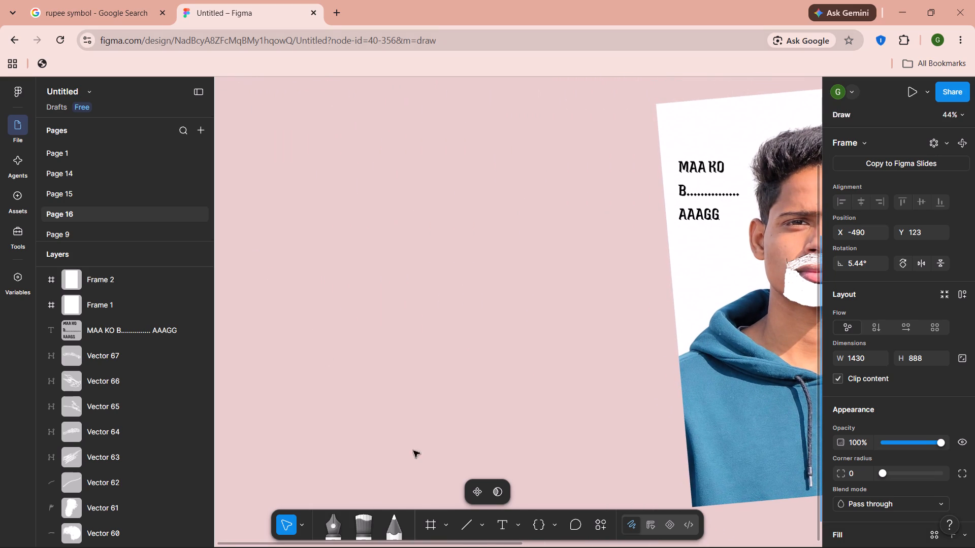
# Draw a large frame about 1234 × 1253 beside the photo's left edge.
pyautogui.click(429, 526)
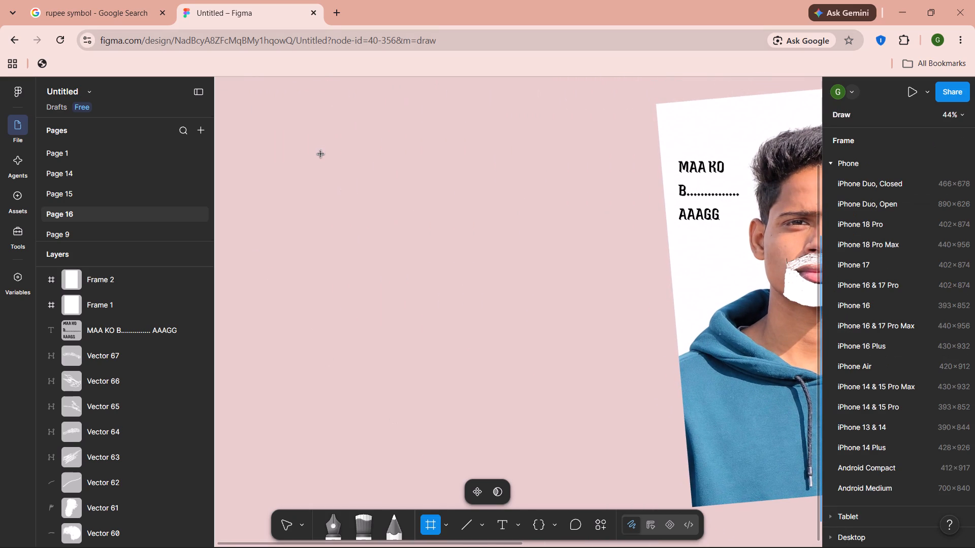
pyautogui.moveTo(310, 103); pyautogui.dragTo(576, 405)
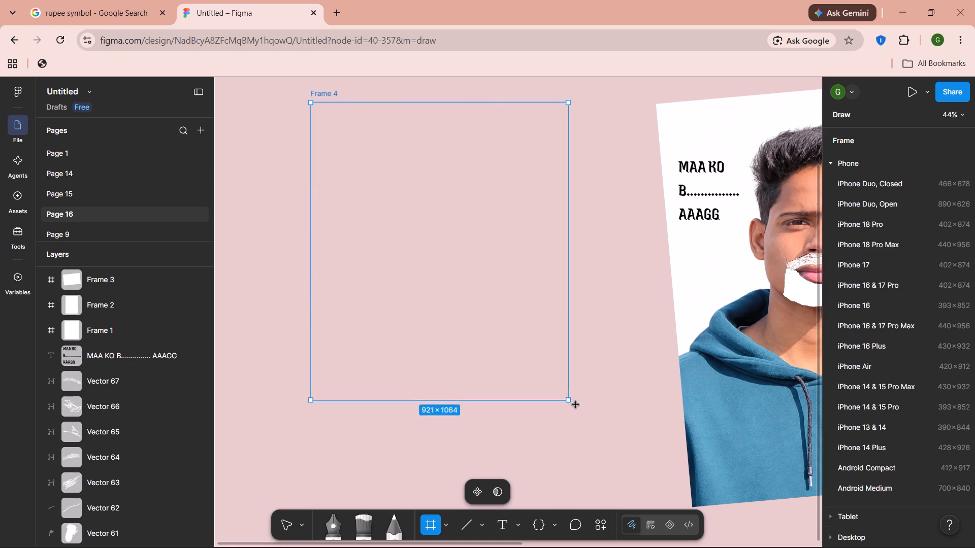
pyautogui.moveTo(576, 405); pyautogui.dragTo(658, 454)
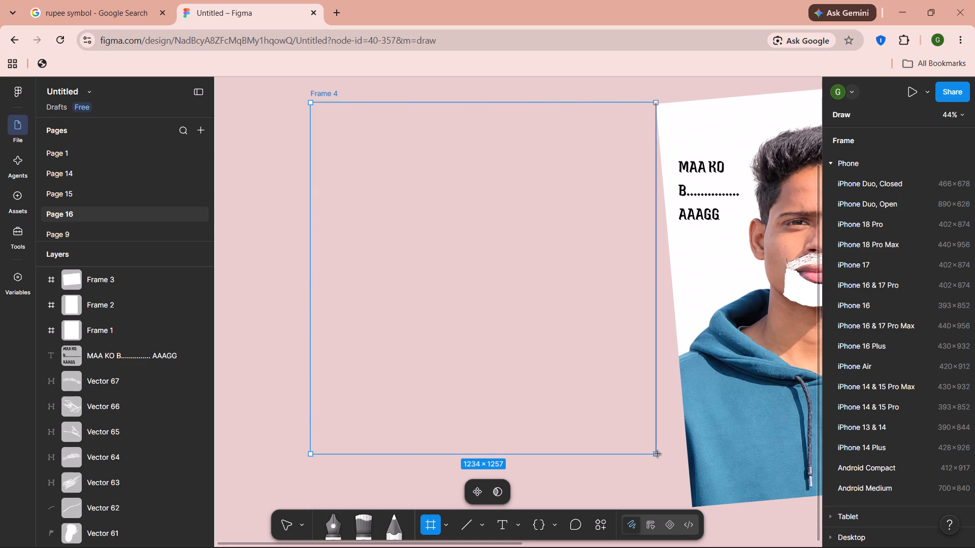
pyautogui.moveTo(658, 454); pyautogui.dragTo(653, 452)
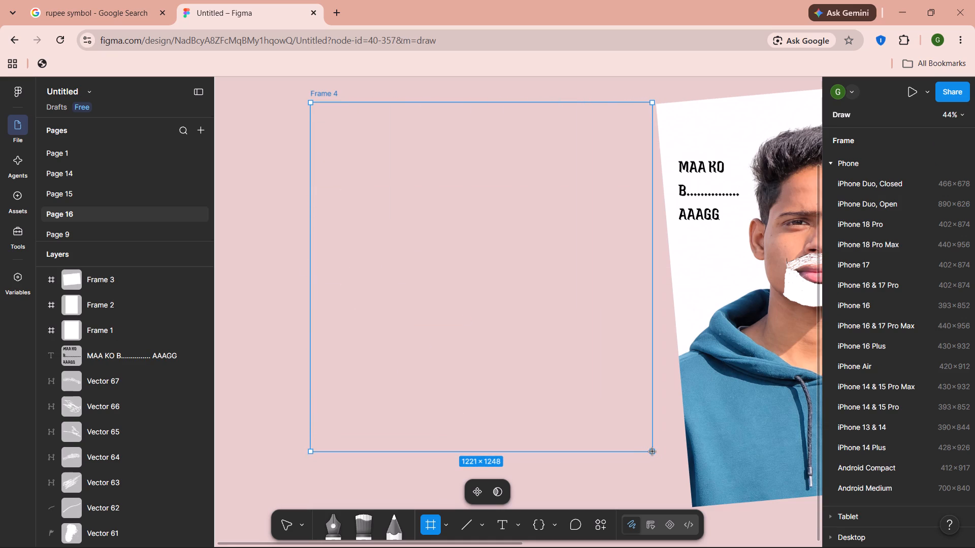
pyautogui.moveTo(653, 452); pyautogui.dragTo(653, 453)
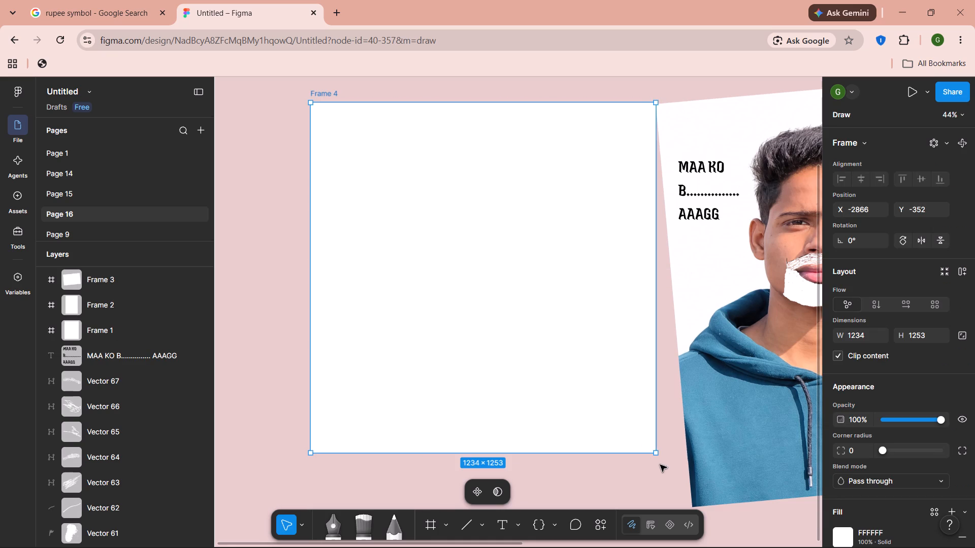
# Rotate the new frame to 5° and move it down flush against the photo's tilted left edge.
pyautogui.moveTo(657, 461); pyautogui.dragTo(675, 453)
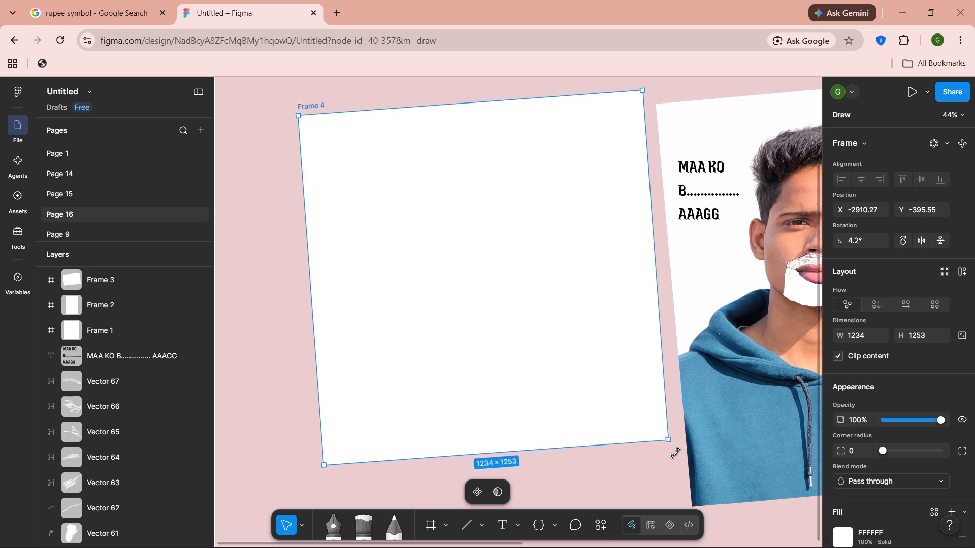
pyautogui.moveTo(675, 453); pyautogui.dragTo(677, 450)
pyautogui.moveTo(527, 359); pyautogui.dragTo(530, 356)
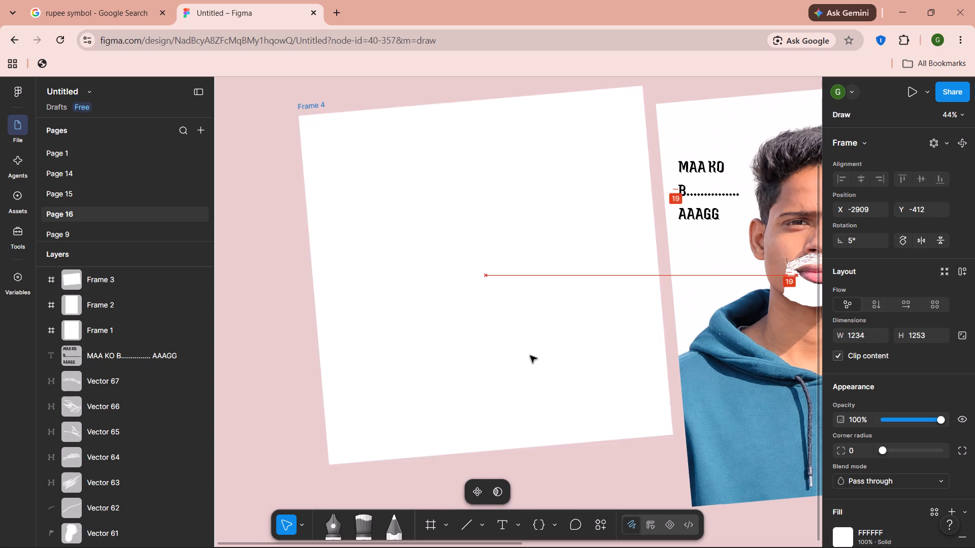
pyautogui.moveTo(530, 356); pyautogui.dragTo(541, 352)
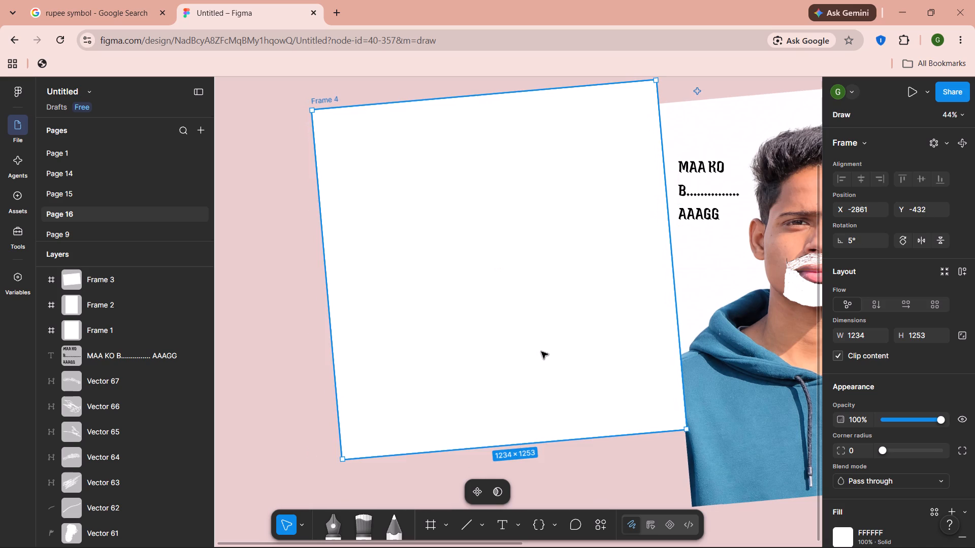
pyautogui.moveTo(541, 352); pyautogui.dragTo(539, 362)
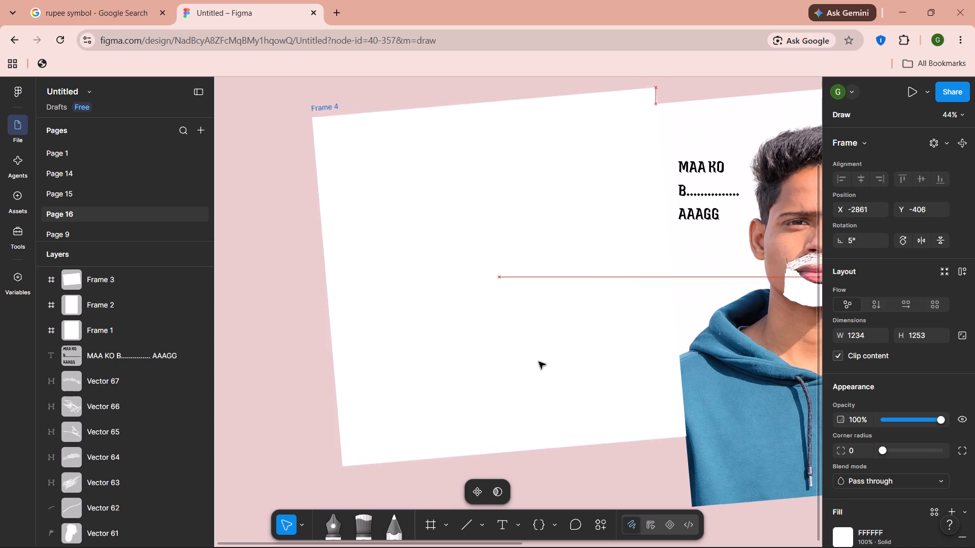
pyautogui.moveTo(539, 362); pyautogui.dragTo(551, 427)
pyautogui.click(367, 161)
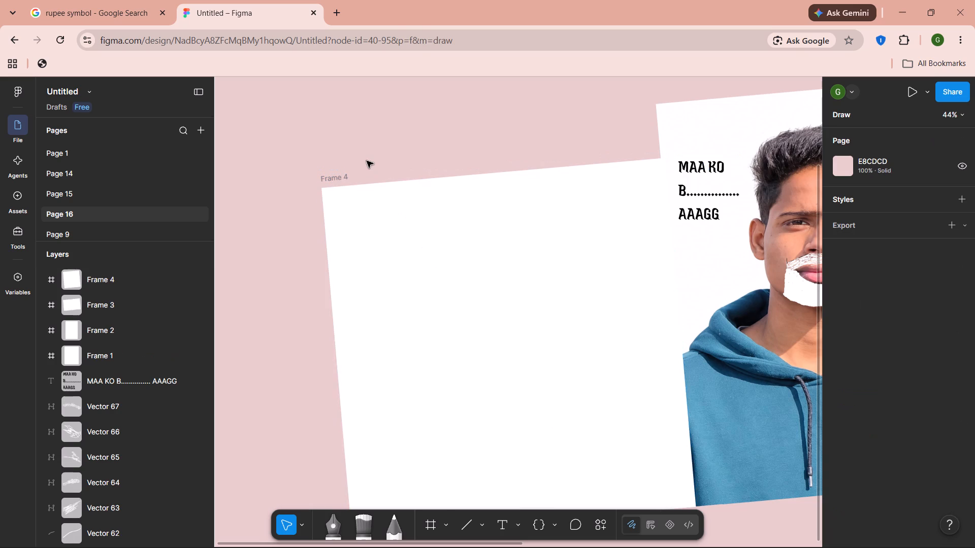
# Draw a wide, low frame about 1493 × 305 across the top of the left frame, at about X -3068, Y -406.
pyautogui.click(430, 523)
pyautogui.moveTo(254, 88); pyautogui.dragTo(727, 170)
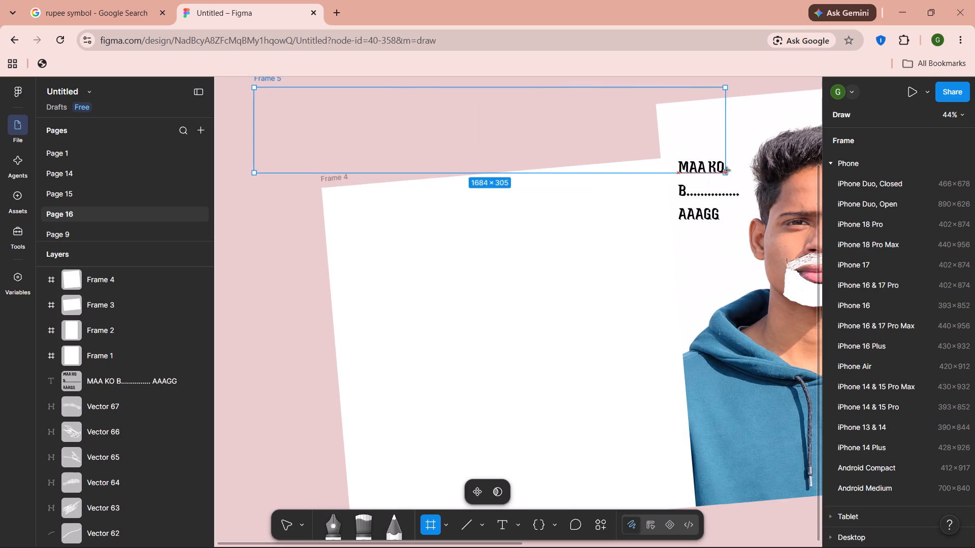
pyautogui.moveTo(727, 170); pyautogui.dragTo(672, 170)
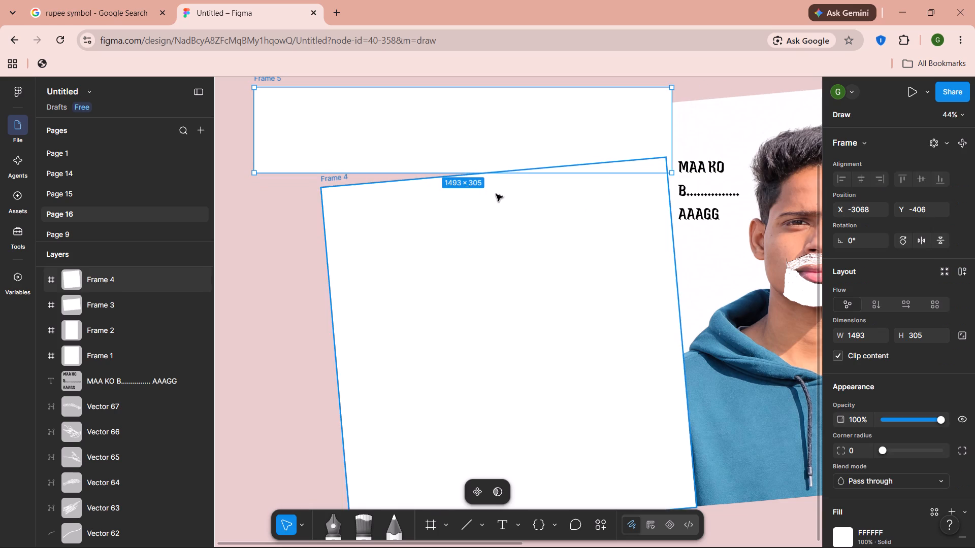
pyautogui.moveTo(254, 202); pyautogui.dragTo(455, 127)
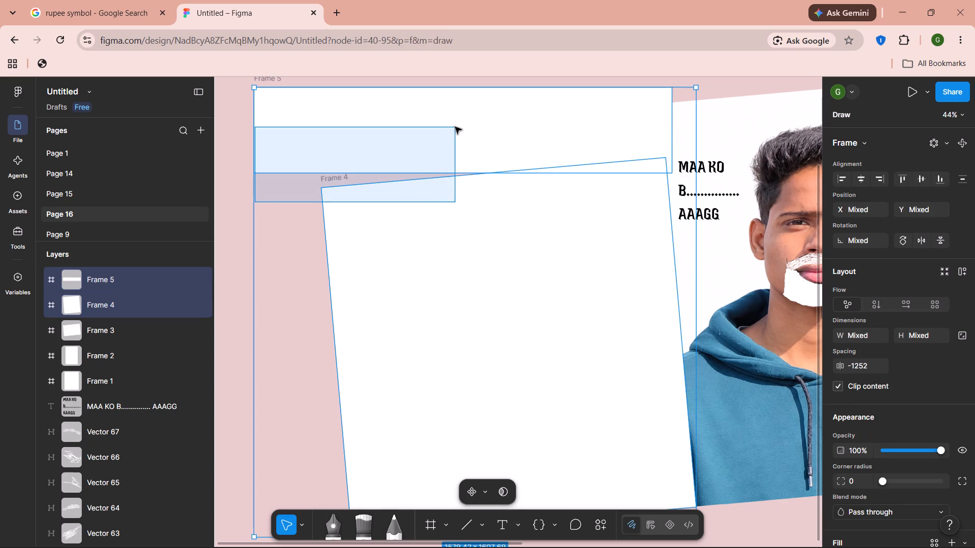
pyautogui.moveTo(455, 127); pyautogui.dragTo(527, 125)
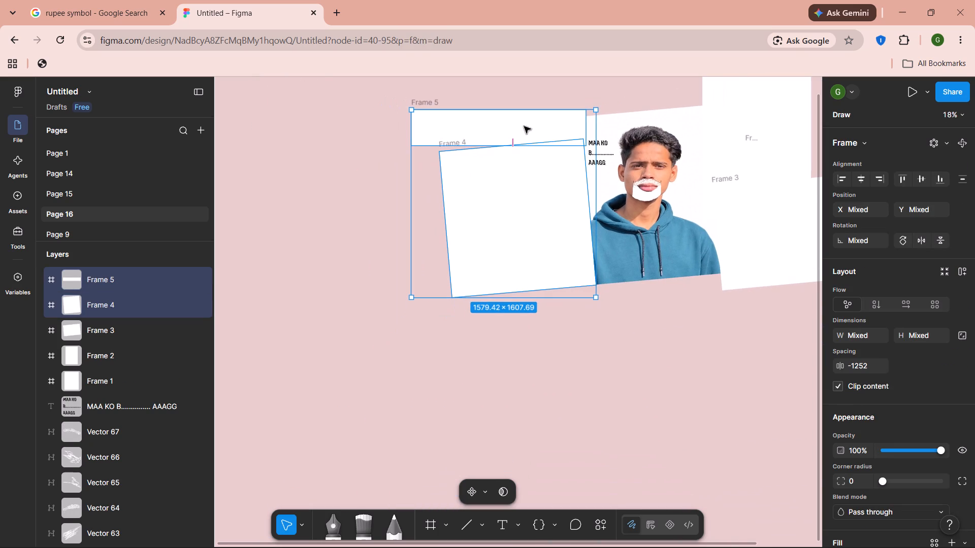
pyautogui.click(612, 317)
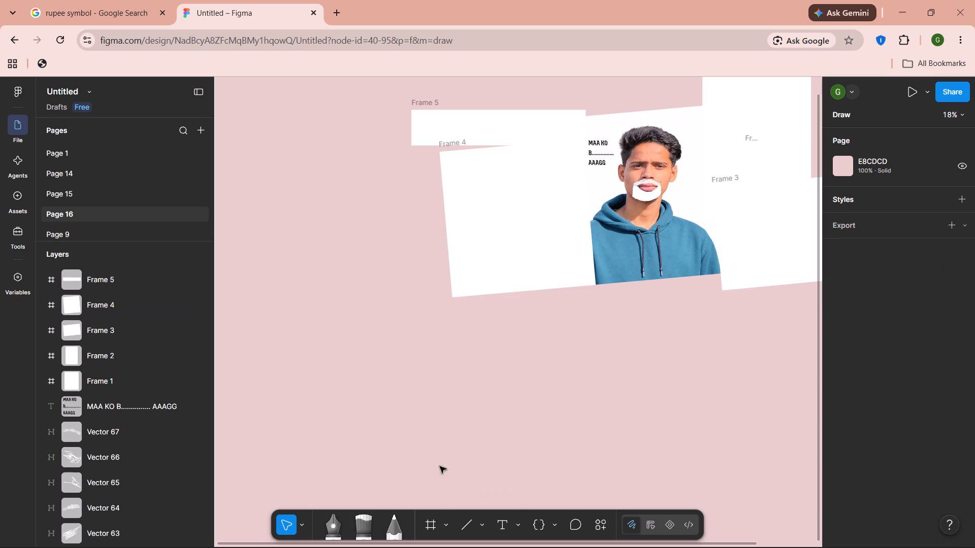
# Draw a thin frame about 1489 × 212 over the upper left corner of the left frame, at about X -3610, Y -254.
pyautogui.click(417, 528)
pyautogui.click(426, 523)
pyautogui.moveTo(348, 151); pyautogui.dragTo(482, 162)
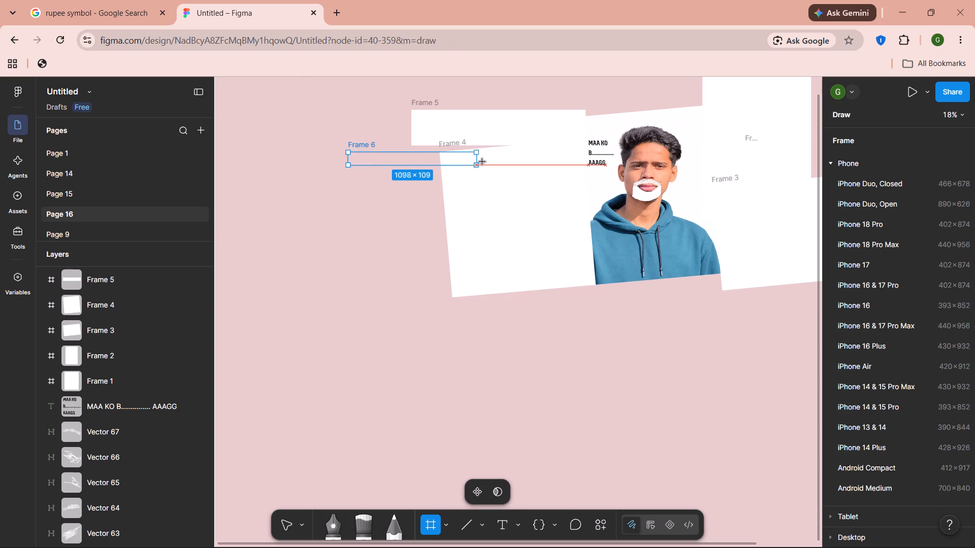
pyautogui.moveTo(482, 162); pyautogui.dragTo(522, 126)
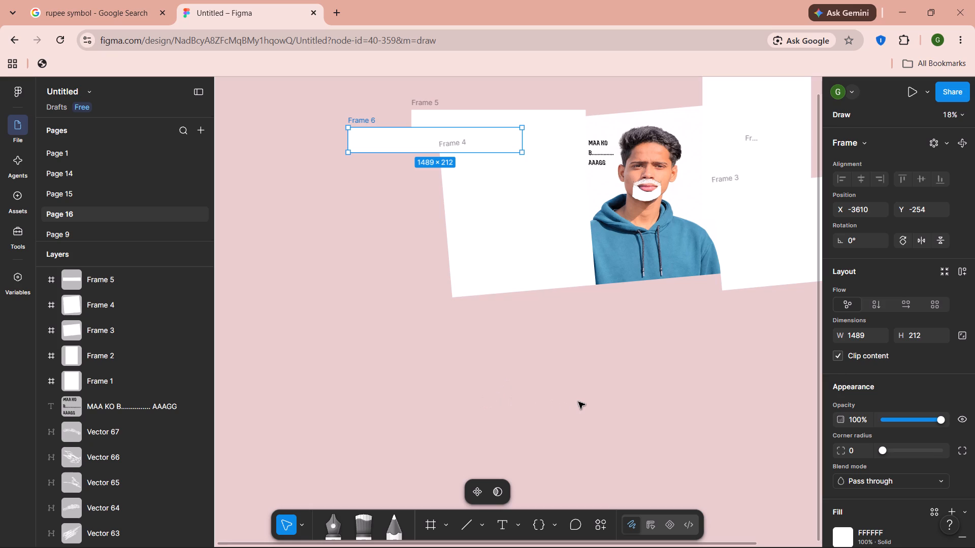
# Draw a frame about 2105 × 984 and place it over the photo's bottom edge, at about X -1936, Y 989.
pyautogui.click(427, 519)
pyautogui.moveTo(574, 323); pyautogui.dragTo(796, 392)
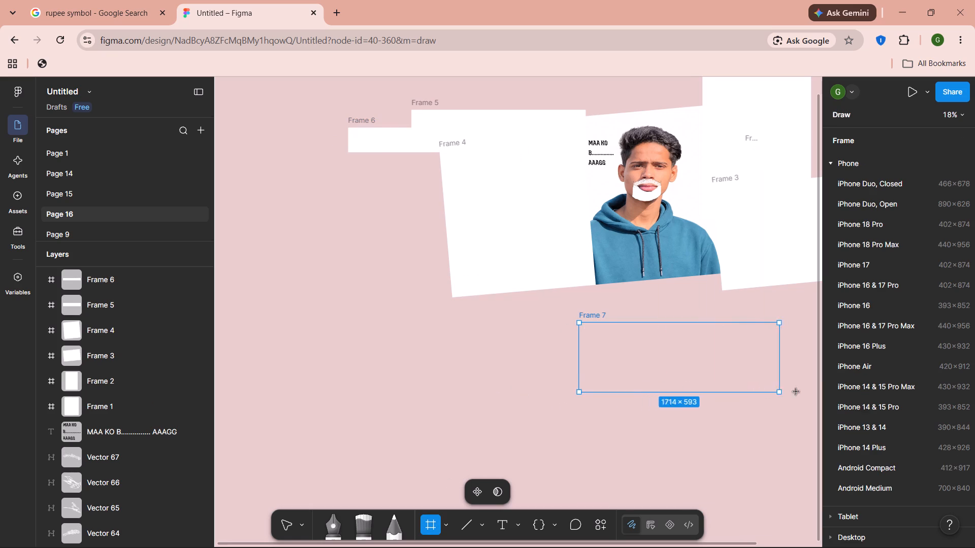
pyautogui.moveTo(796, 392); pyautogui.dragTo(643, 437)
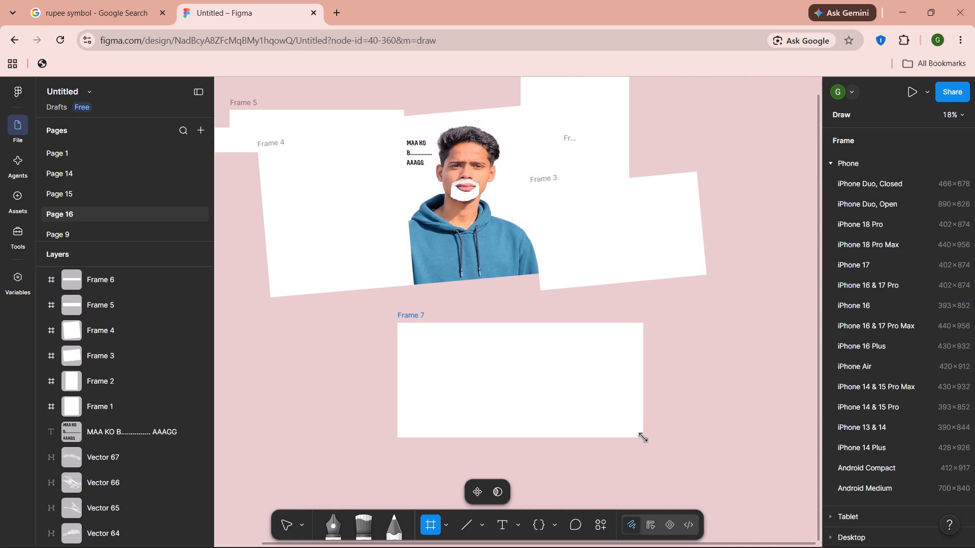
pyautogui.moveTo(553, 390); pyautogui.dragTo(515, 345)
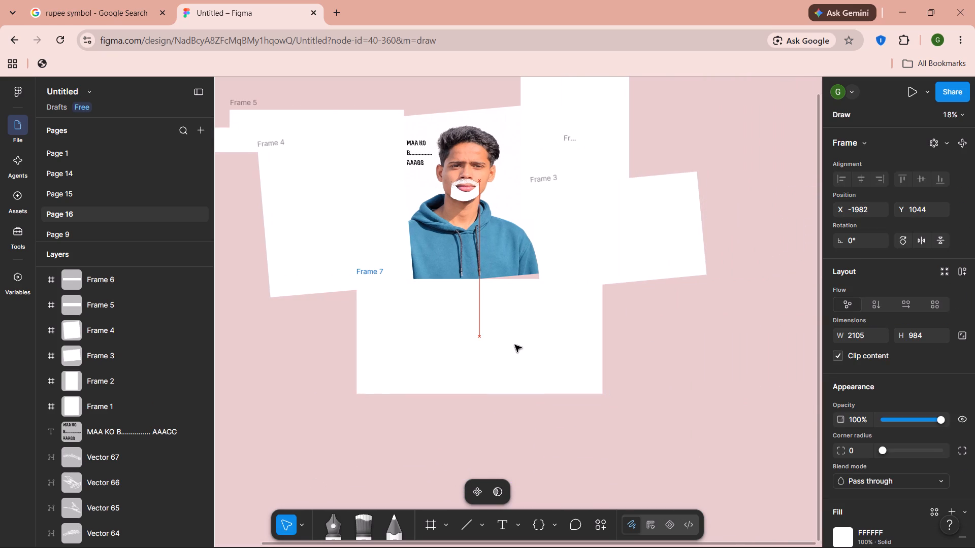
pyautogui.moveTo(515, 345); pyautogui.dragTo(517, 339)
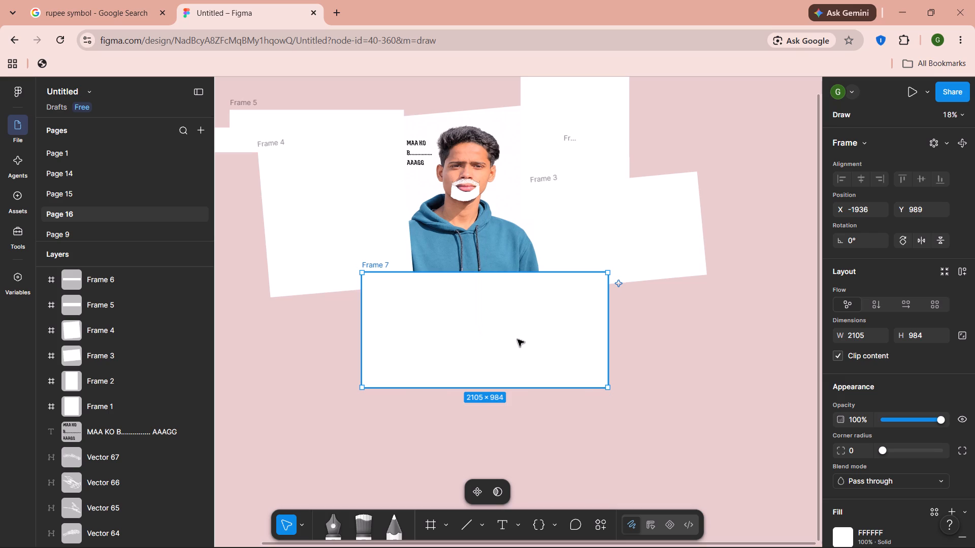
# Draw a frame about 2094 × 919 above the photo, covering its top edge, at about X -2409, Y -1283.
pyautogui.scroll(2, 462, 214)
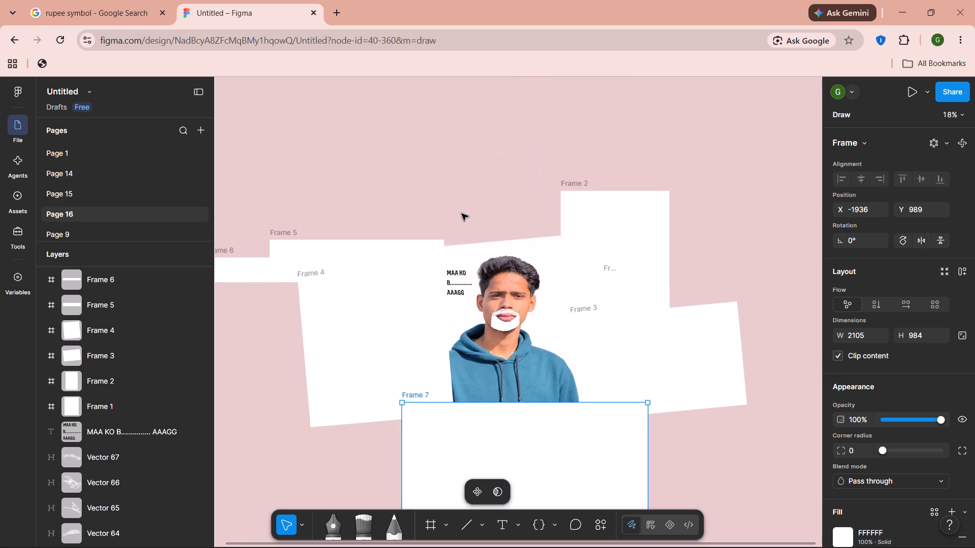
pyautogui.click(430, 530)
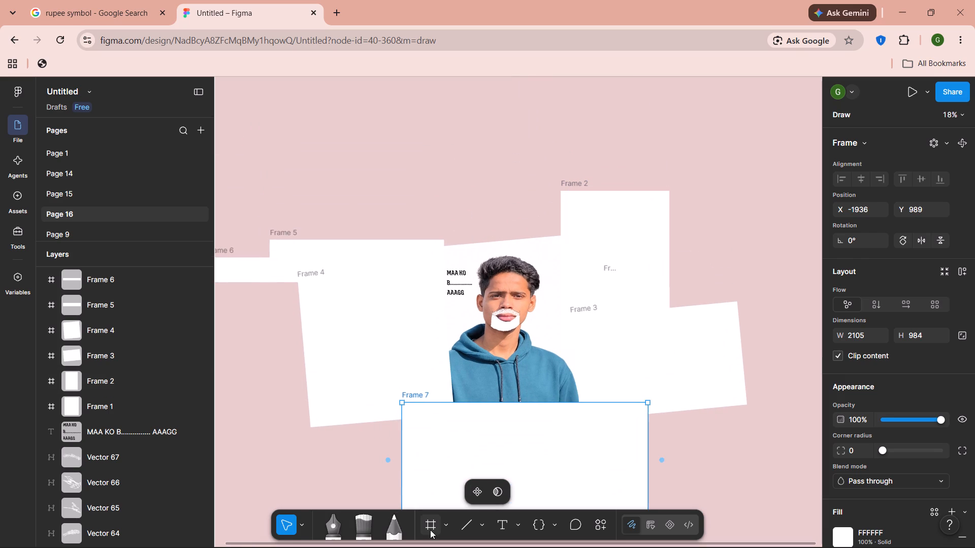
pyautogui.moveTo(346, 138); pyautogui.dragTo(511, 199)
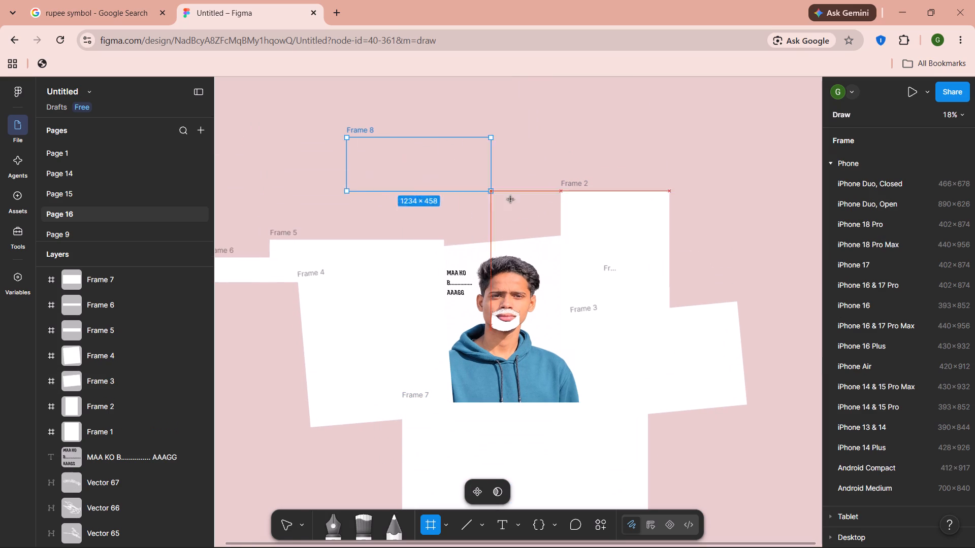
pyautogui.moveTo(511, 199); pyautogui.dragTo(586, 246)
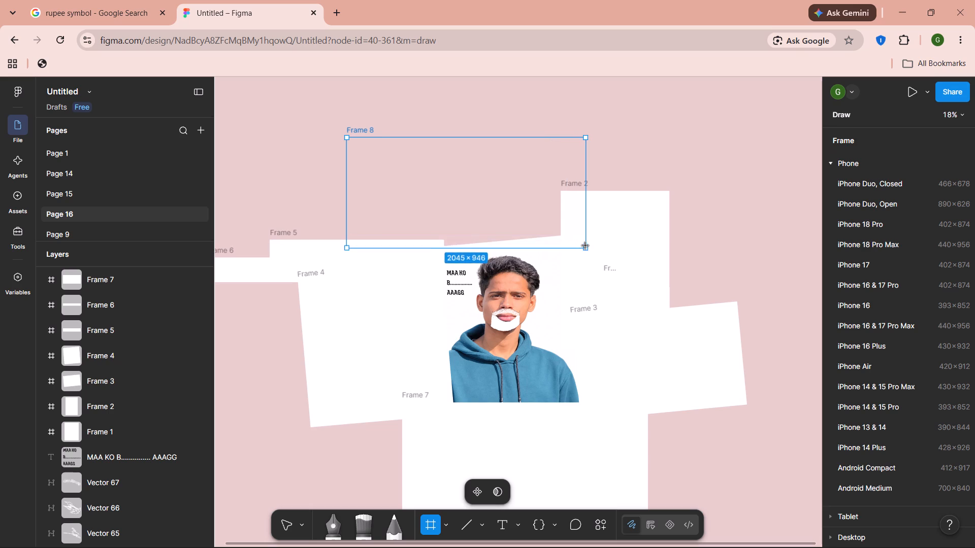
pyautogui.moveTo(586, 246); pyautogui.dragTo(591, 245)
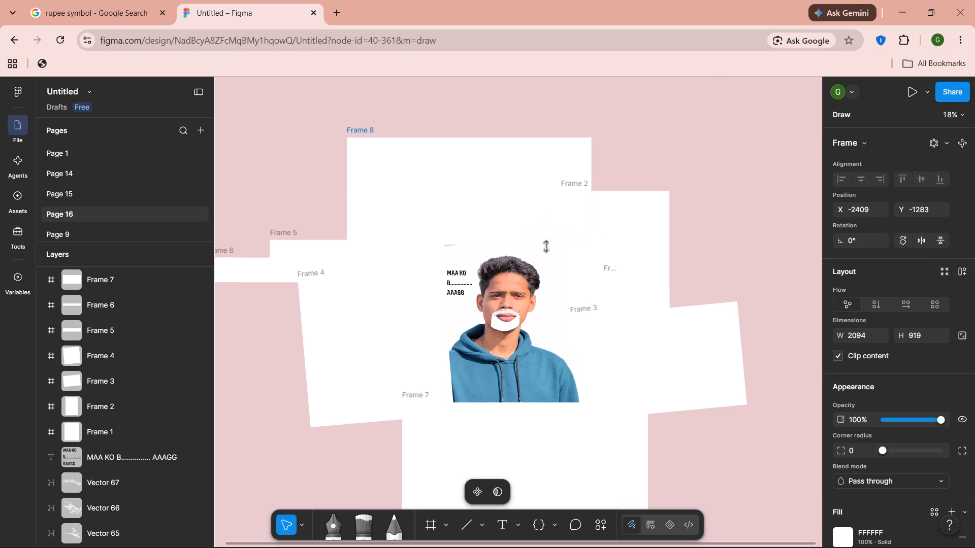
pyautogui.click(735, 112)
pyautogui.moveTo(735, 112); pyautogui.dragTo(803, 173)
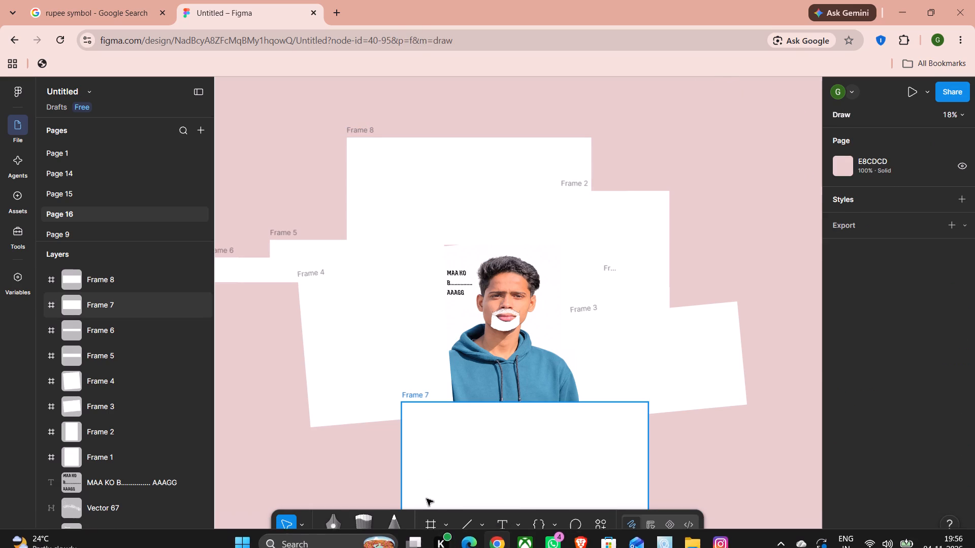
# Draw a frame about 690 × 598 and move it into the large top frame, to about X 572, Y 459 within it.
pyautogui.click(426, 520)
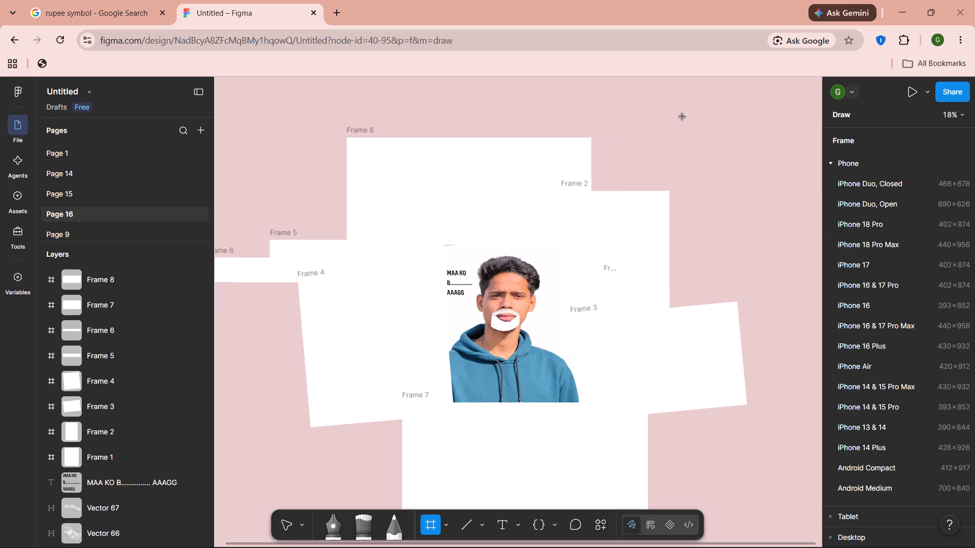
pyautogui.moveTo(682, 117); pyautogui.dragTo(763, 186)
pyautogui.moveTo(754, 173); pyautogui.dragTo(629, 207)
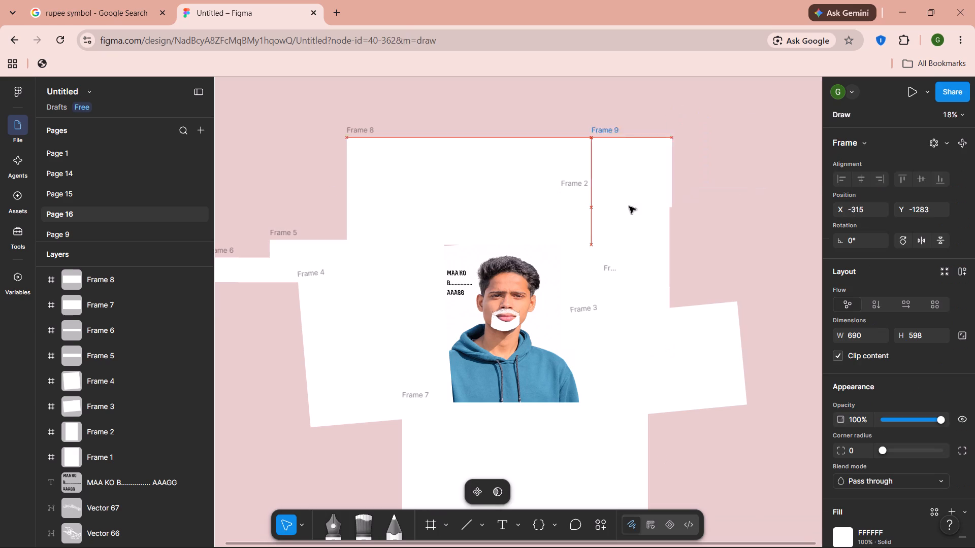
pyautogui.moveTo(629, 207); pyautogui.dragTo(484, 244)
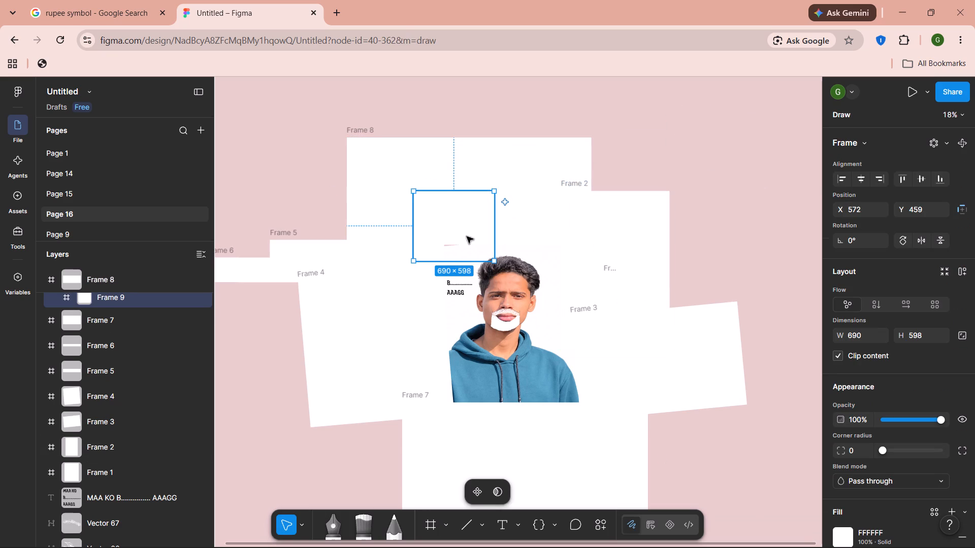
pyautogui.click(777, 118)
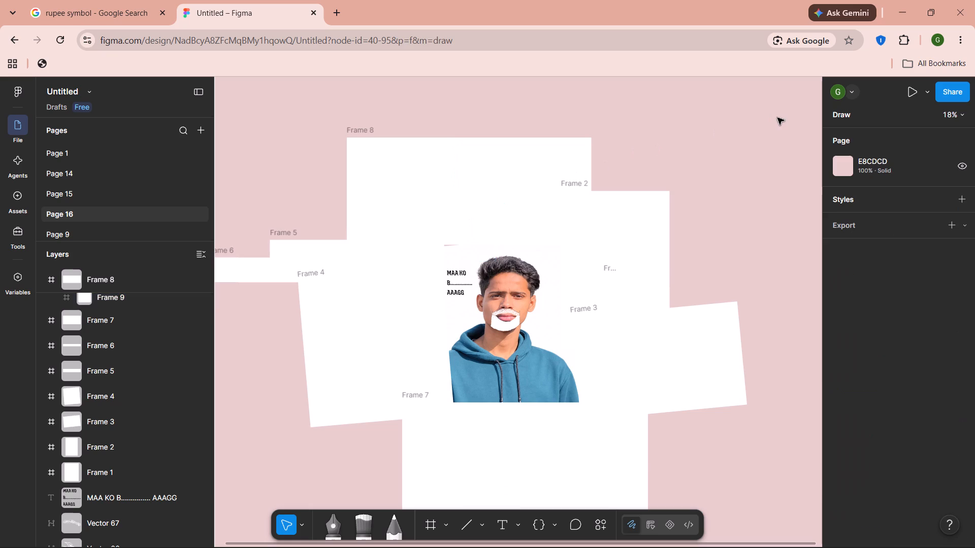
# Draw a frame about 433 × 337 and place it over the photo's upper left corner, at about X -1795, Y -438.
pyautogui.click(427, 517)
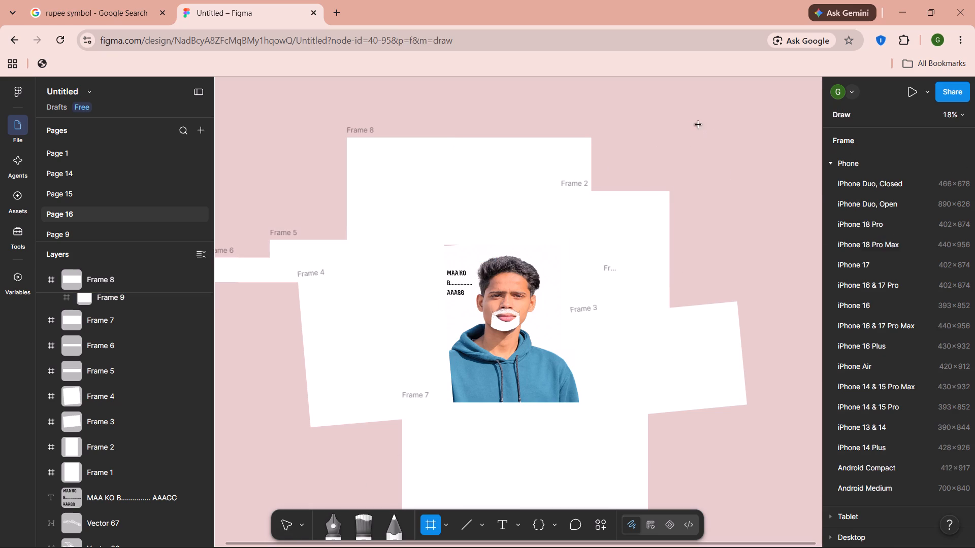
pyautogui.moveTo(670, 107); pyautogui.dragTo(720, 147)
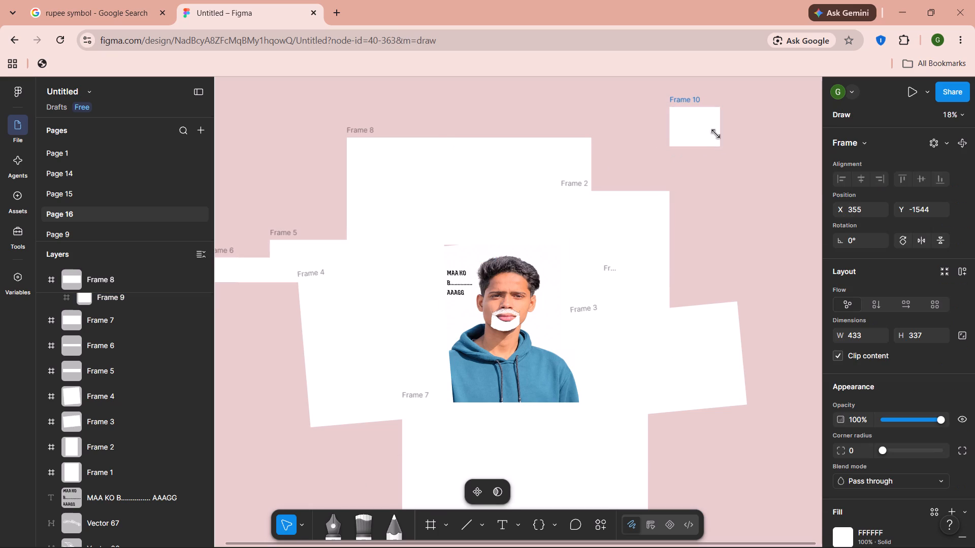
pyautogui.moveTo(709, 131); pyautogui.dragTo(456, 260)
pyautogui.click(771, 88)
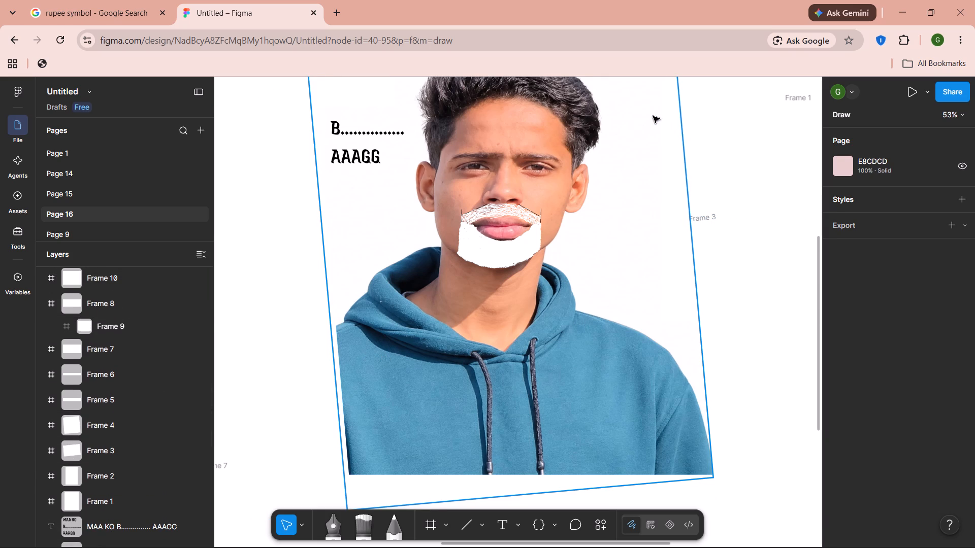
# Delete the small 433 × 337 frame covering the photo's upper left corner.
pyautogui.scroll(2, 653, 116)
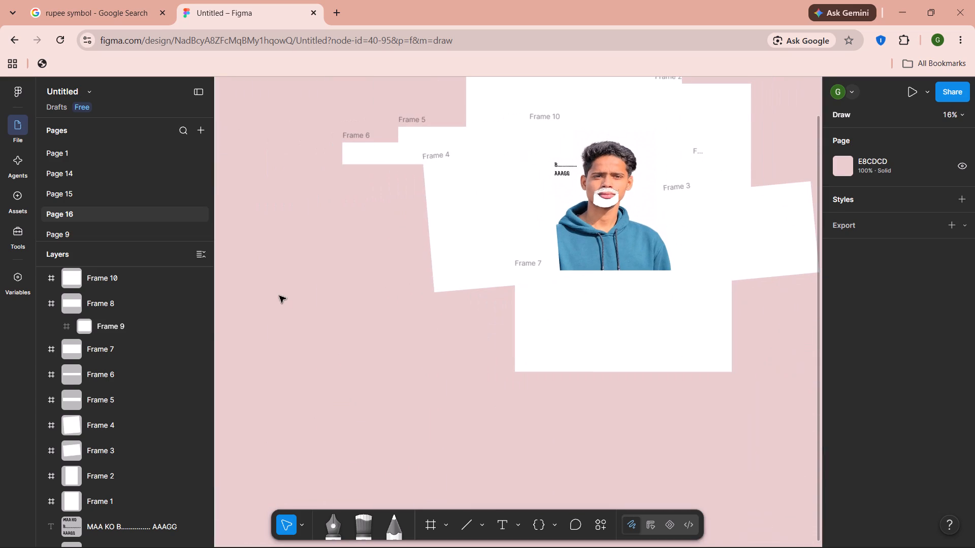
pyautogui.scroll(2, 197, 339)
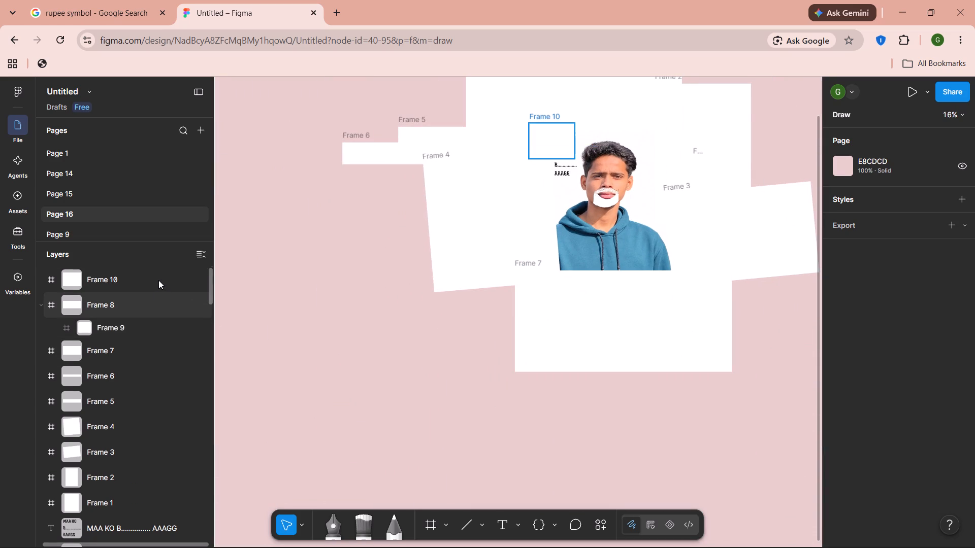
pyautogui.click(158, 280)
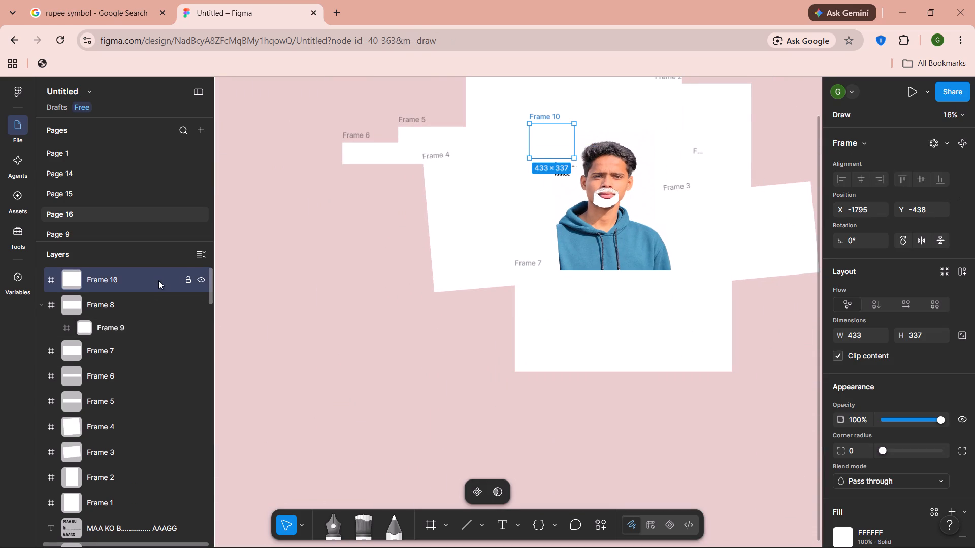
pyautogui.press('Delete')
# Delete Frame 9, the frame nested inside the large top frame, and clear the selection.
pyautogui.click(158, 280)
pyautogui.click(158, 280)
pyautogui.press('Delete')
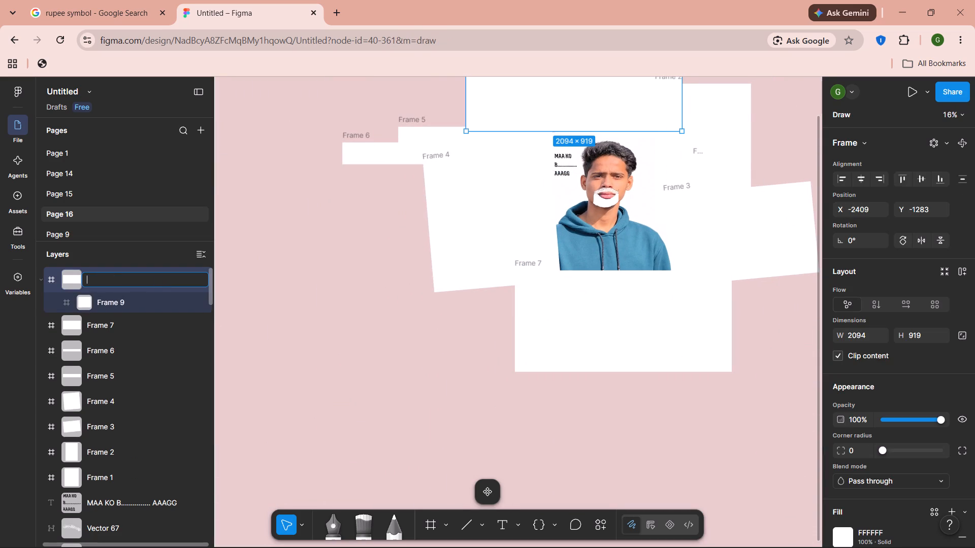
pyautogui.click(158, 280)
pyautogui.press('Delete')
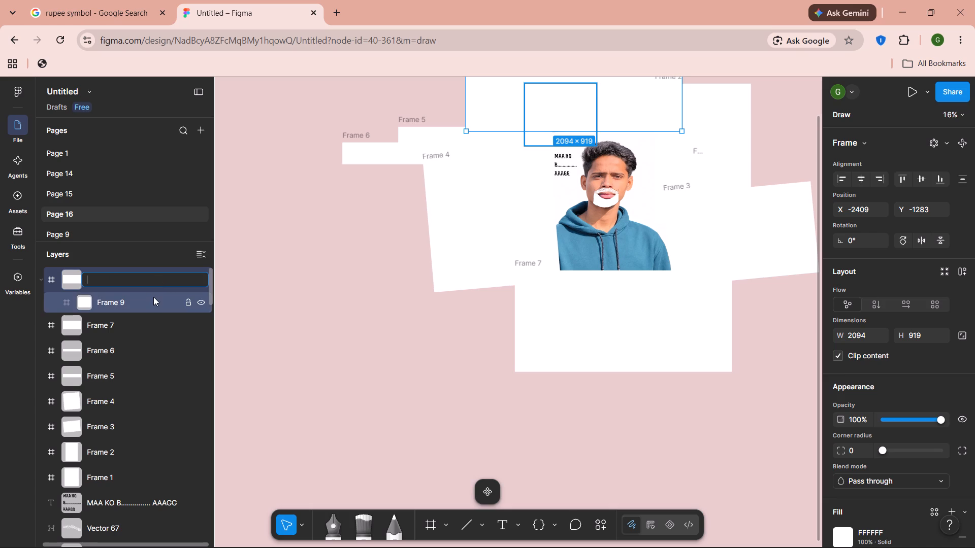
pyautogui.click(151, 298)
pyautogui.press('Delete')
pyautogui.click(151, 298)
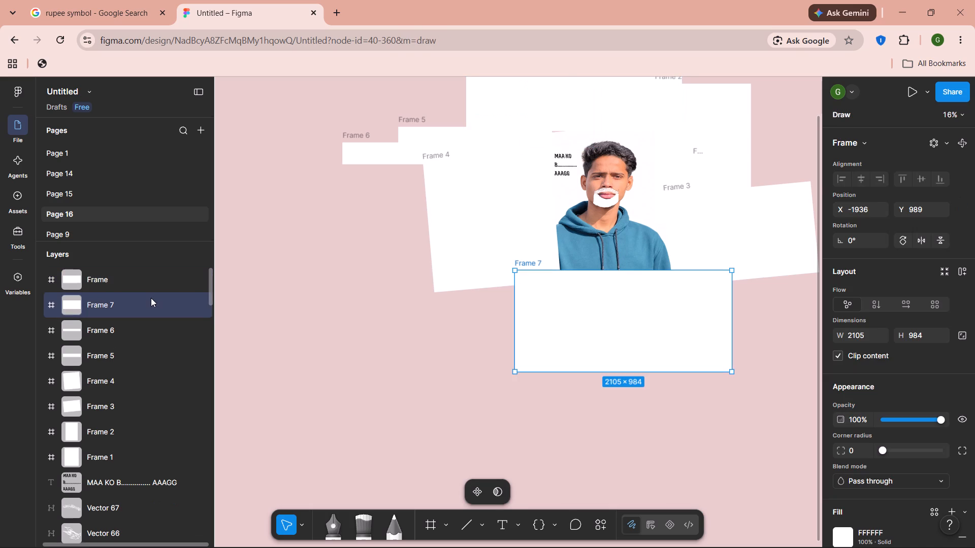
pyautogui.click(141, 283)
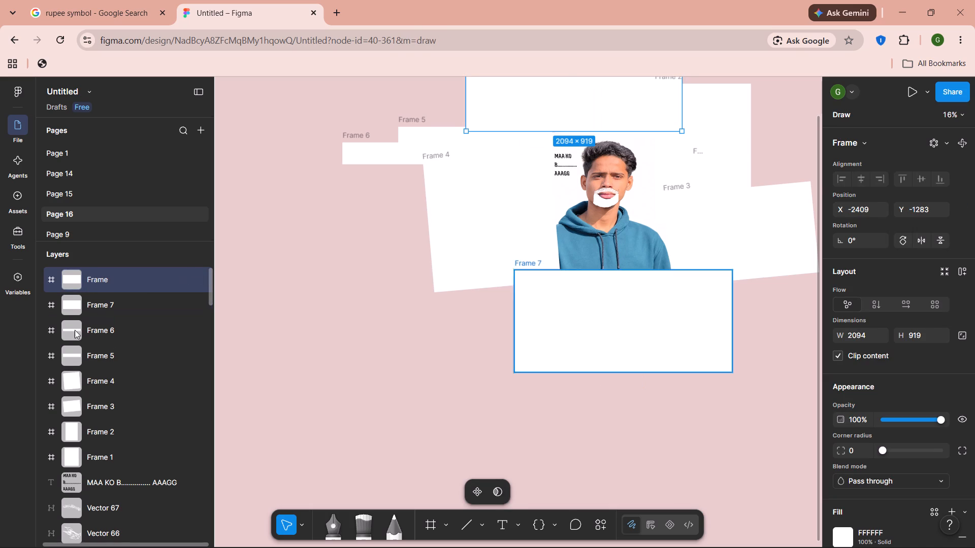
pyautogui.click(263, 376)
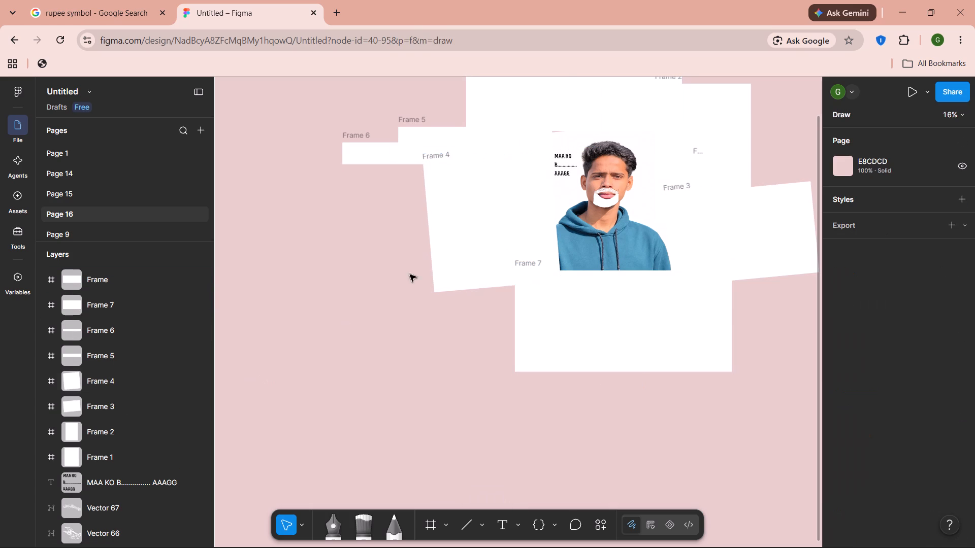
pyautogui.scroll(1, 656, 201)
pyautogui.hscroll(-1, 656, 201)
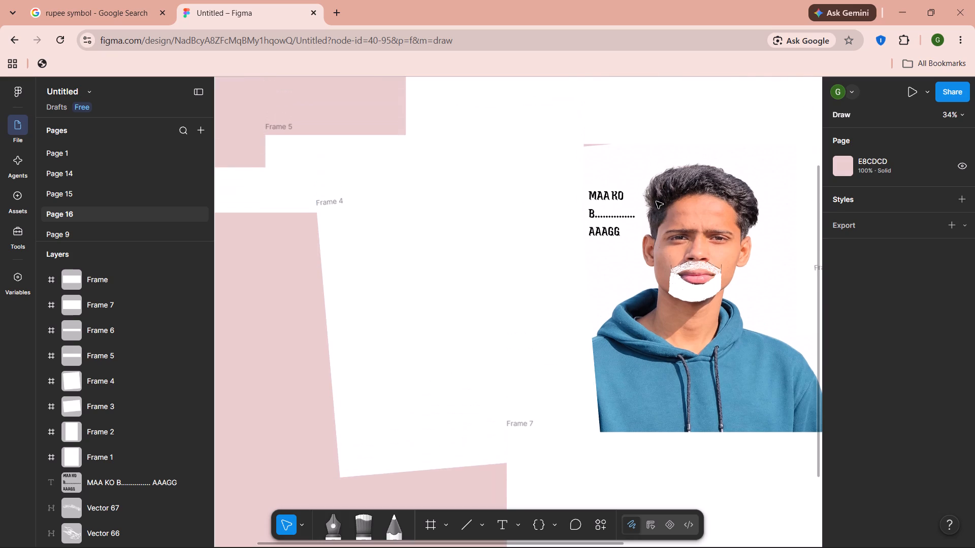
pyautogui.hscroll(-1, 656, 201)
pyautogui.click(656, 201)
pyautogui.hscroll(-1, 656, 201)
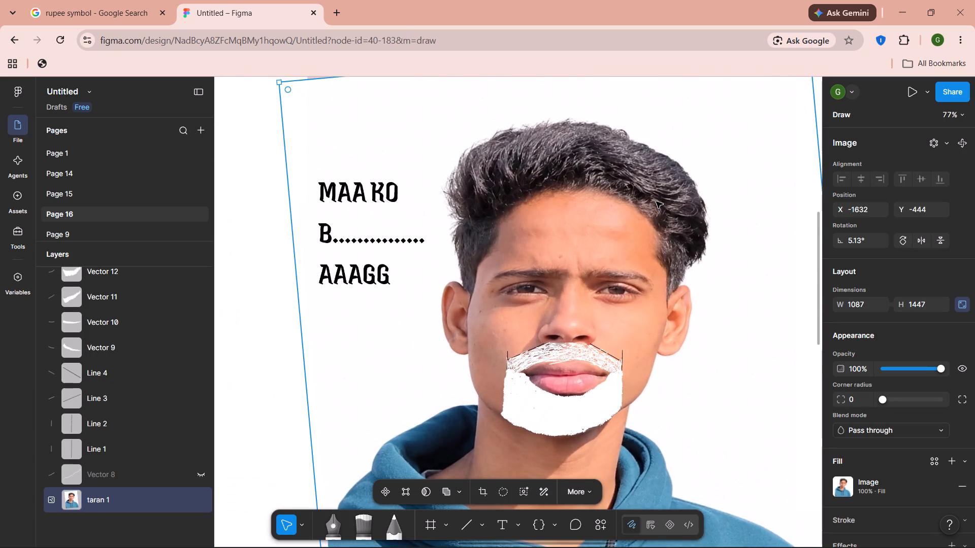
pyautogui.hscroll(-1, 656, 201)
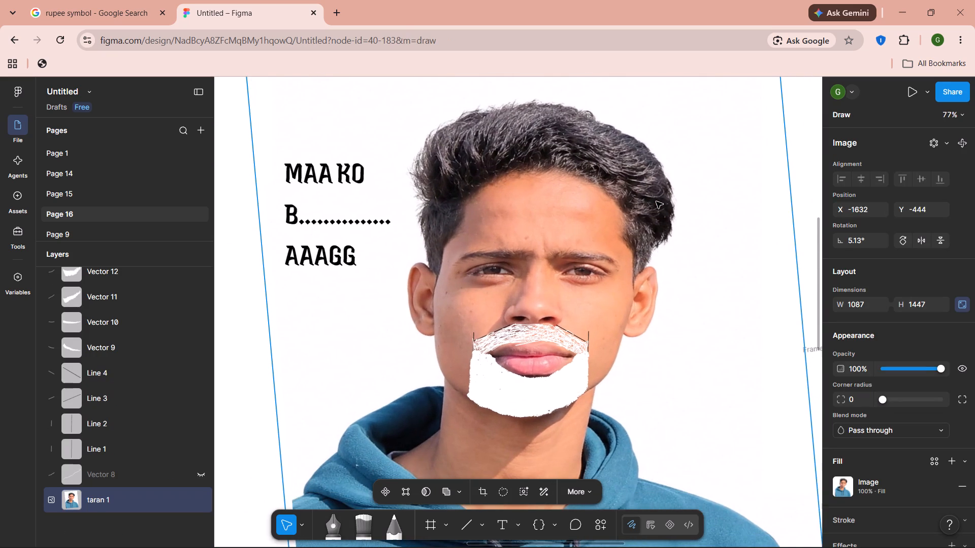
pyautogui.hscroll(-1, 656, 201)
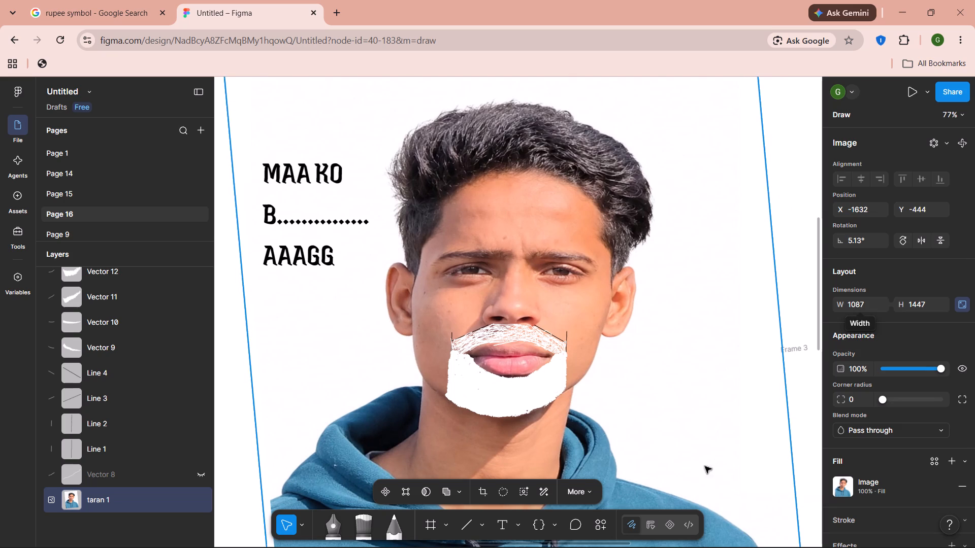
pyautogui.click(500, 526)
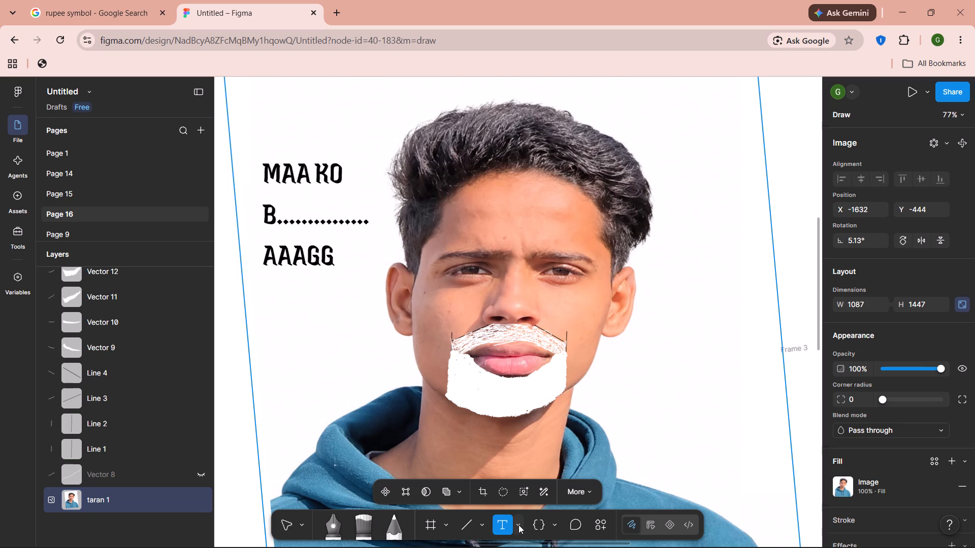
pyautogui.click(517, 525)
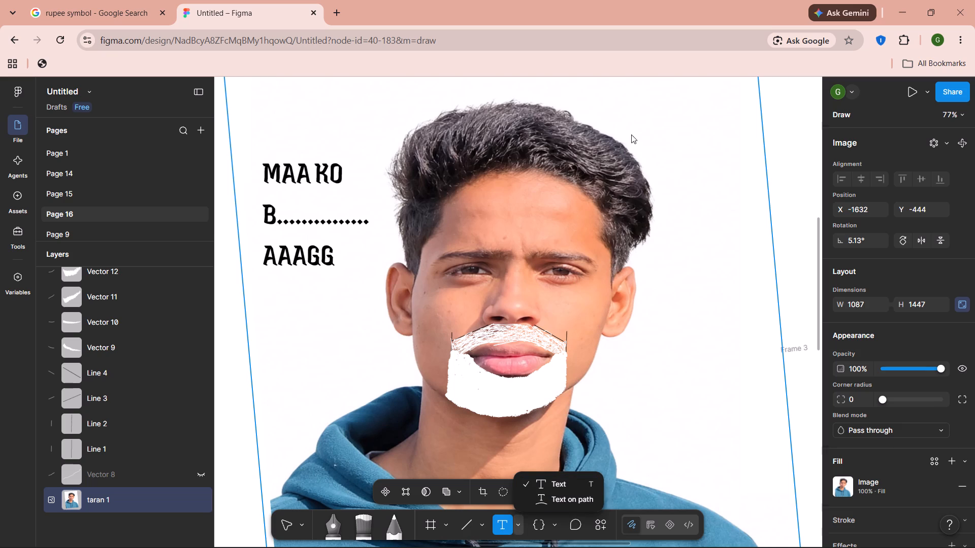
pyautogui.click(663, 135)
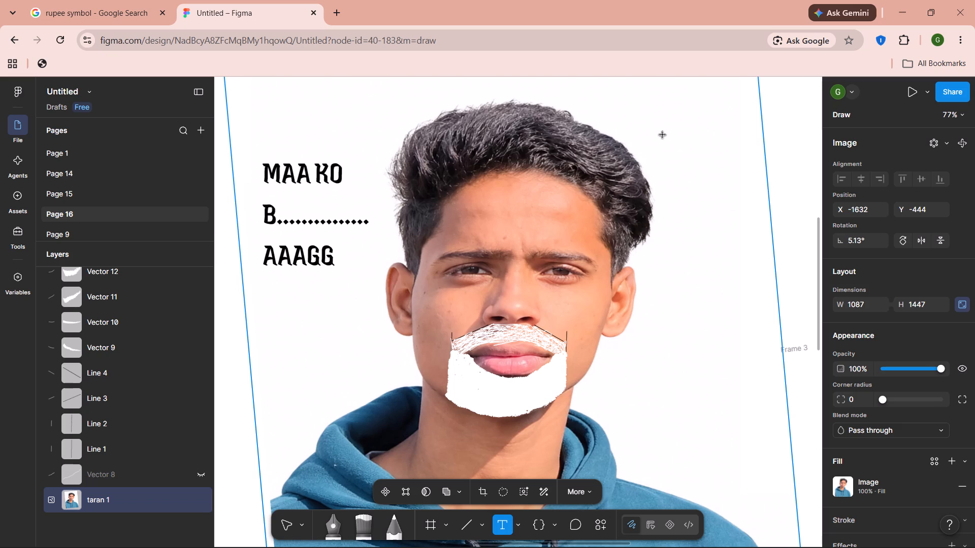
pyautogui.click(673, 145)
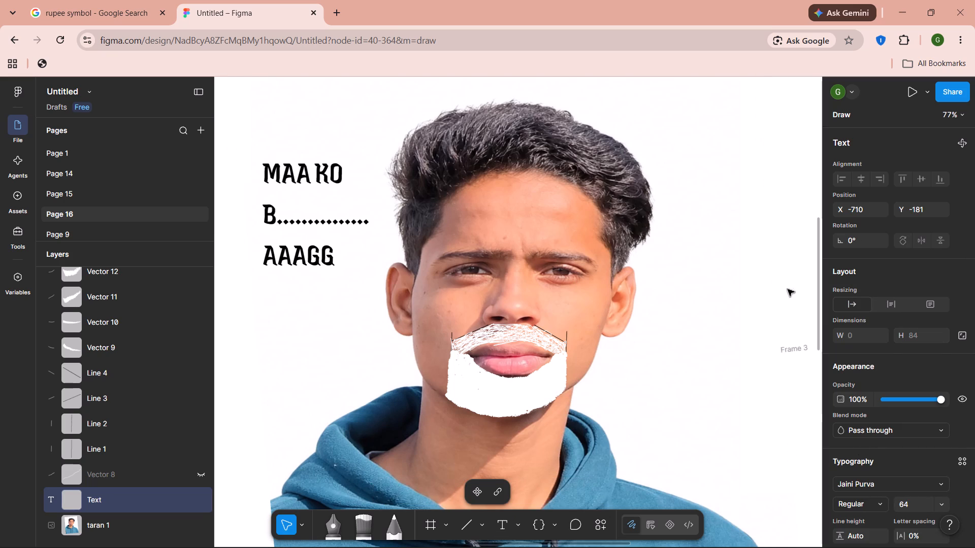
# Add the text SAMA in 64 pt Jaini Purva beside the neck above the shoulder, at about X -809, Y 269.
pyautogui.click(501, 521)
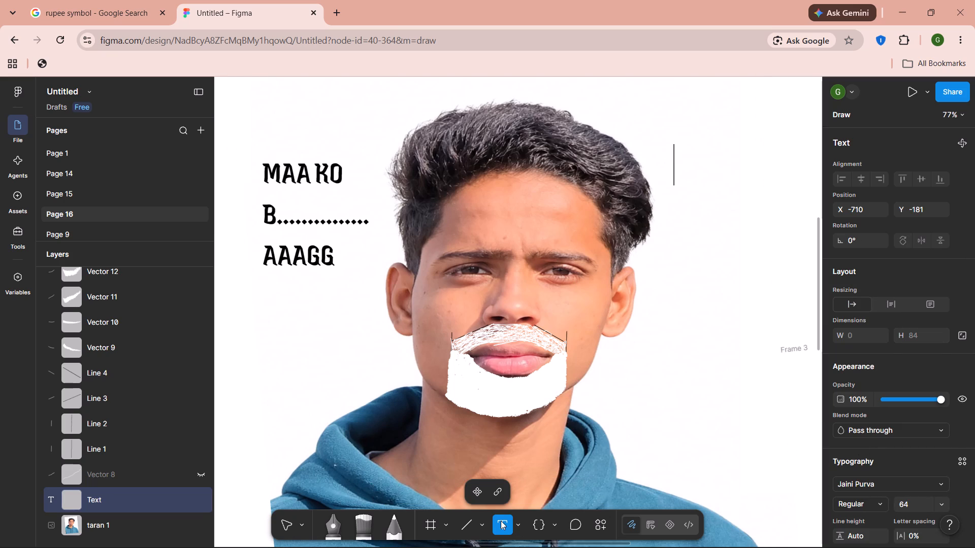
pyautogui.click(625, 364)
pyautogui.press('s')
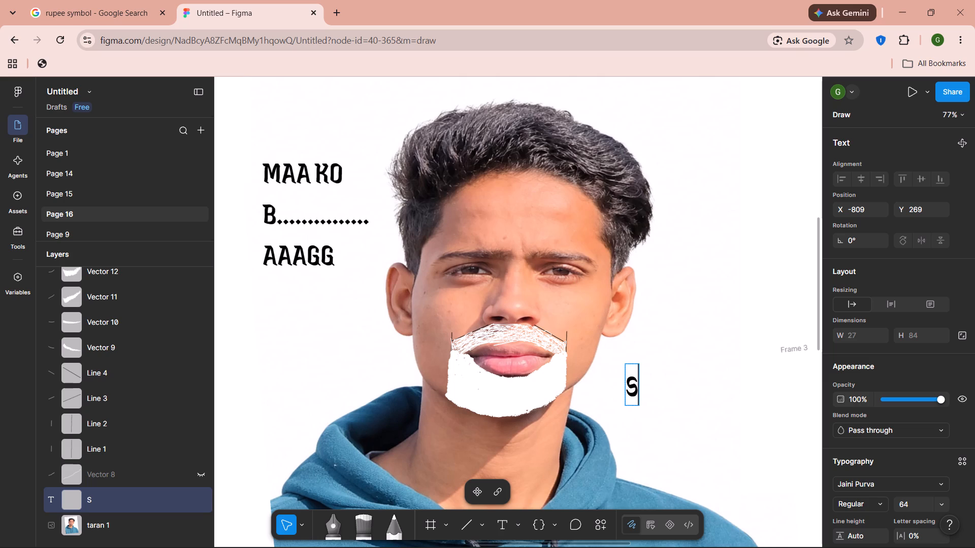
pyautogui.write('AMAY')
pyautogui.press('space')
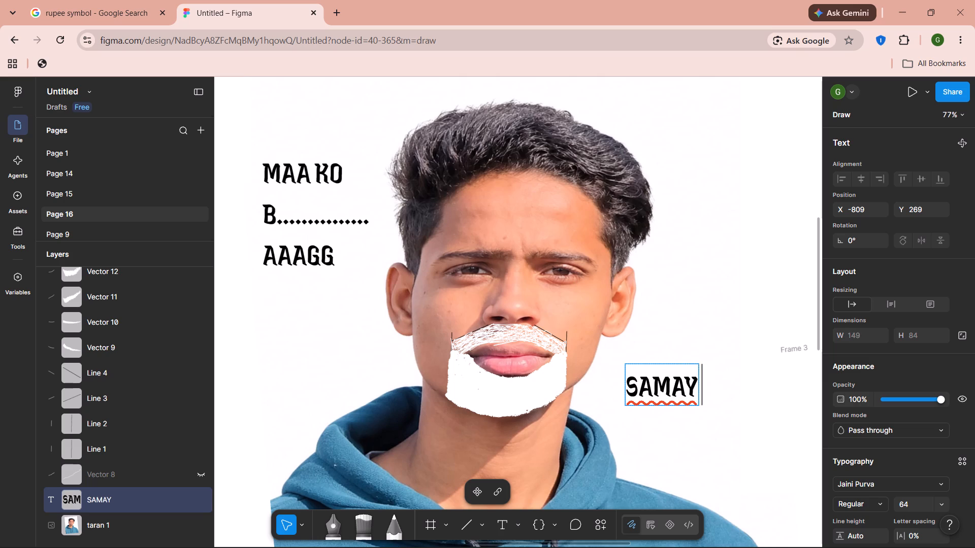
pyautogui.write('SAMO')
pyautogui.press('BackSpace')
pyautogui.press('BackSpace')
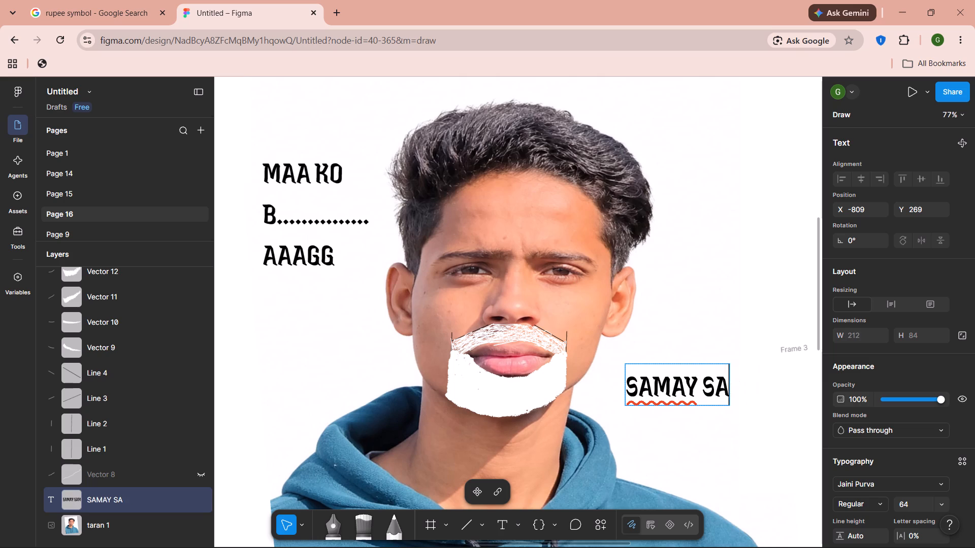
pyautogui.press('BackSpace')
pyautogui.press('BackSpace')
pyautogui.press('BackSpace')
pyautogui.press('BackSpace')
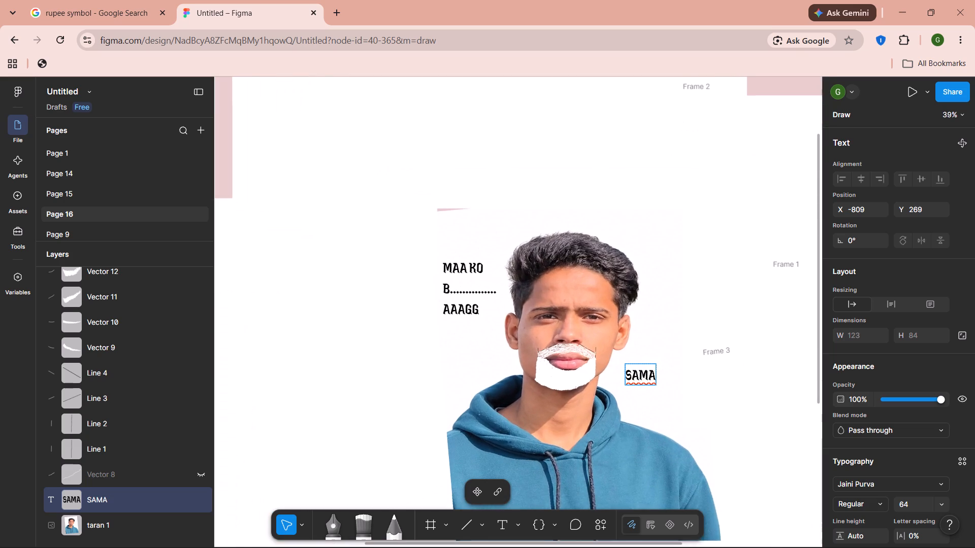
# Paint white size 16 brush strokes over the pink sliver at the photo's upper left corner.
pyautogui.click(368, 524)
pyautogui.moveTo(430, 199); pyautogui.dragTo(453, 212)
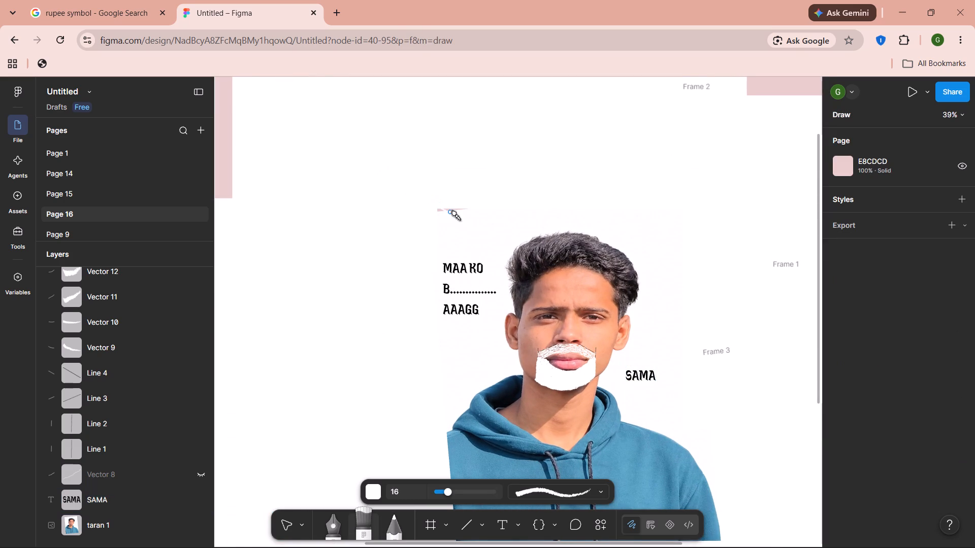
pyautogui.moveTo(453, 212); pyautogui.dragTo(447, 210)
pyautogui.moveTo(447, 210); pyautogui.dragTo(426, 215)
pyautogui.moveTo(426, 215); pyautogui.dragTo(439, 210)
pyautogui.moveTo(439, 210); pyautogui.dragTo(444, 206)
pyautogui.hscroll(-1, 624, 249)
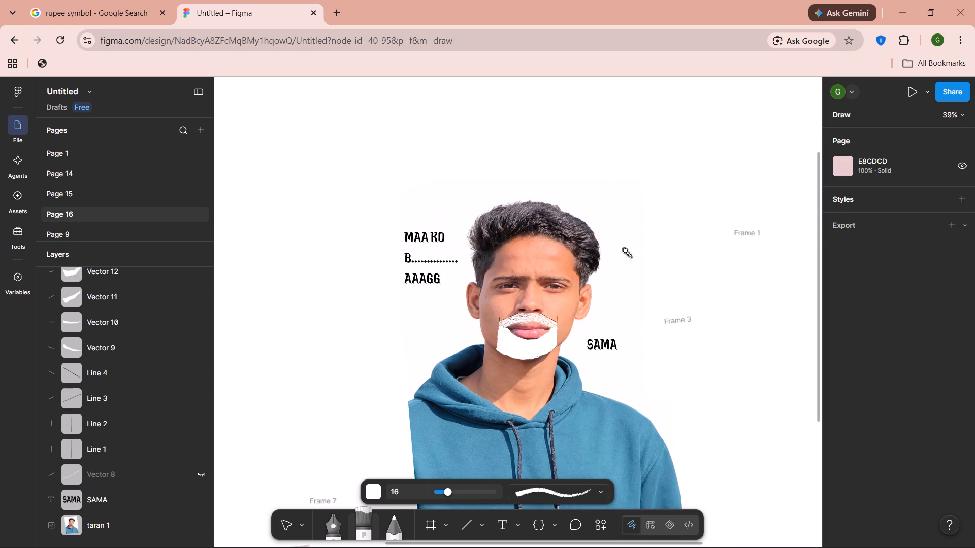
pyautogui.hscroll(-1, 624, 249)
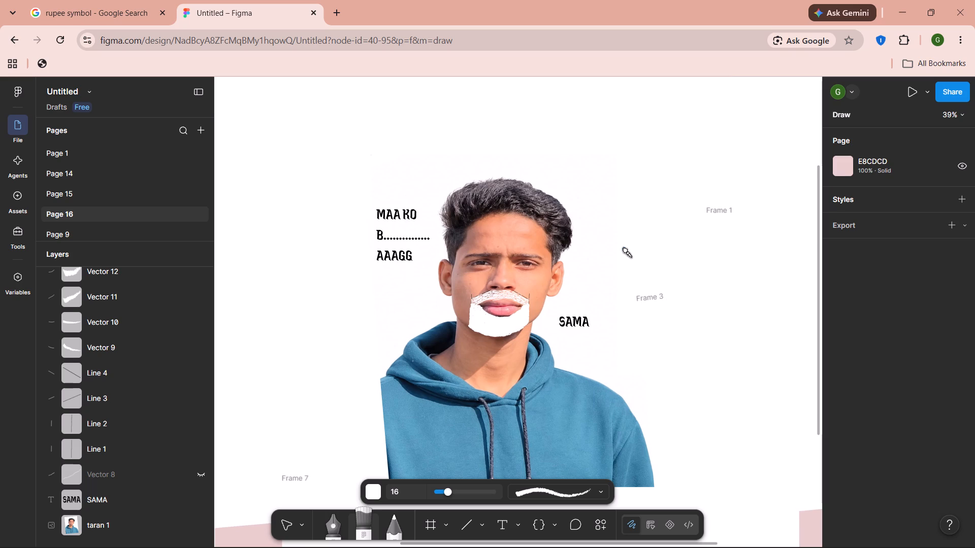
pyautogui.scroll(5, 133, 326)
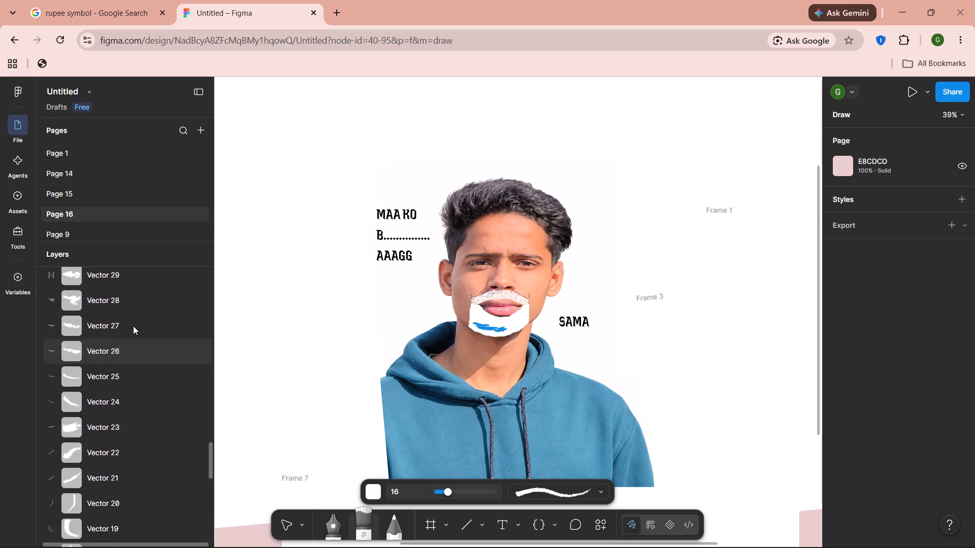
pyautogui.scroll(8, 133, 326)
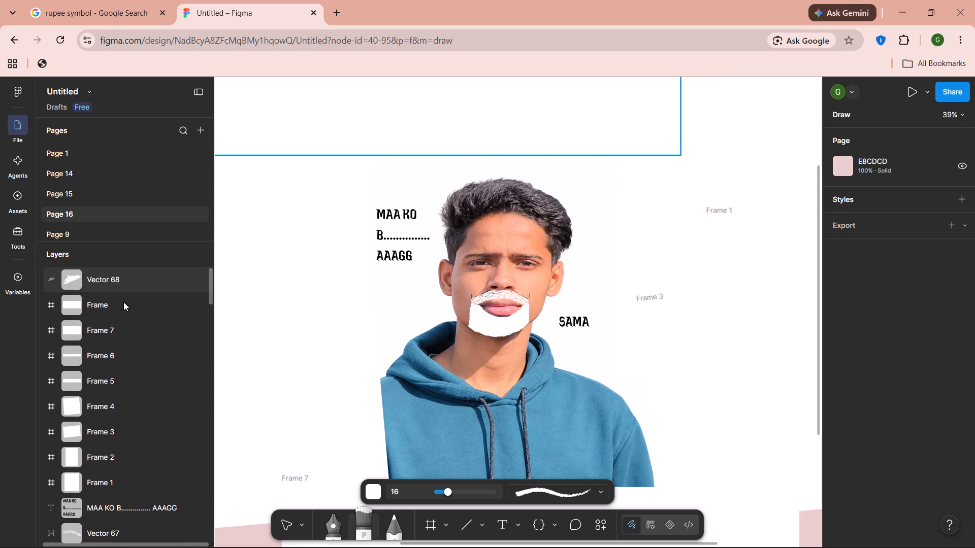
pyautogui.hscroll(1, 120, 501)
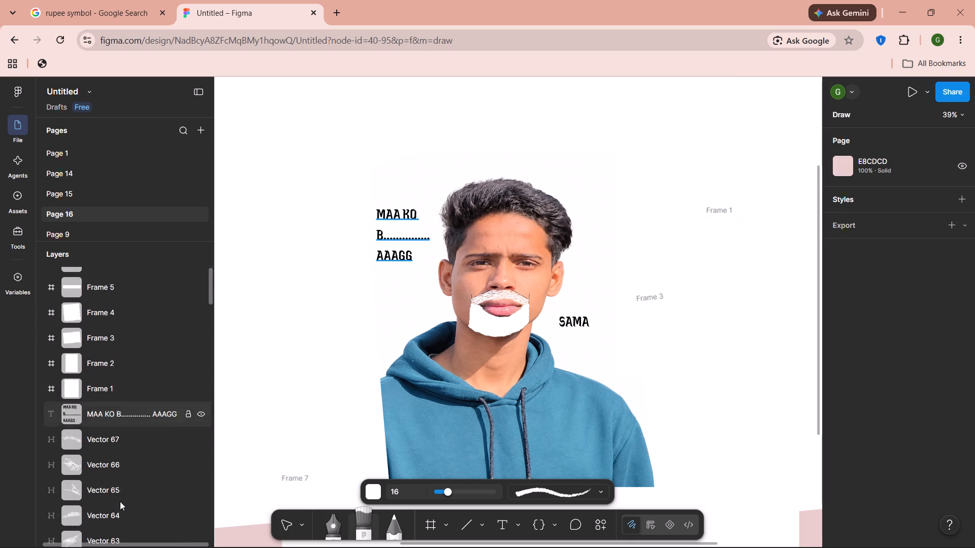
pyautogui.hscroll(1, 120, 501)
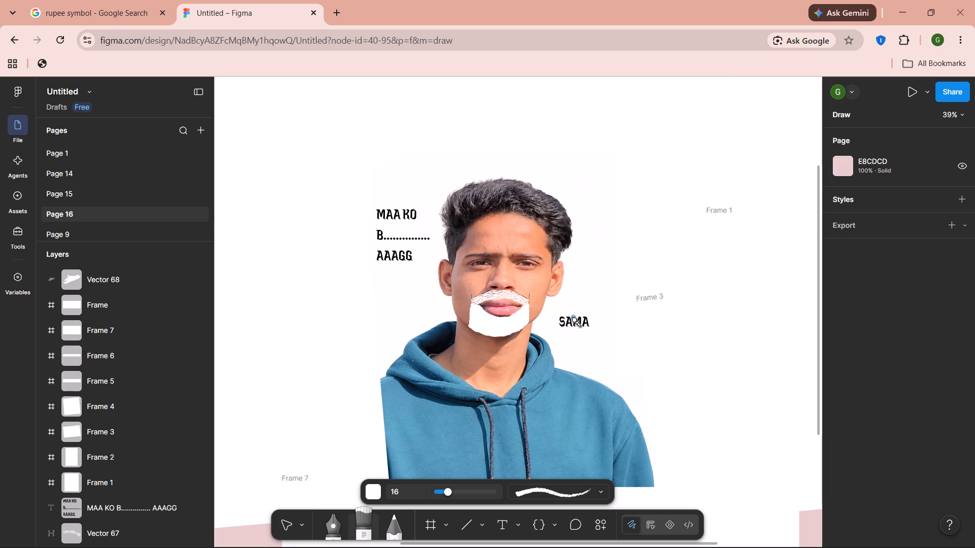
# Delete all the letters of the SAMA text beside the neck.
pyautogui.click(510, 530)
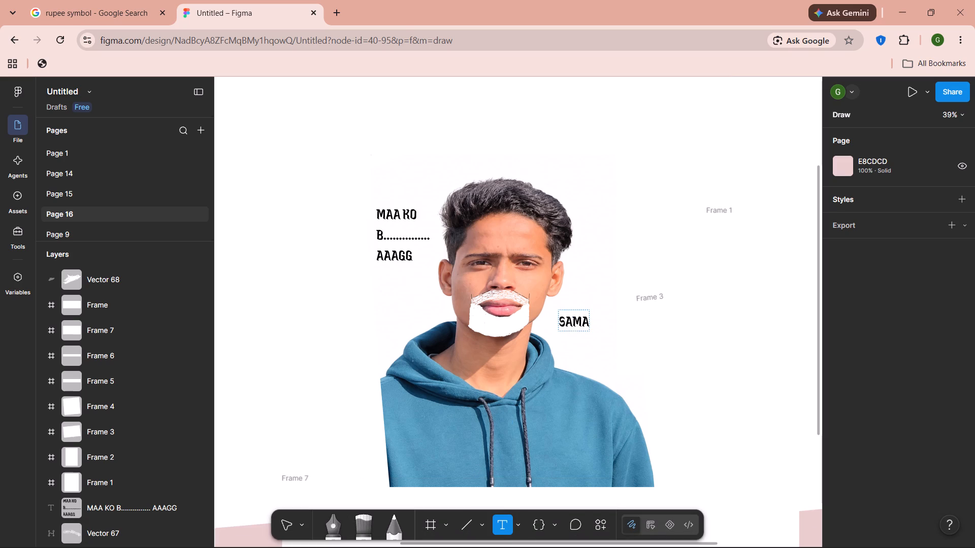
pyautogui.click(582, 319)
pyautogui.press('Delete')
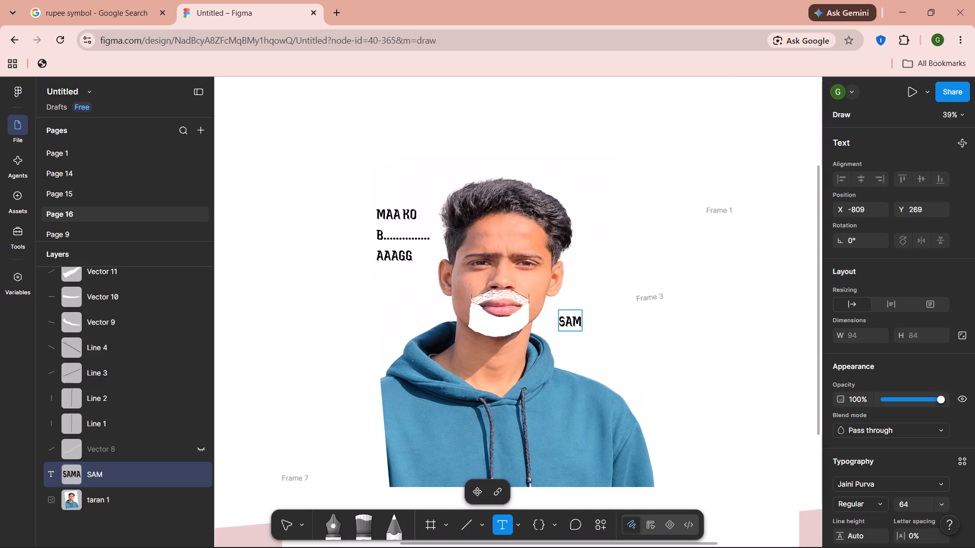
pyautogui.press('Delete')
pyautogui.press('BackSpace')
pyautogui.press('BackSpace')
pyautogui.press('BackSpace')
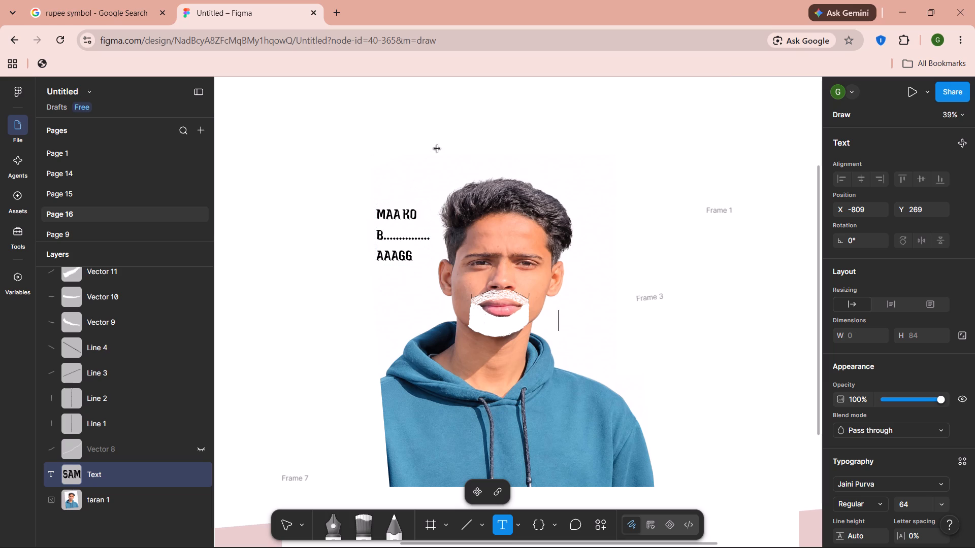
# Move the MAA KO B............... AAAGG caption up beside the hair, to about X -1489, Y -336.
pyautogui.moveTo(397, 215); pyautogui.dragTo(391, 198)
pyautogui.moveTo(410, 234); pyautogui.dragTo(410, 225)
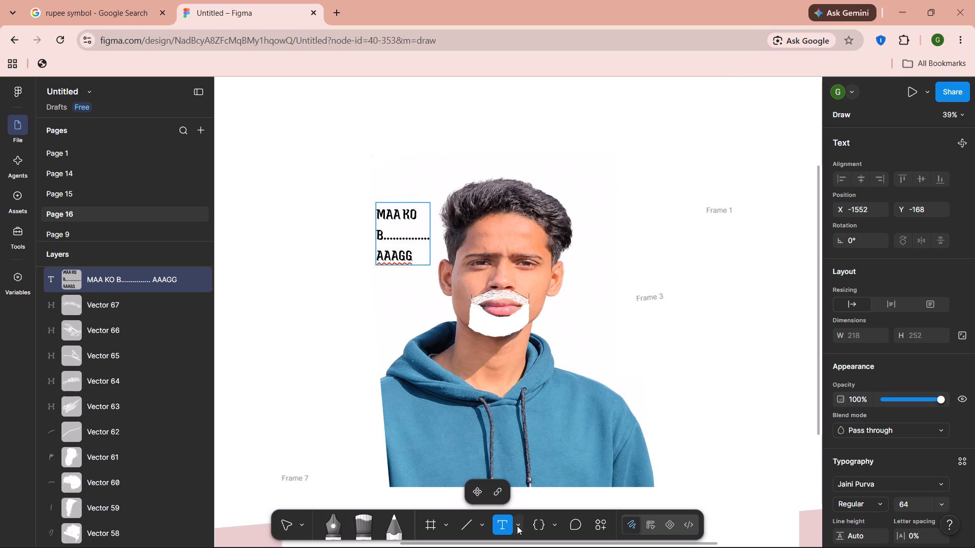
pyautogui.click(517, 526)
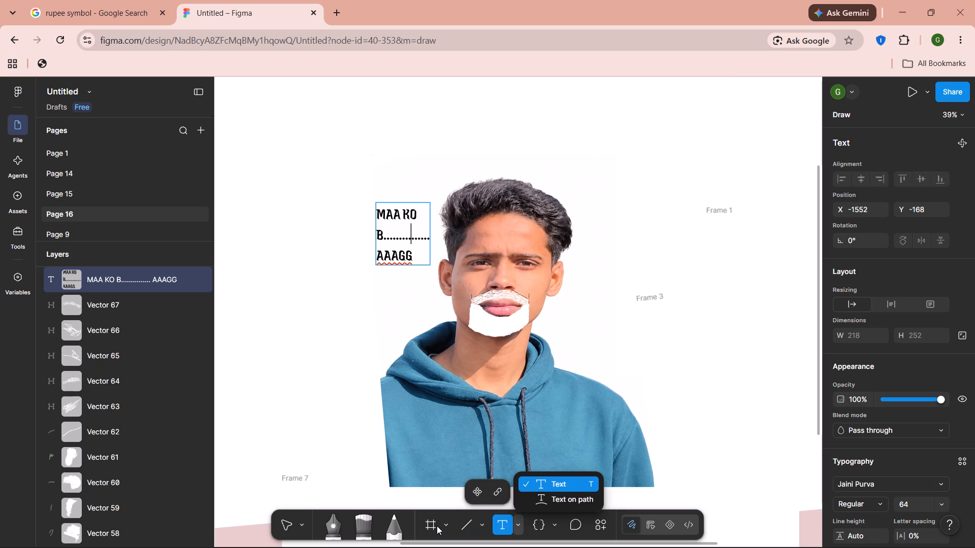
pyautogui.click(437, 526)
pyautogui.click(403, 226)
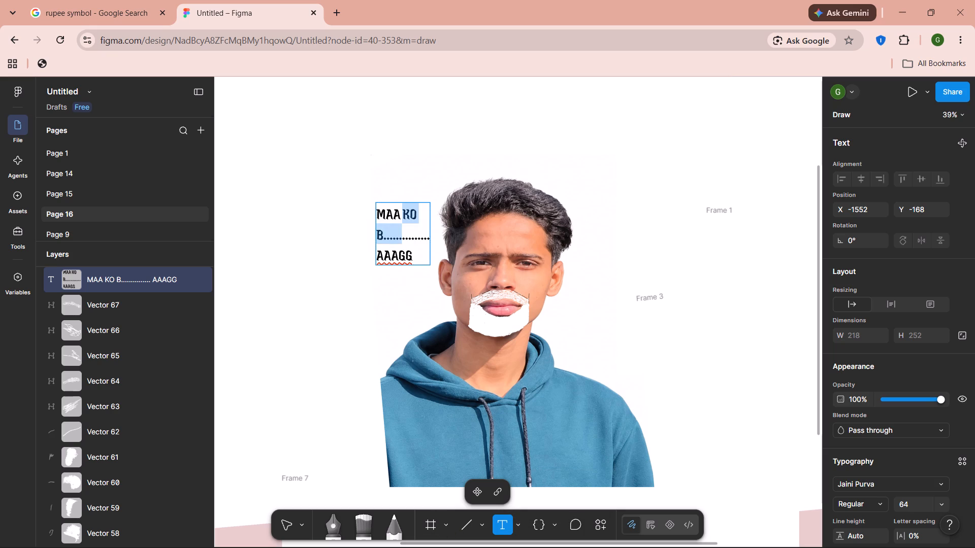
pyautogui.click(312, 283)
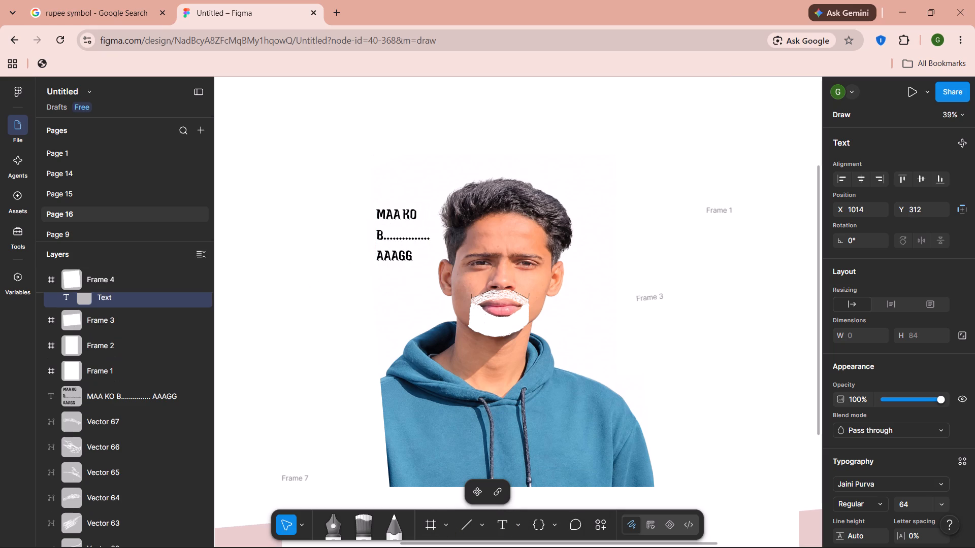
pyautogui.moveTo(407, 230); pyautogui.dragTo(405, 215)
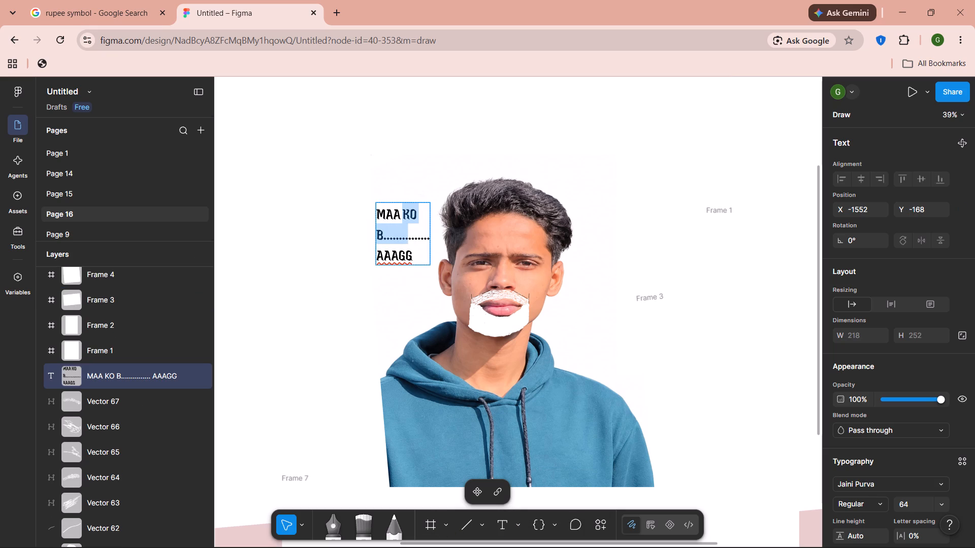
pyautogui.moveTo(405, 215); pyautogui.dragTo(405, 221)
pyautogui.click(313, 329)
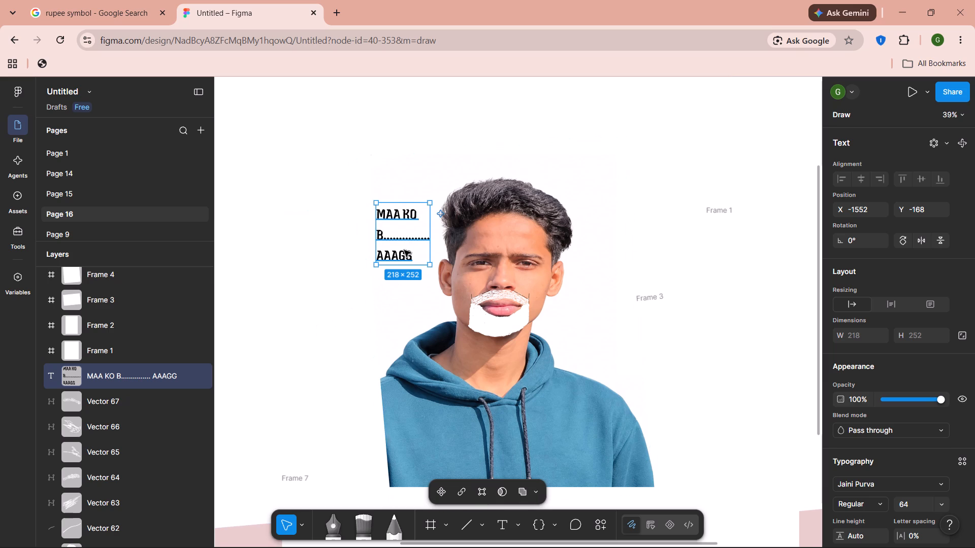
pyautogui.moveTo(404, 250); pyautogui.dragTo(410, 190)
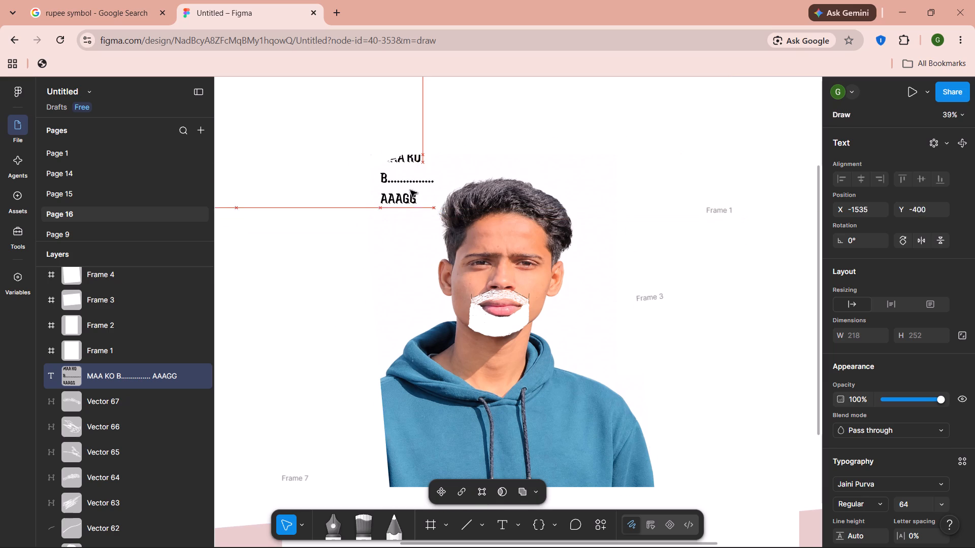
pyautogui.moveTo(410, 190); pyautogui.dragTo(418, 210)
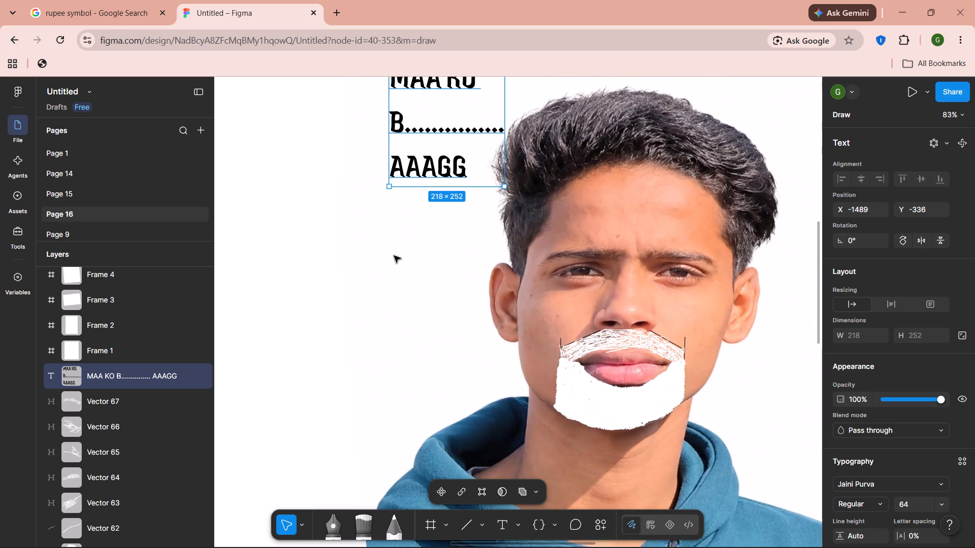
# Add a 64 pt Jaini Purva text reading SAMAY, SAMAPTI on two lines below the MAA KO caption, at about X -1554, Y -10.
pyautogui.click(394, 256)
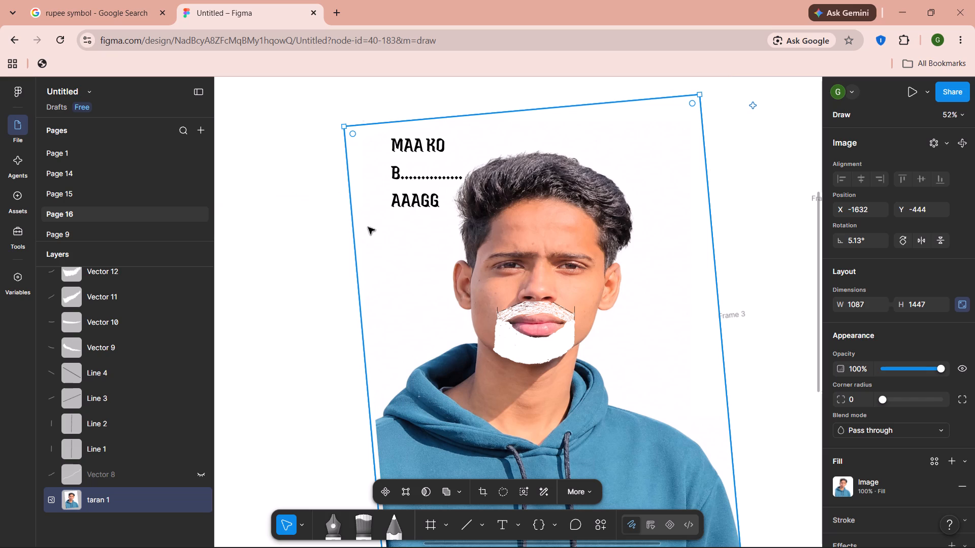
pyautogui.click(500, 523)
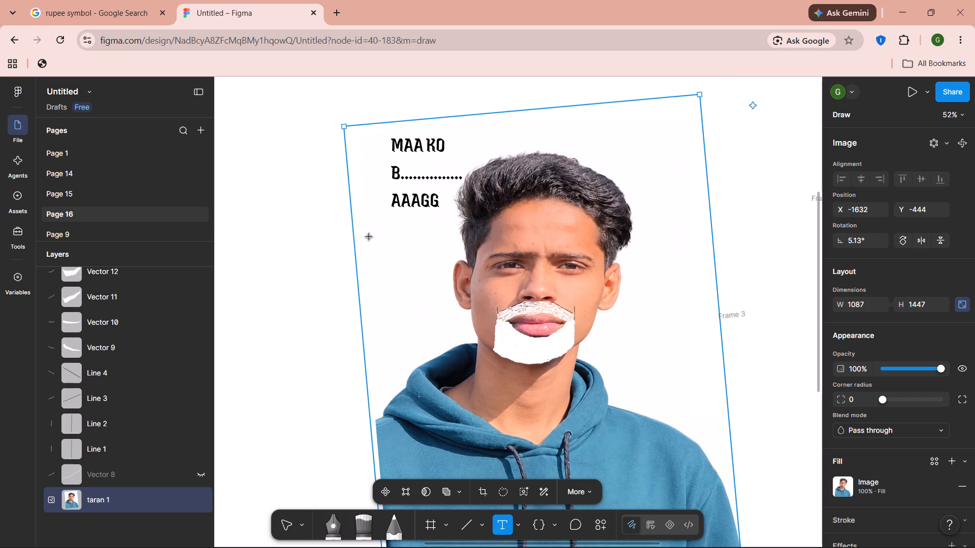
pyautogui.click(369, 237)
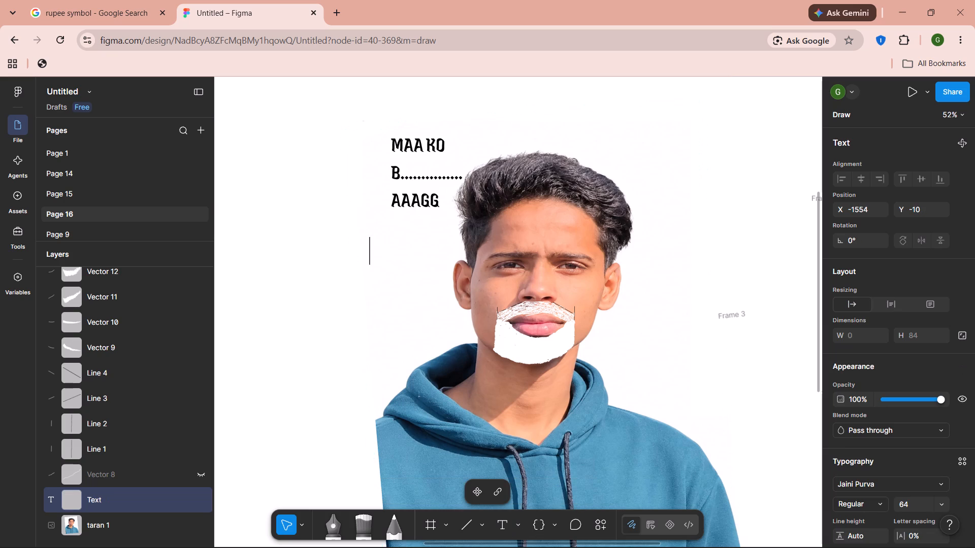
pyautogui.write('SAN')
pyautogui.press('BackSpace')
pyautogui.write('MAY')
pyautogui.press('space')
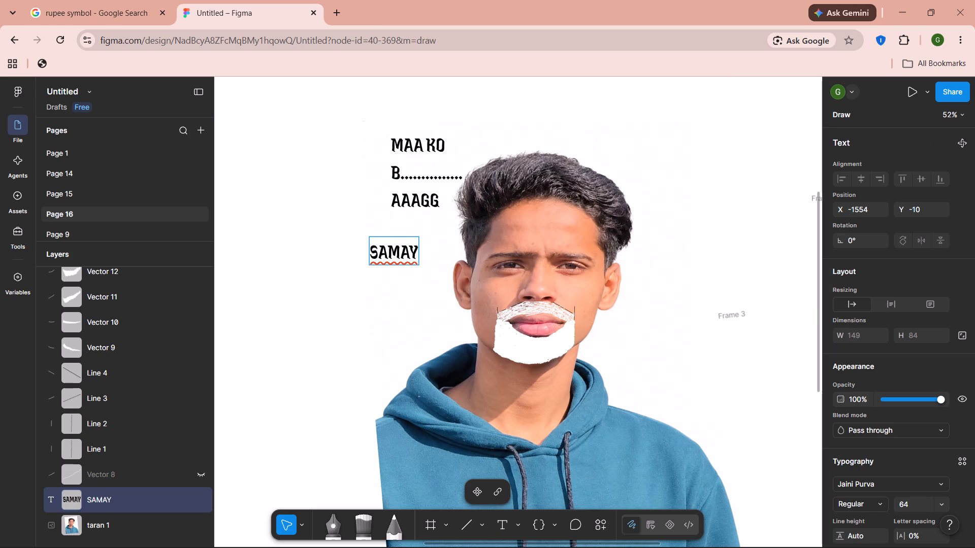
pyautogui.press('Return')
pyautogui.press('a')
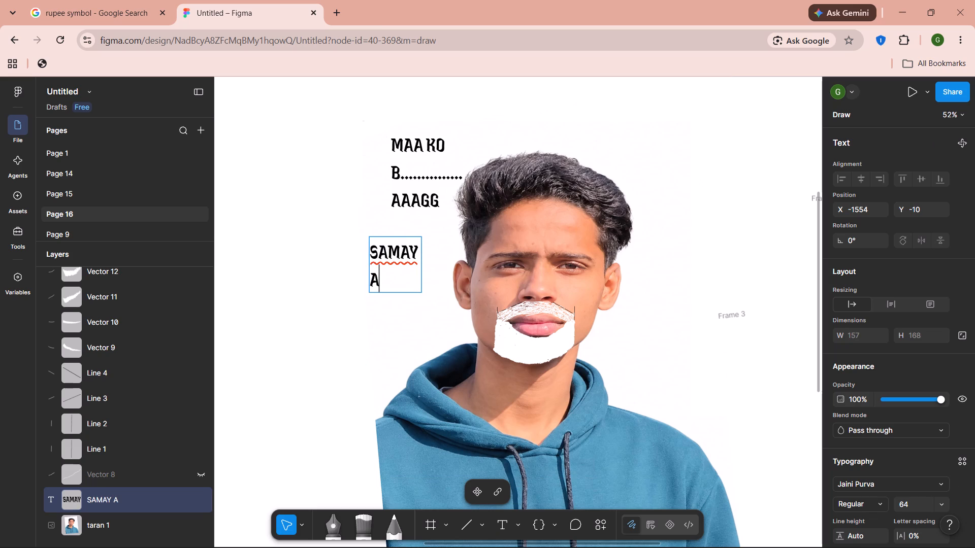
pyautogui.press('BackSpace')
pyautogui.write('SAMPTU')
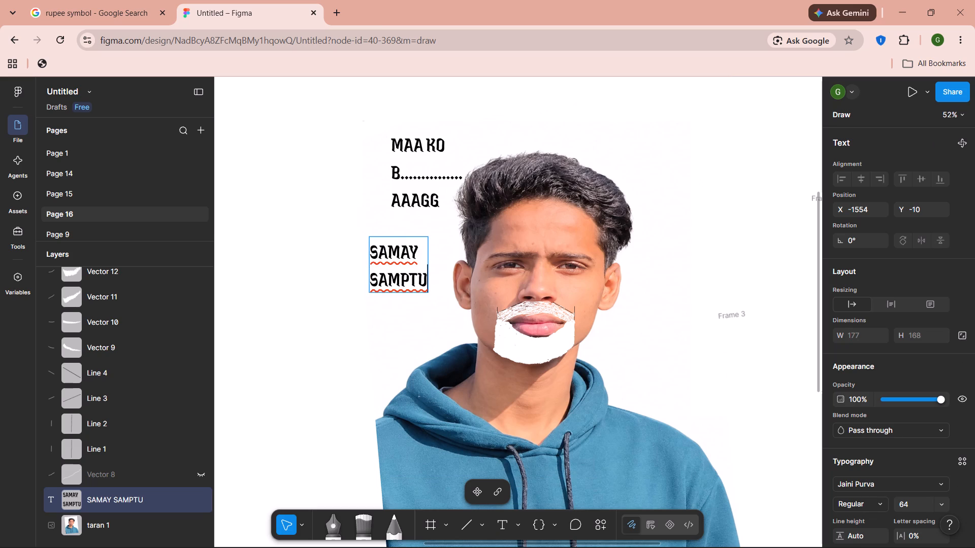
pyautogui.press('BackSpace')
pyautogui.press('BackSpace')
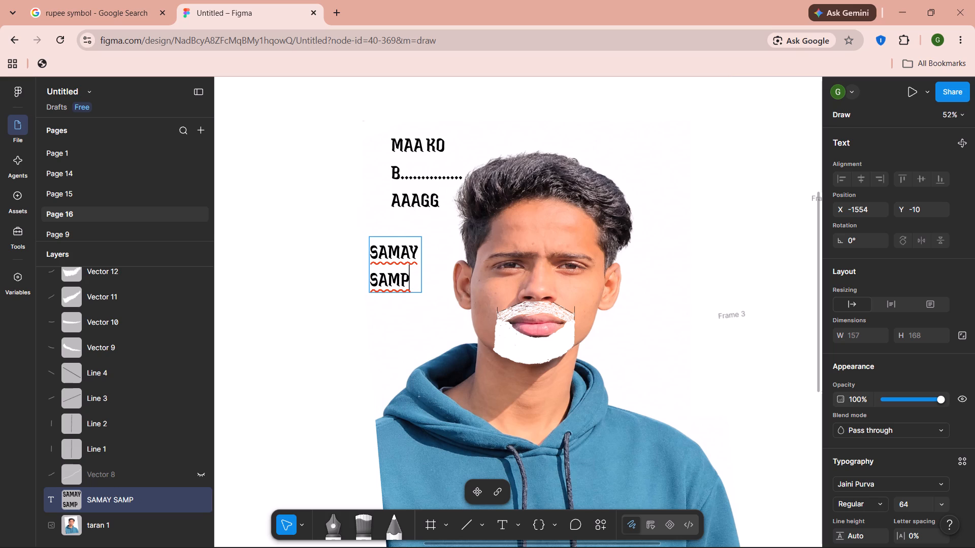
pyautogui.press('BackSpace')
pyautogui.write('APT')
pyautogui.write('I')
pyautogui.press('space')
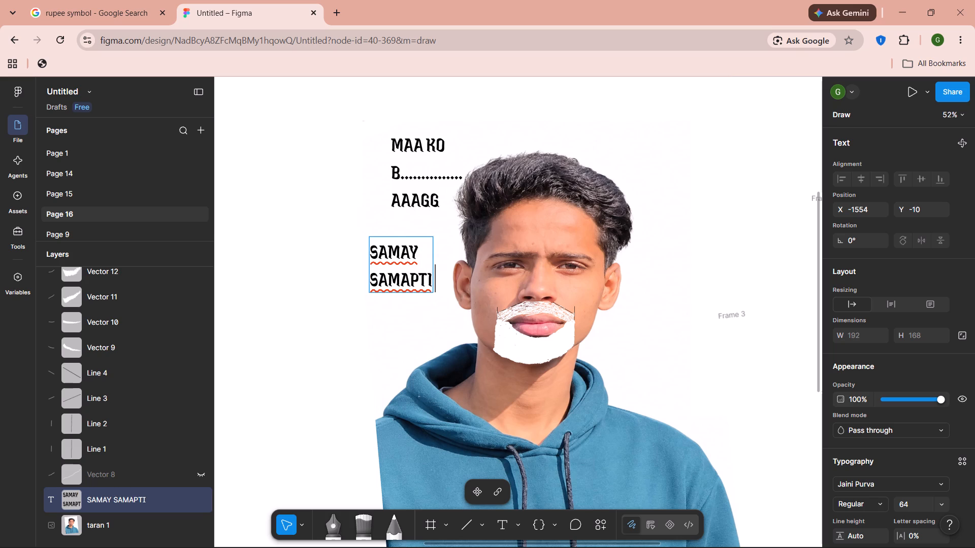
# Add a third line reading KI GHOSNA , to the SAMAY SAMAPTI caption.
pyautogui.press('Return')
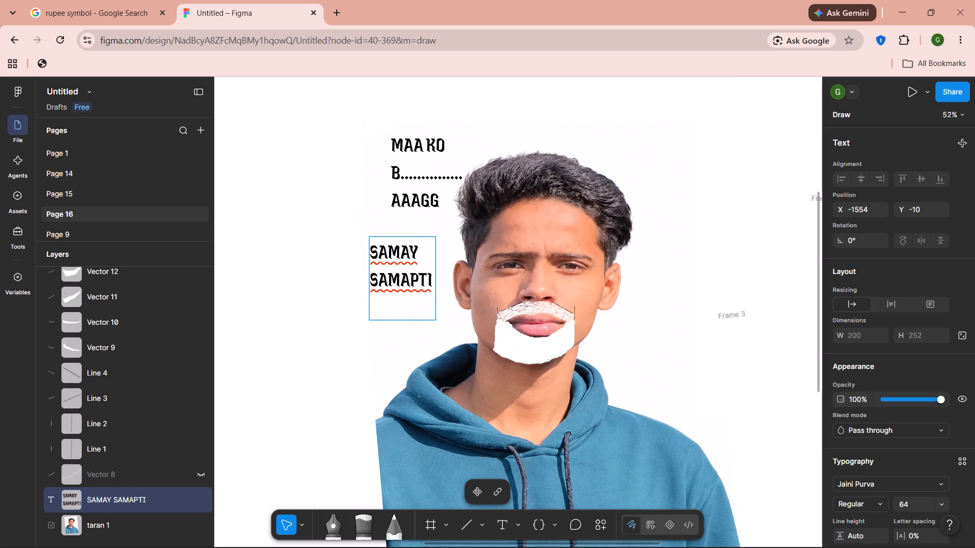
pyautogui.write('KI')
pyautogui.press('space')
pyautogui.write('GHOSNA')
pyautogui.press('space')
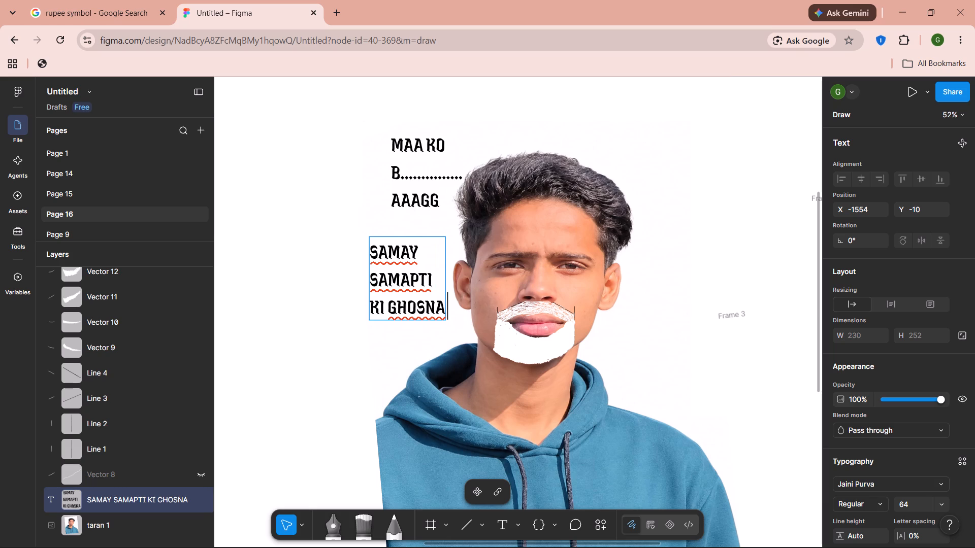
pyautogui.press('Return')
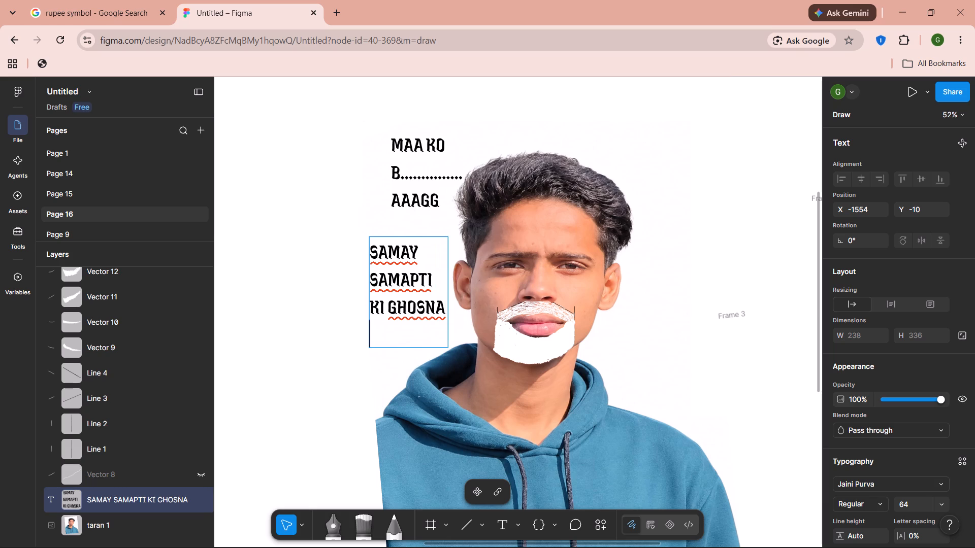
pyautogui.press('BackSpace')
pyautogui.write(', O')
pyautogui.press('BackSpace')
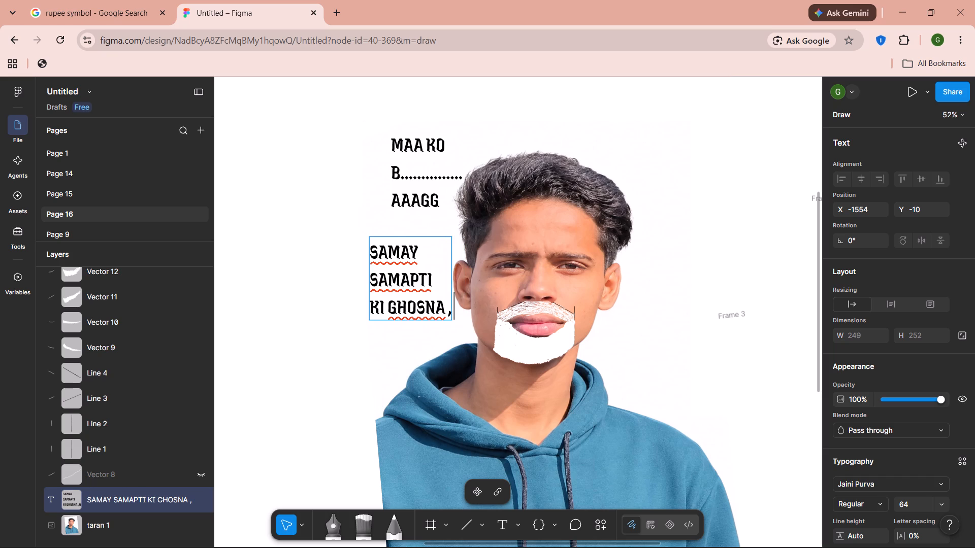
# Add a fourth line reading OR TUMHAREI to the SAMAY SAMAPTI caption.
pyautogui.press('Return')
pyautogui.press('p')
pyautogui.press('BackSpace')
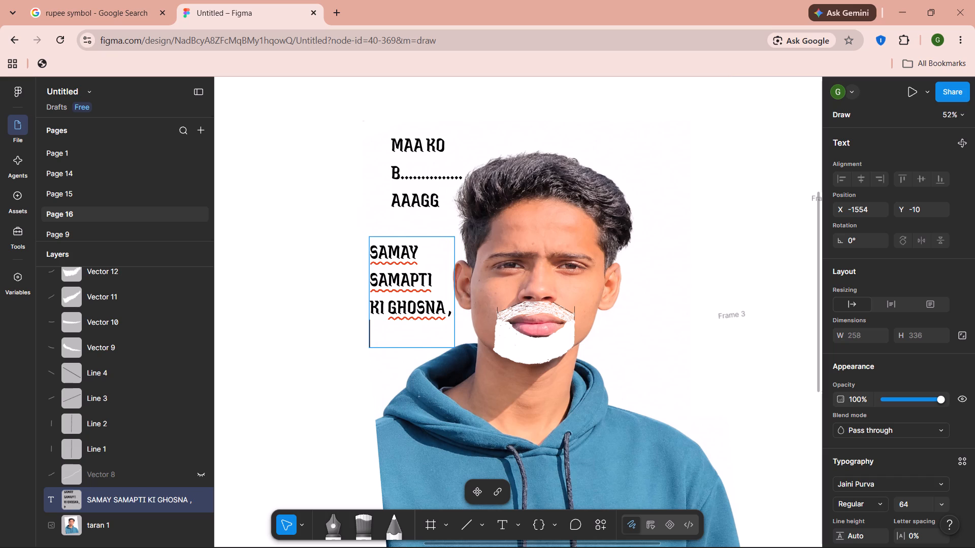
pyautogui.write('OR')
pyautogui.press('space')
pyautogui.press('y')
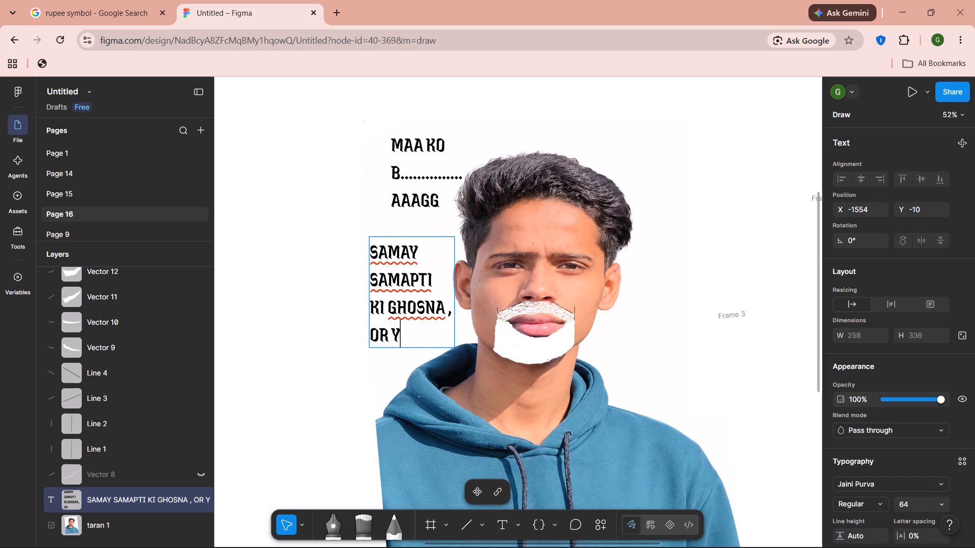
pyautogui.write('UMAREI')
pyautogui.press('space')
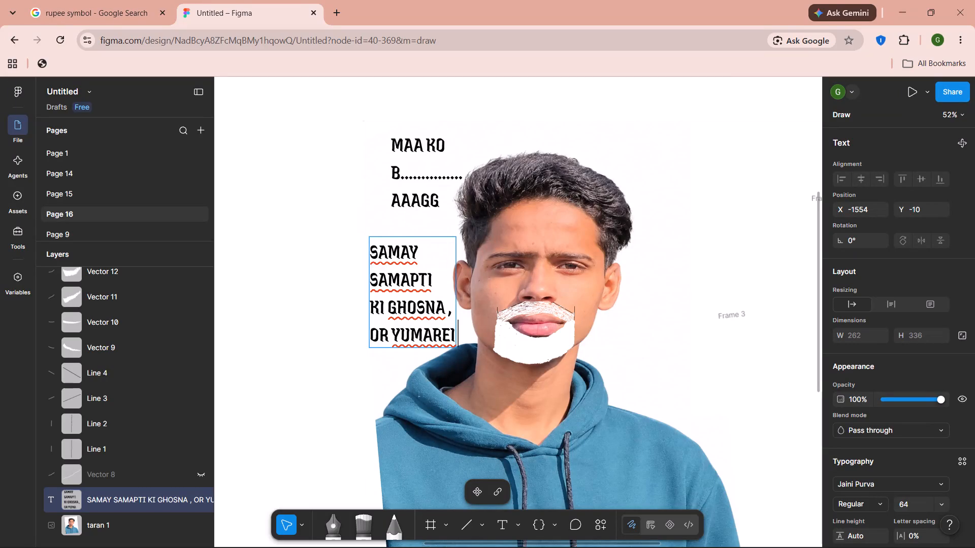
pyautogui.click(401, 332)
pyautogui.press('BackSpace')
pyautogui.press('t')
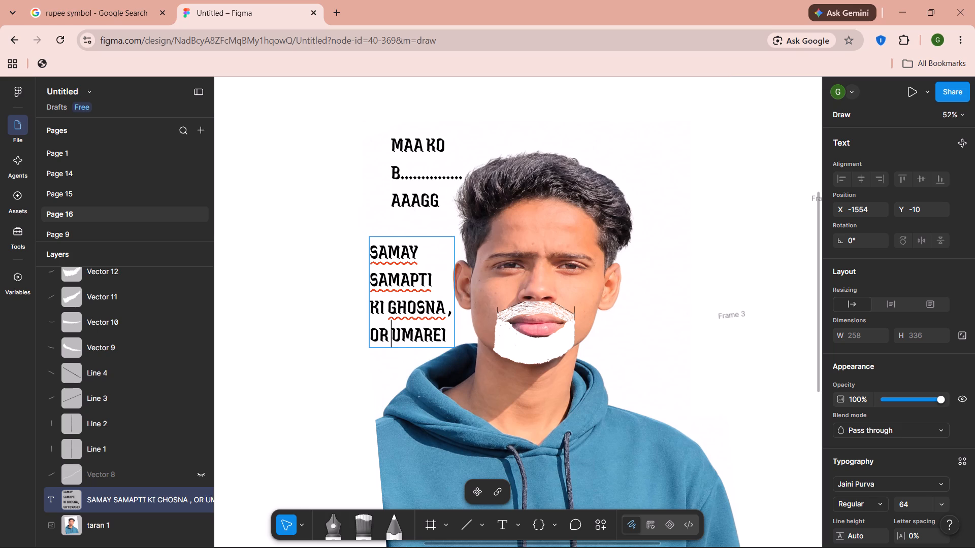
pyautogui.click(435, 334)
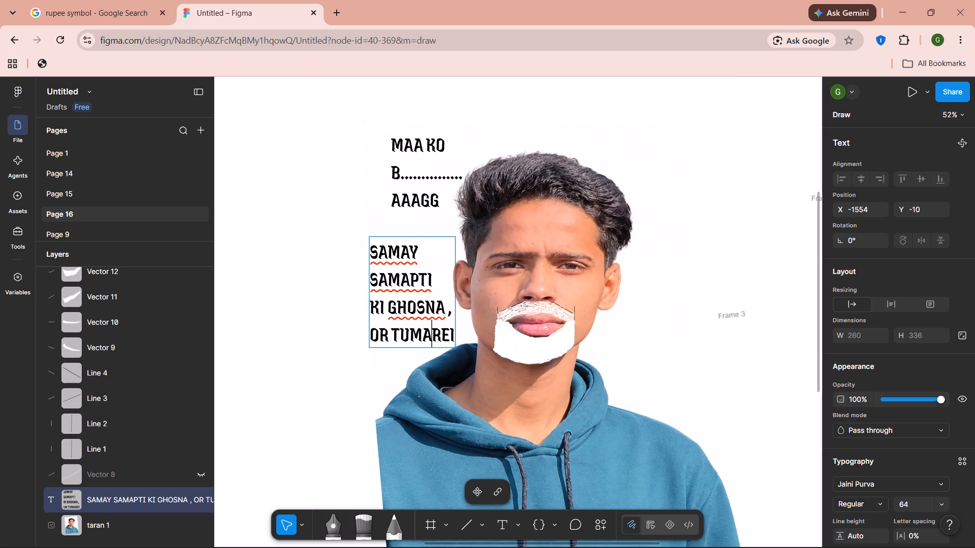
pyautogui.click(421, 334)
pyautogui.press('h')
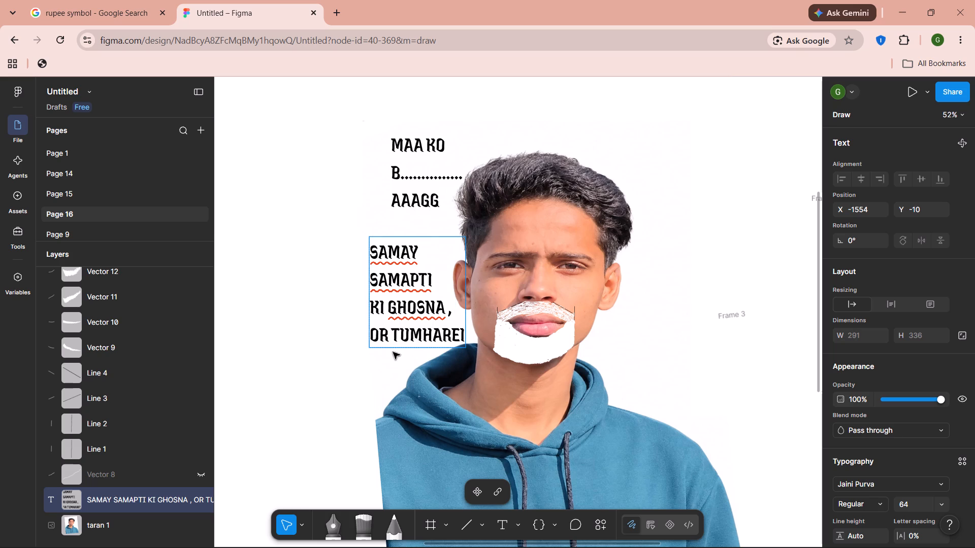
# Add a fifth line reading MAA KA and a sixth line of eleven dots to the SAMAY SAMAPTI caption.
pyautogui.click(464, 333)
pyautogui.press('Return')
pyautogui.write('MA')
pyautogui.press('space')
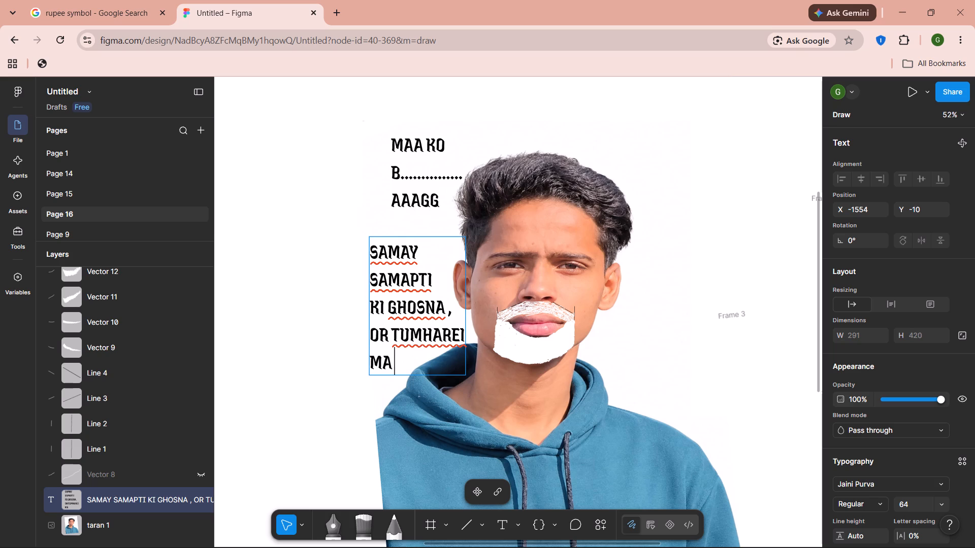
pyautogui.press('BackSpace')
pyautogui.press('a')
pyautogui.press('space')
pyautogui.write('KA')
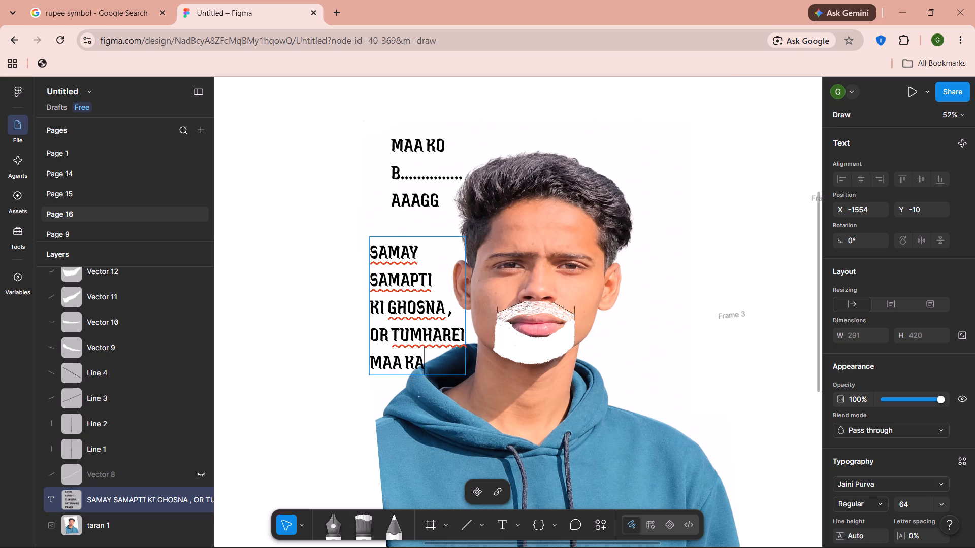
pyautogui.press('Return')
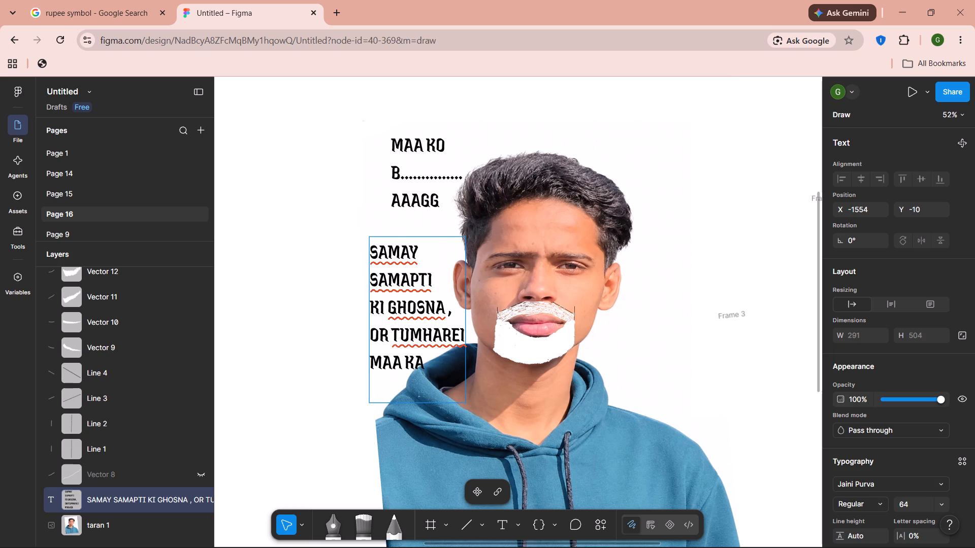
pyautogui.write('...........')
pyautogui.click(307, 314)
# Move the SAMAY SAMAPTI caption slightly upward, keeping it beside the ear on the same side of the face.
pyautogui.moveTo(405, 288); pyautogui.dragTo(406, 258)
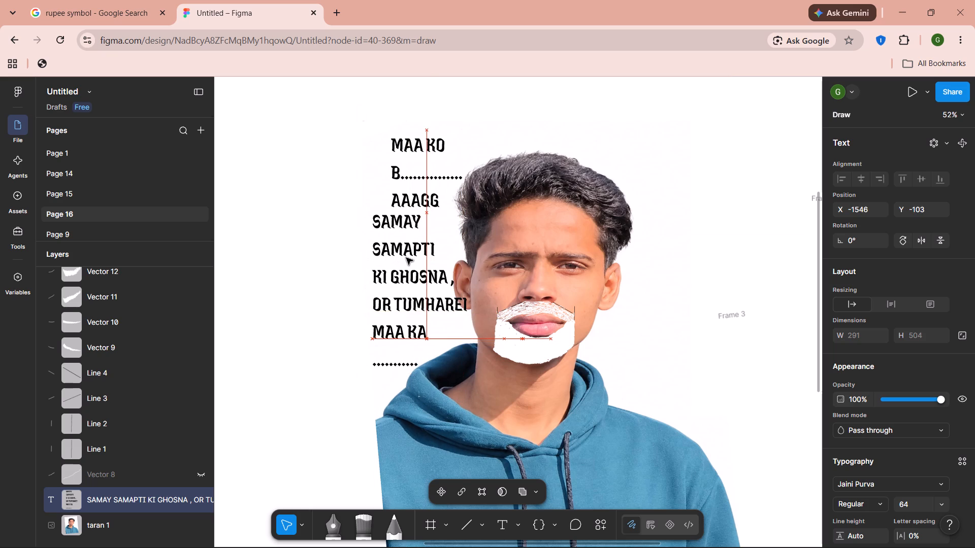
pyautogui.moveTo(406, 258); pyautogui.dragTo(406, 257)
pyautogui.moveTo(406, 257); pyautogui.dragTo(627, 244)
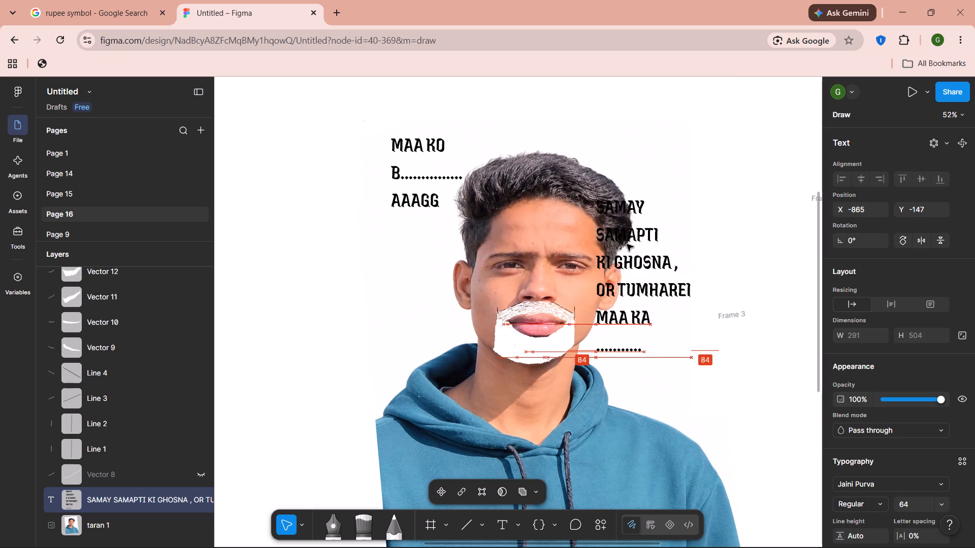
pyautogui.moveTo(627, 244); pyautogui.dragTo(408, 263)
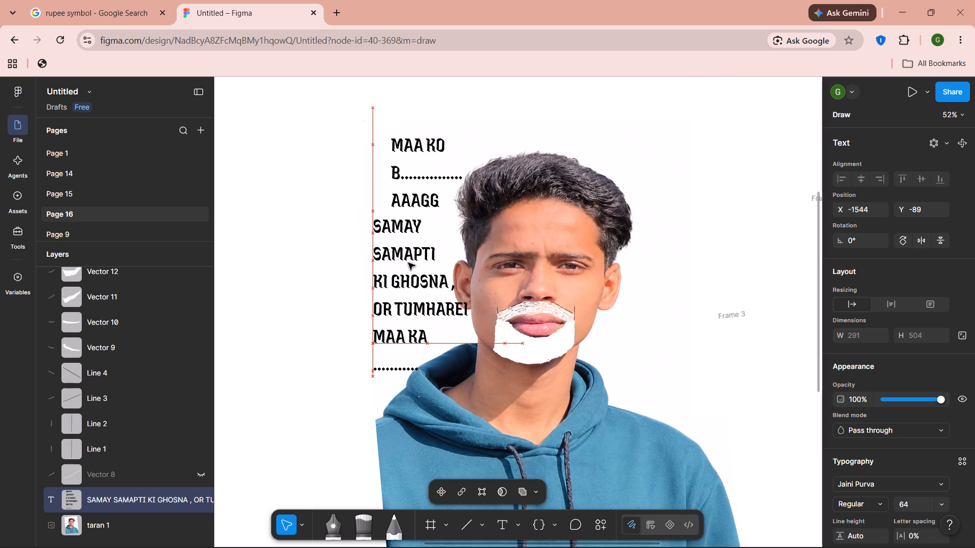
pyautogui.moveTo(408, 263); pyautogui.dragTo(404, 277)
# Move the MAA KO B............... AAAGG caption to the opposite side of the face, beside the jaw at beard height.
pyautogui.moveTo(408, 167); pyautogui.dragTo(574, 147)
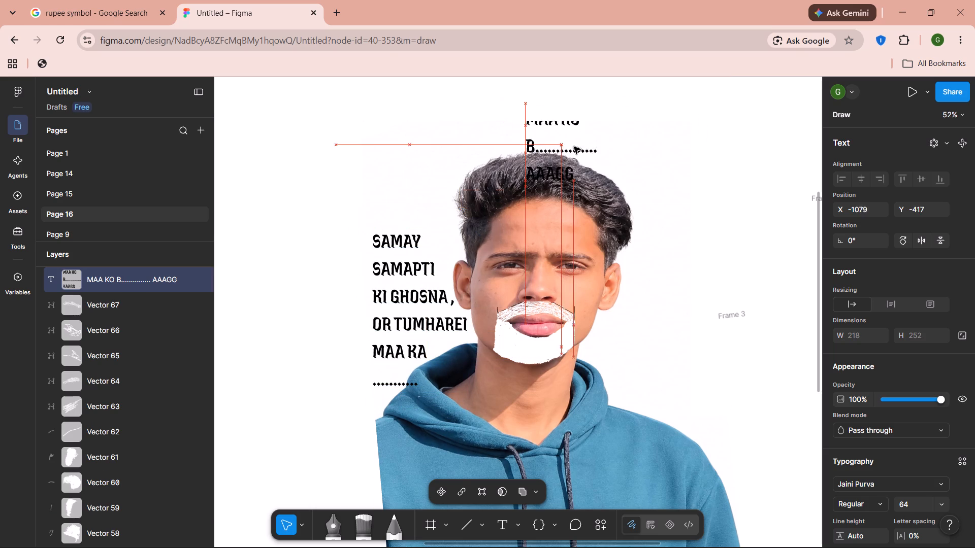
pyautogui.moveTo(574, 147); pyautogui.dragTo(629, 324)
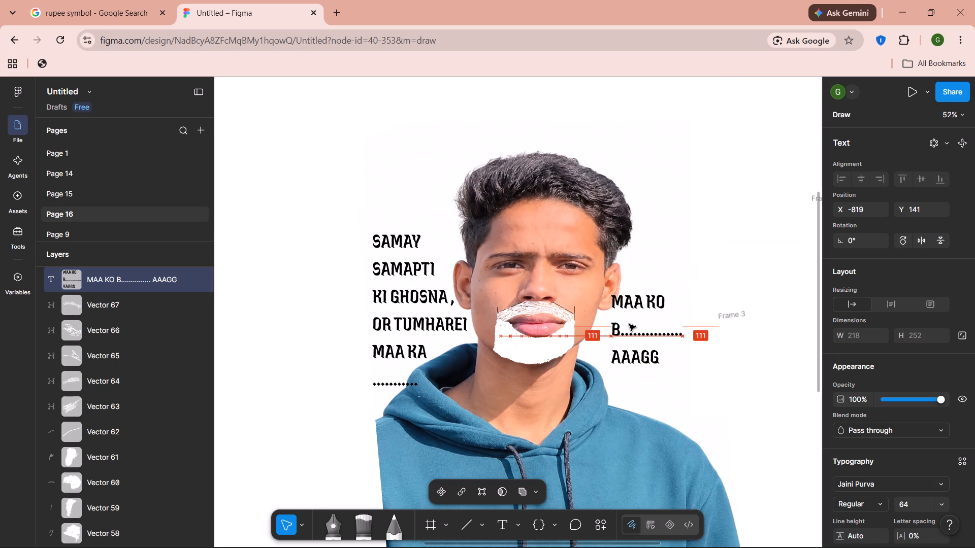
pyautogui.moveTo(629, 324); pyautogui.dragTo(626, 336)
pyautogui.click(677, 253)
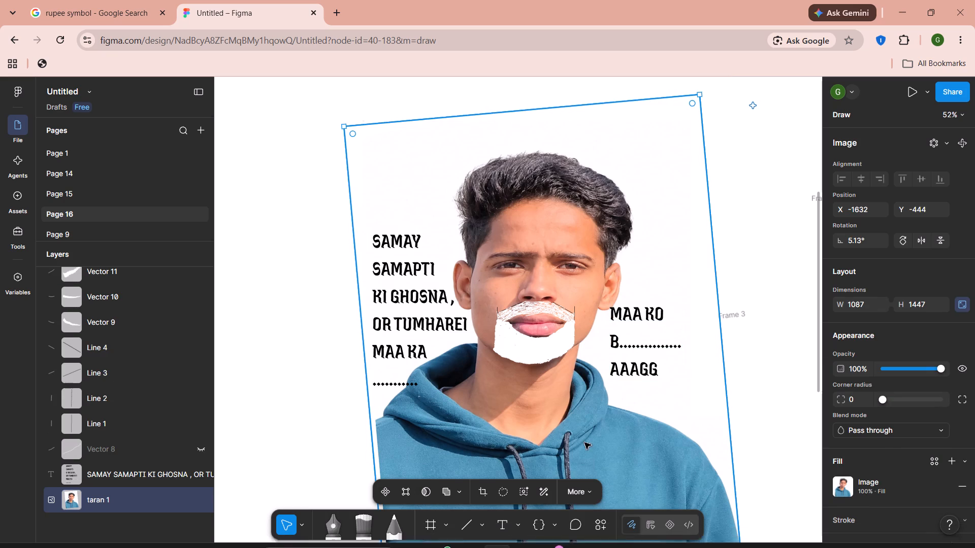
# Bring up the choice between the Text and Text on path tools.
pyautogui.click(521, 523)
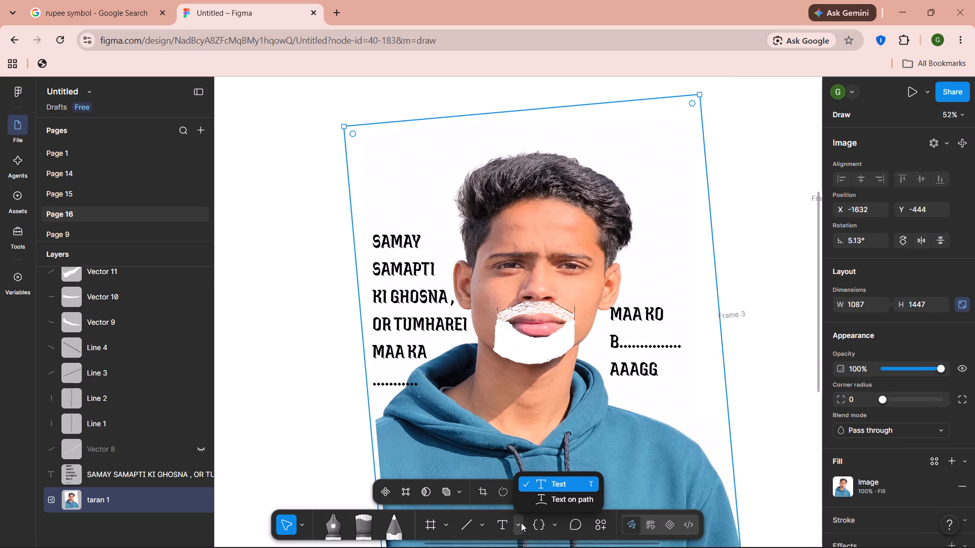
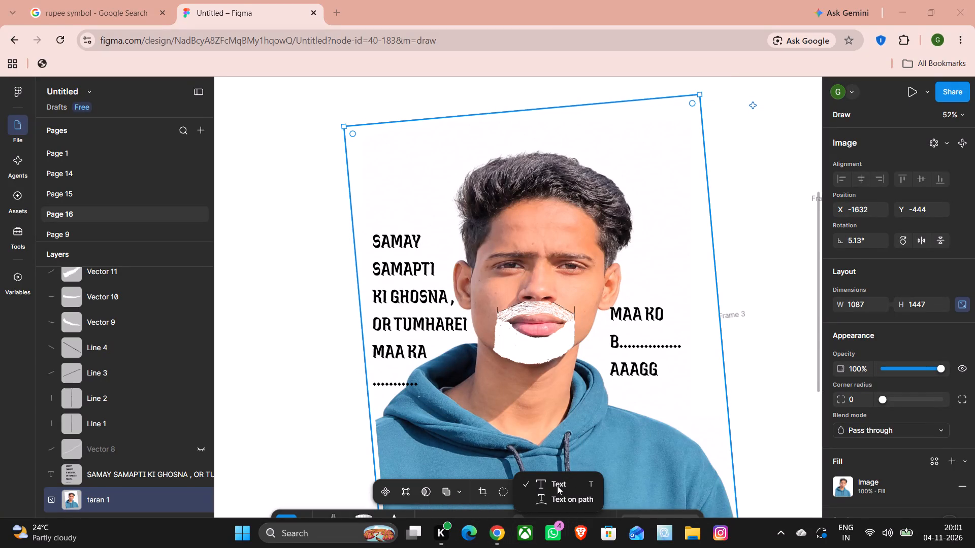
# Paste the 🔥 emoji at the end of the "MAA KO B... AAAGG" text, directly after "AAAGG".
pyautogui.click(557, 486)
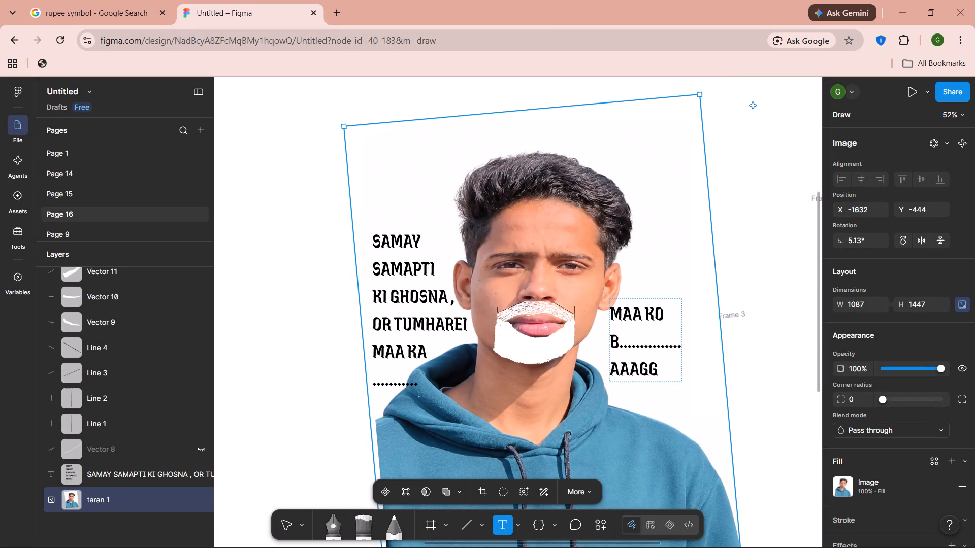
pyautogui.click(658, 371)
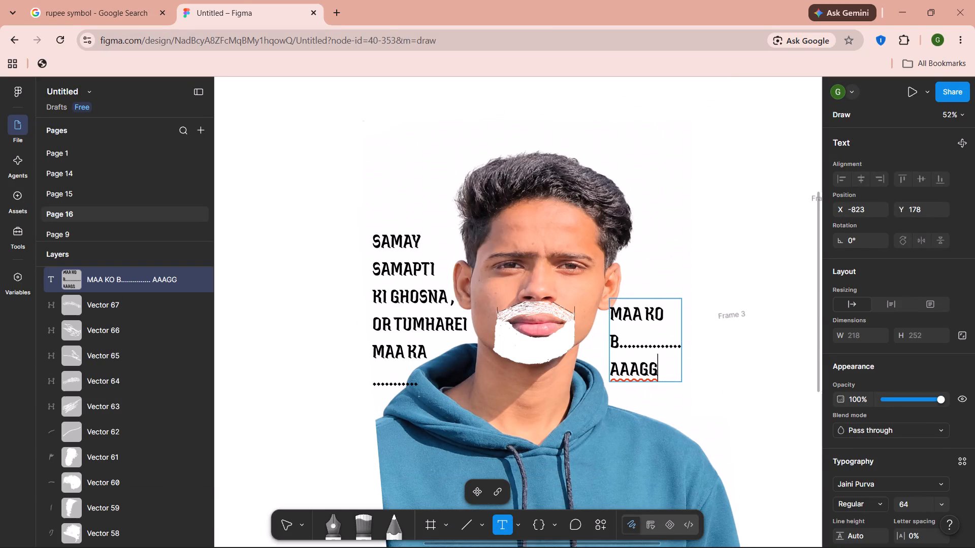
pyautogui.hotkey('ctrl', 'v')
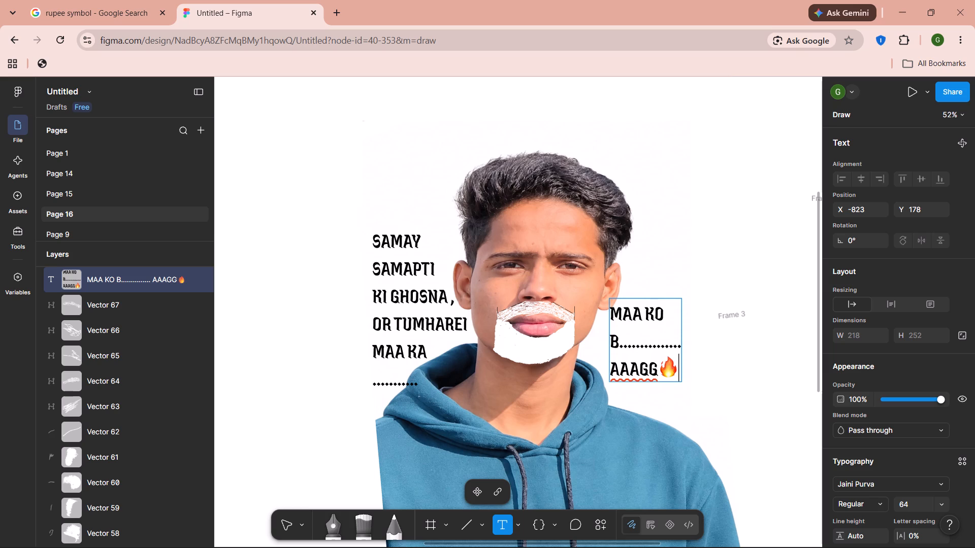
pyautogui.click(750, 402)
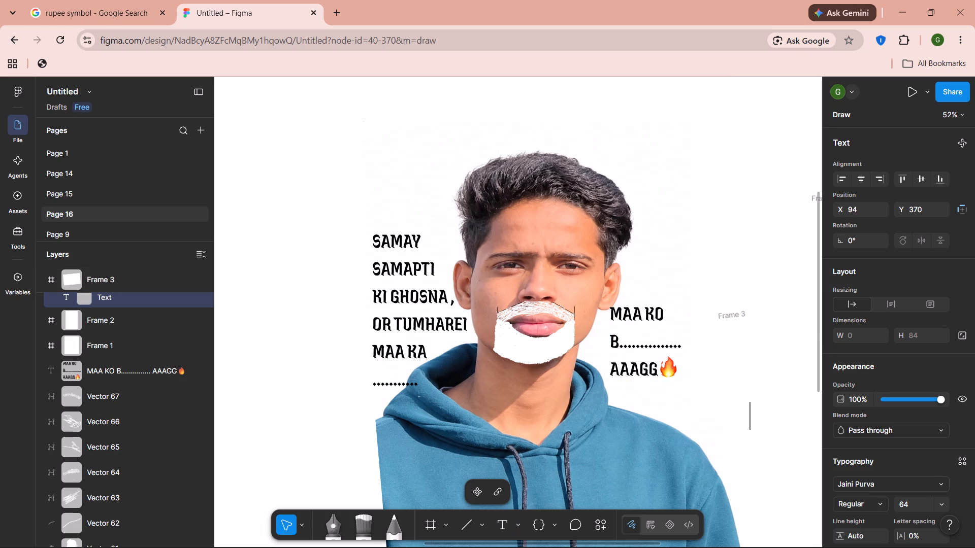
pyautogui.click(689, 392)
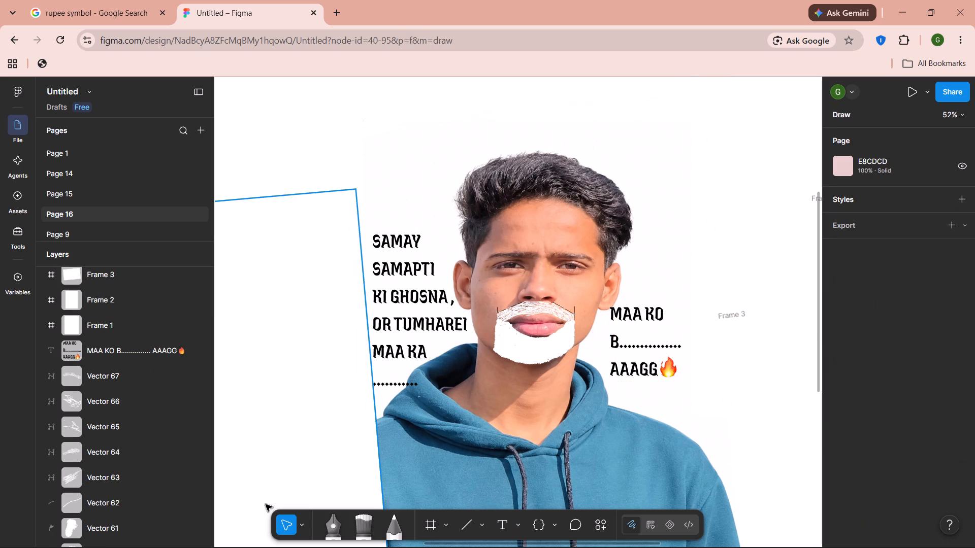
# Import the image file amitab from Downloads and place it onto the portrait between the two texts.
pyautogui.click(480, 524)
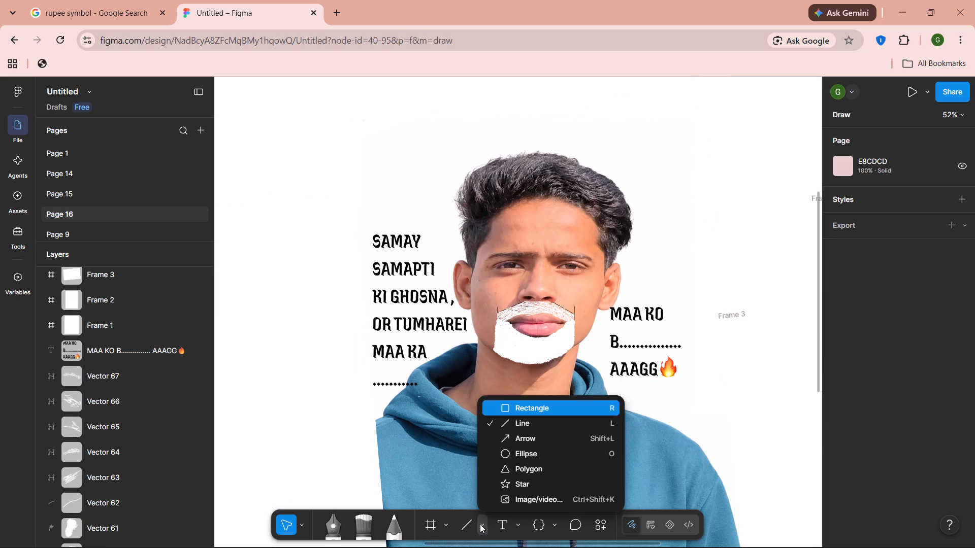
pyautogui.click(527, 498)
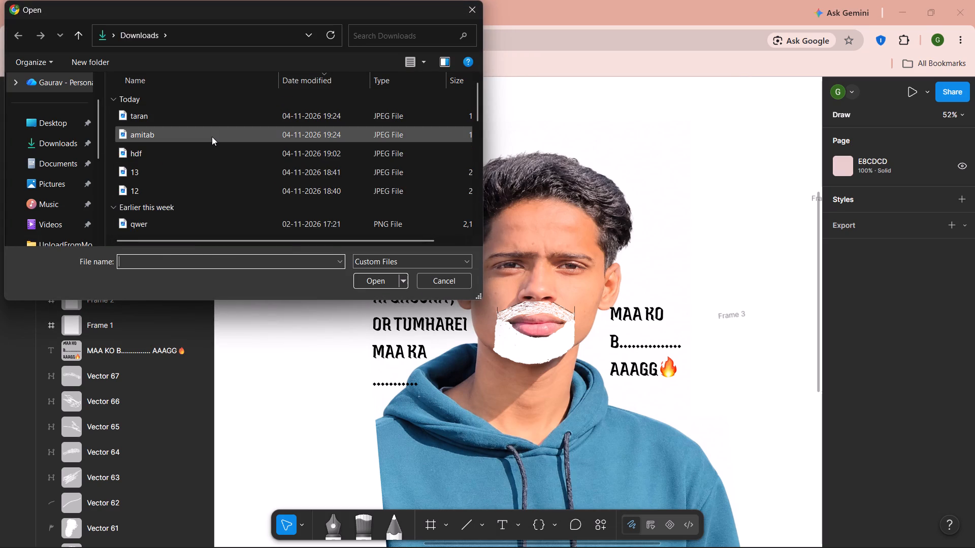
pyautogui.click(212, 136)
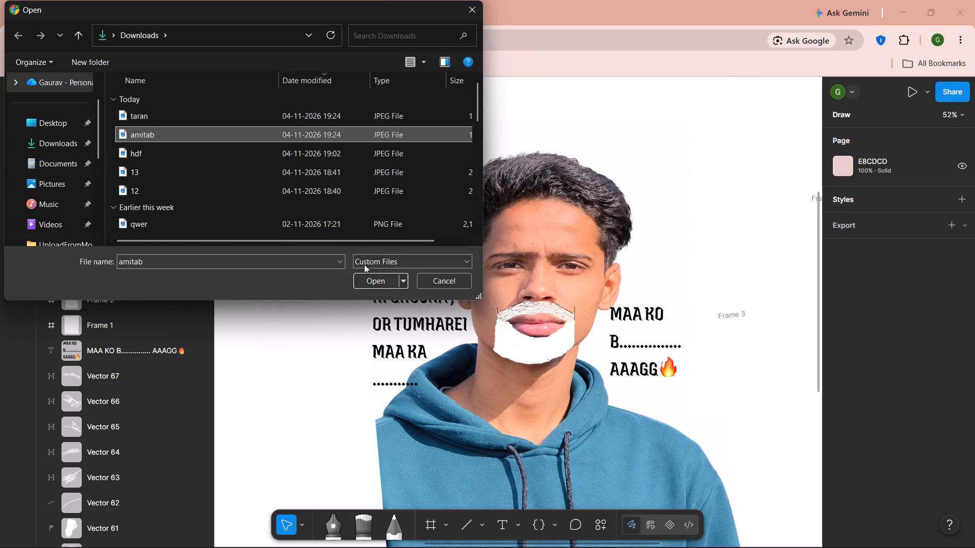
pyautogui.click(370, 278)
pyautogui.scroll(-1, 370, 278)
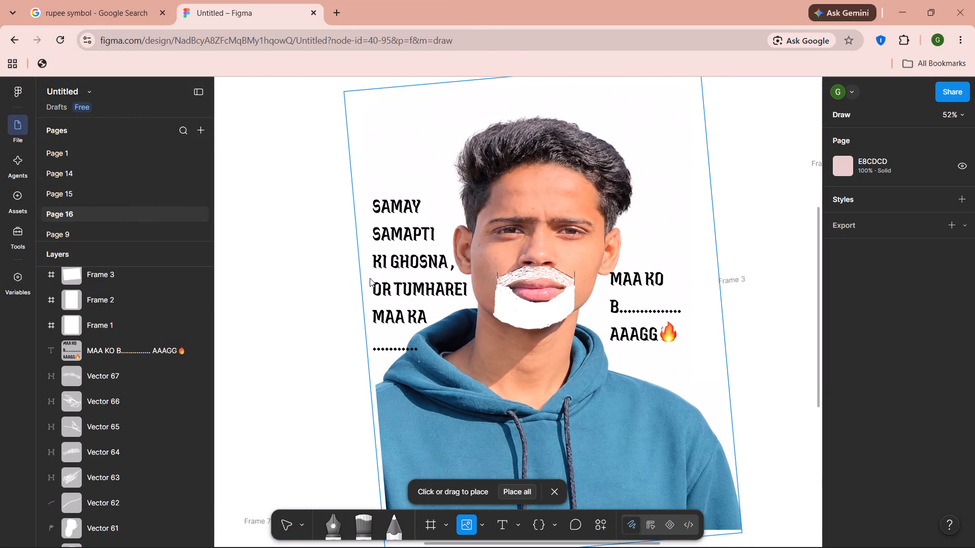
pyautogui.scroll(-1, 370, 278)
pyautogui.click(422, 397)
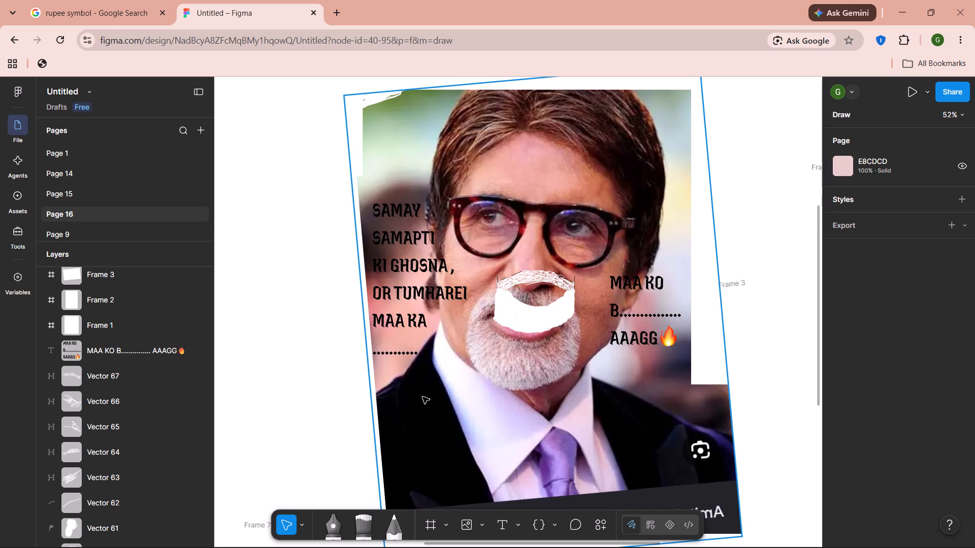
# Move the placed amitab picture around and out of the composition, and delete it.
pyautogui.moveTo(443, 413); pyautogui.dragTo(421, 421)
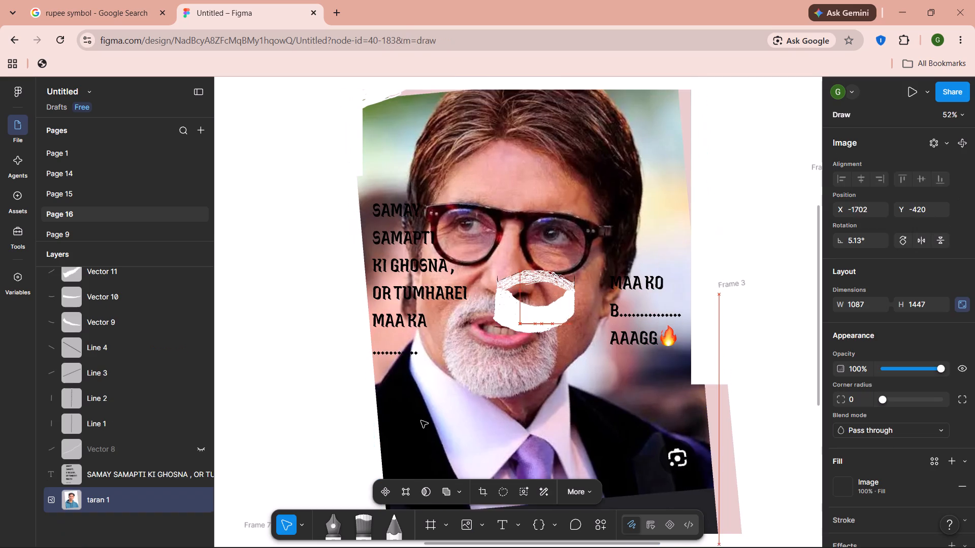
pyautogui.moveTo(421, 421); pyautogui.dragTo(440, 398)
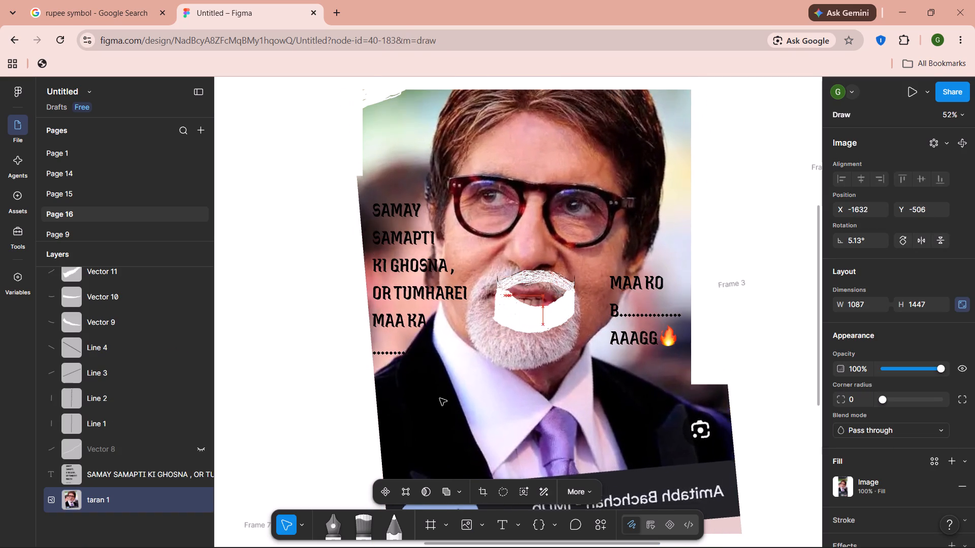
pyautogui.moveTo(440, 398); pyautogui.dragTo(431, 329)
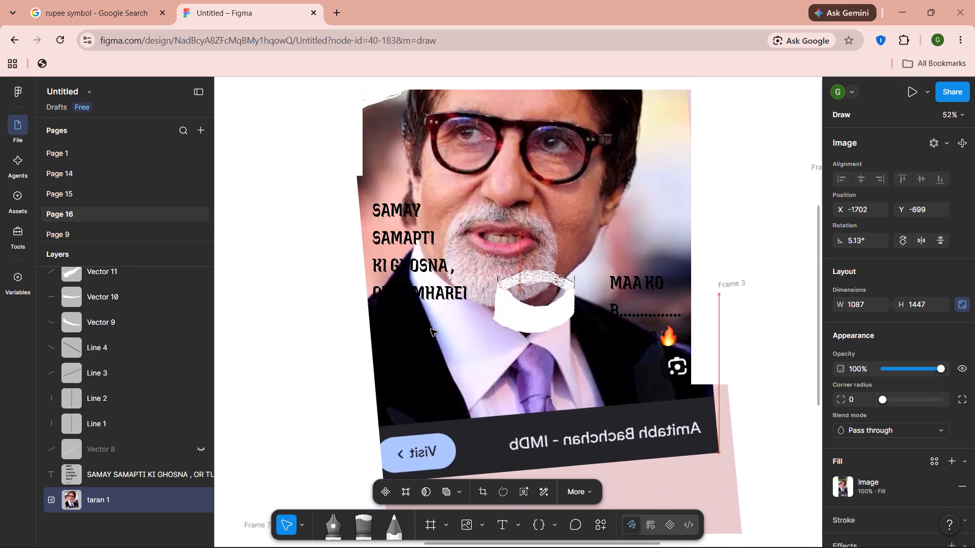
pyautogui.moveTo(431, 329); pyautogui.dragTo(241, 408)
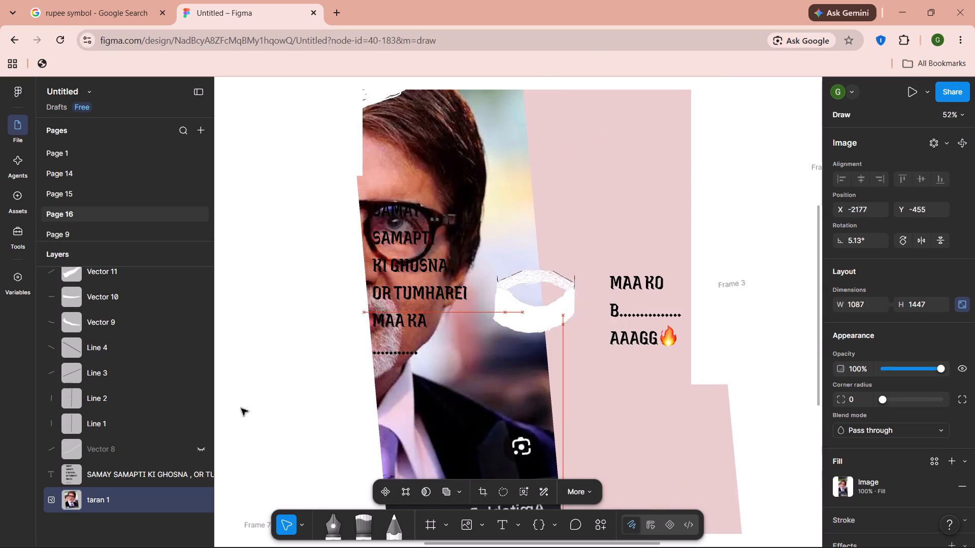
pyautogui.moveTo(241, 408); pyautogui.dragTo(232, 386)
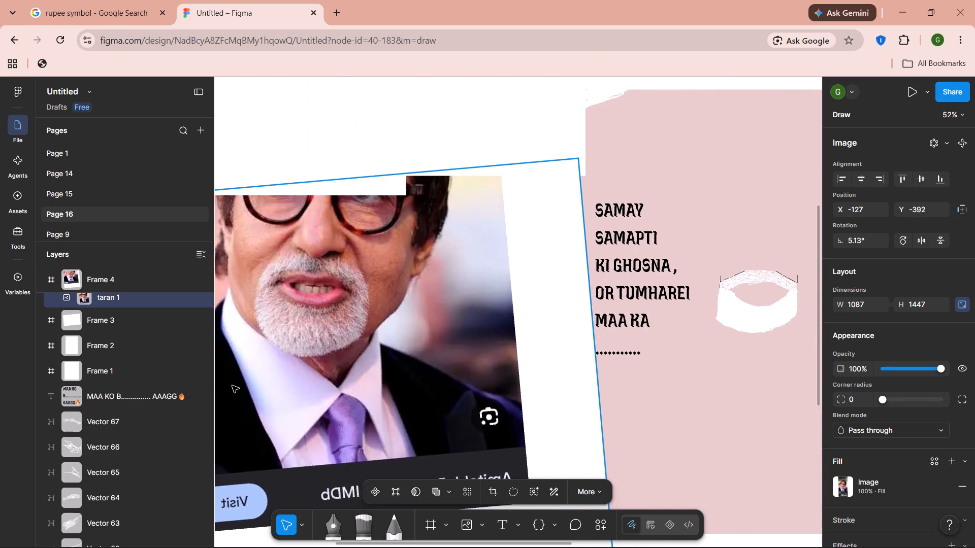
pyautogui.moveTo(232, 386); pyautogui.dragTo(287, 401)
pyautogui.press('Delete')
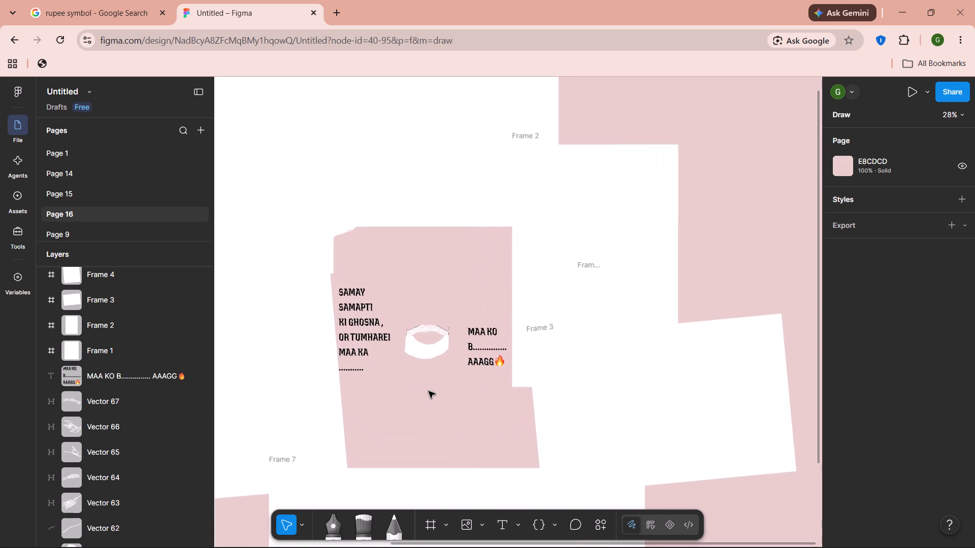
# Import the image file taran from Downloads and place it over the empty pink area between the two texts.
pyautogui.hscroll(1, 483, 407)
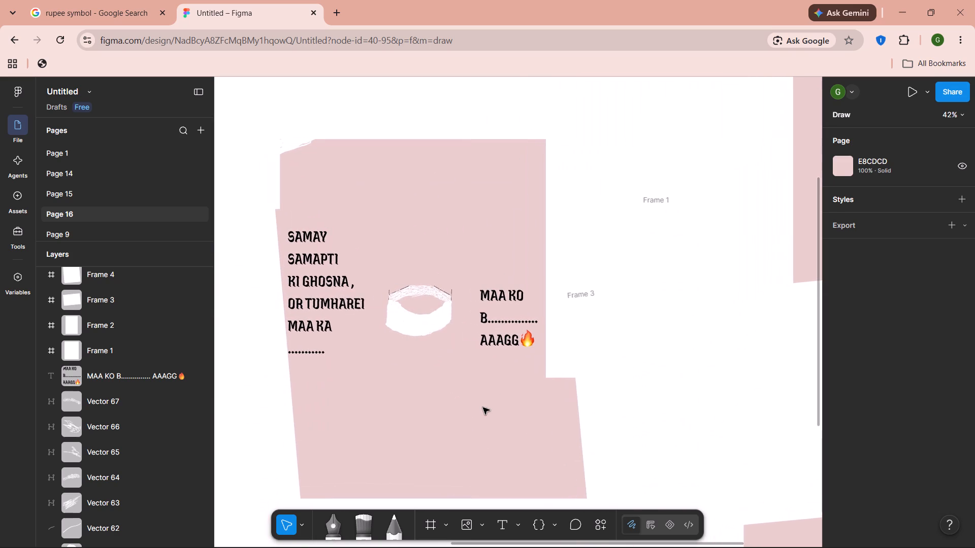
pyautogui.hscroll(1, 483, 407)
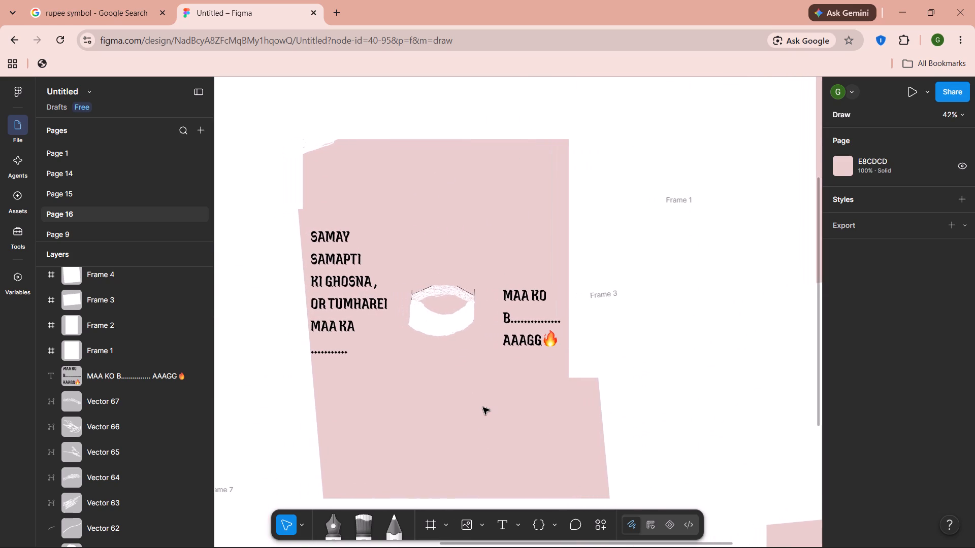
pyautogui.scroll(-1, 483, 407)
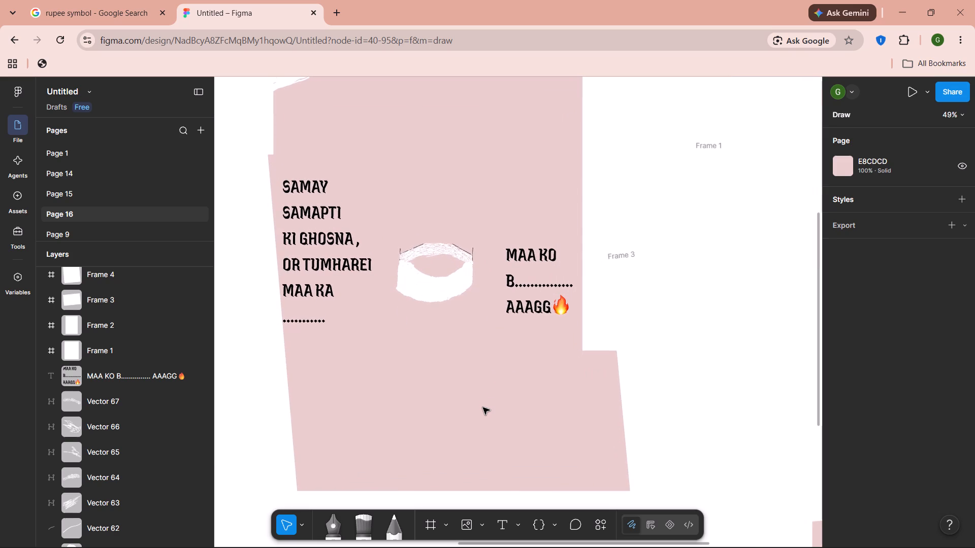
pyautogui.click(481, 517)
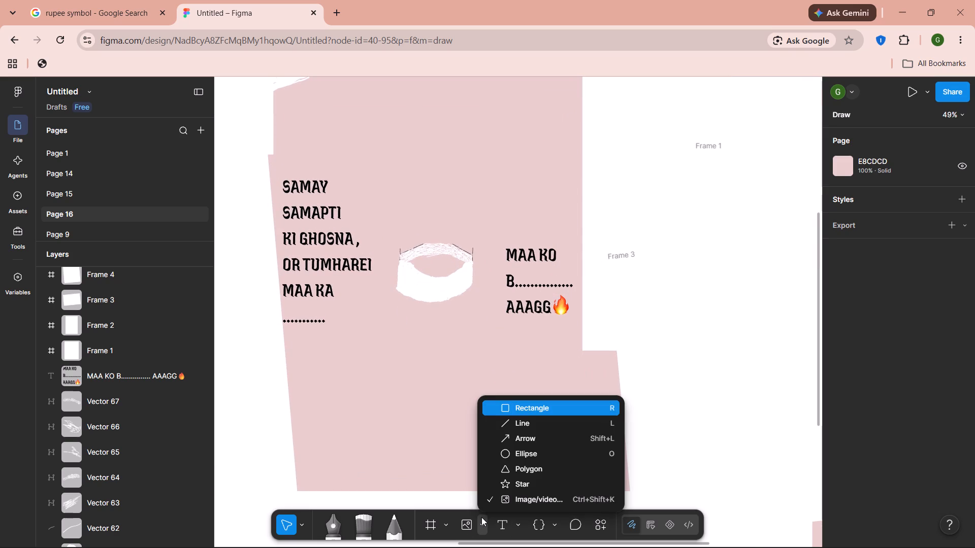
pyautogui.click(521, 495)
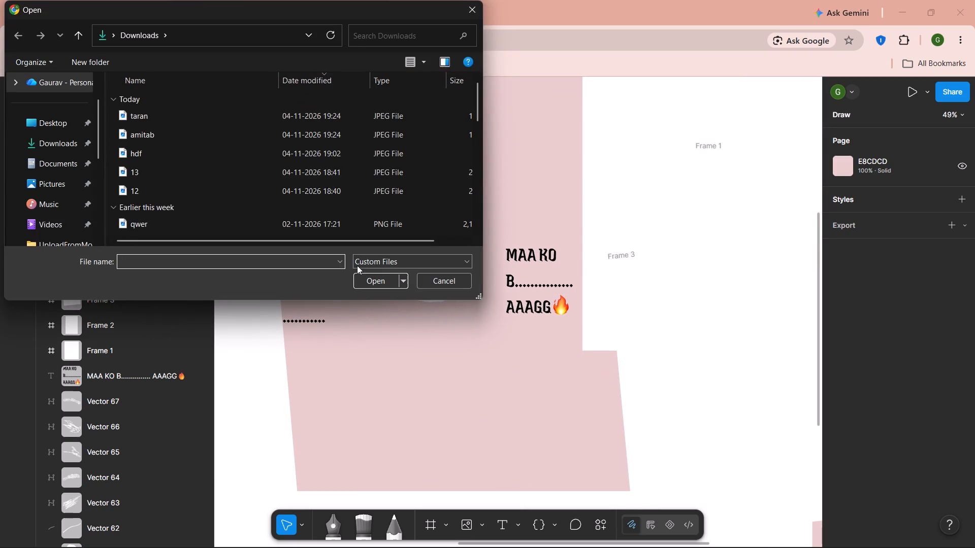
pyautogui.click(226, 121)
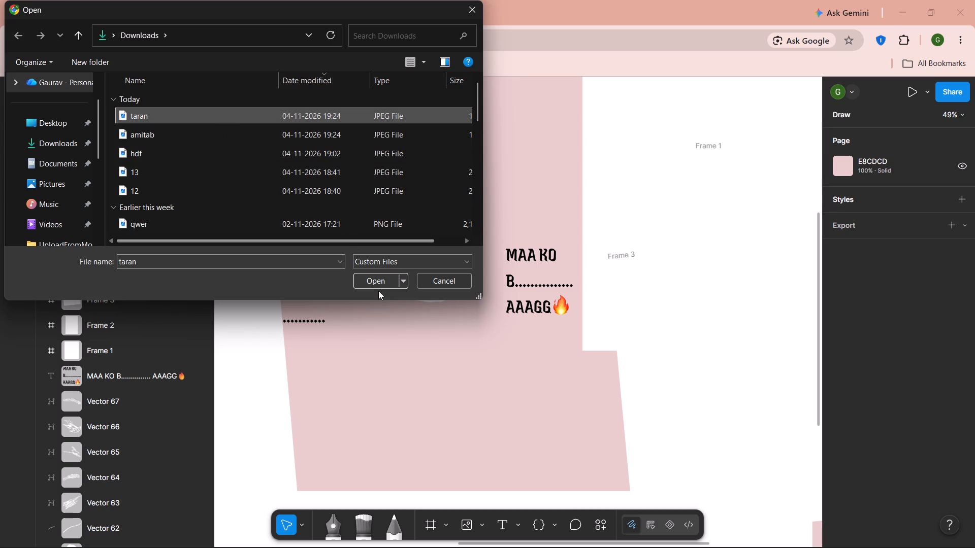
pyautogui.click(383, 286)
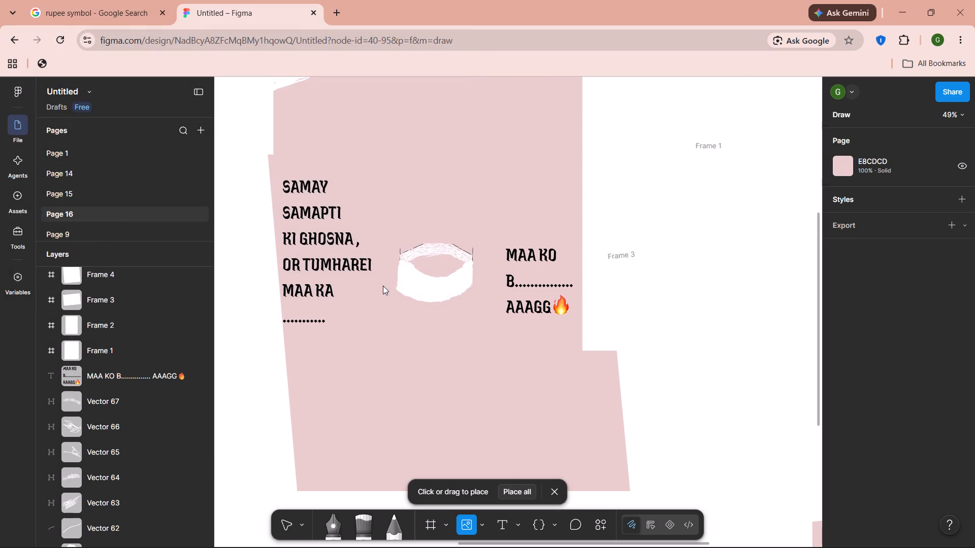
pyautogui.click(411, 195)
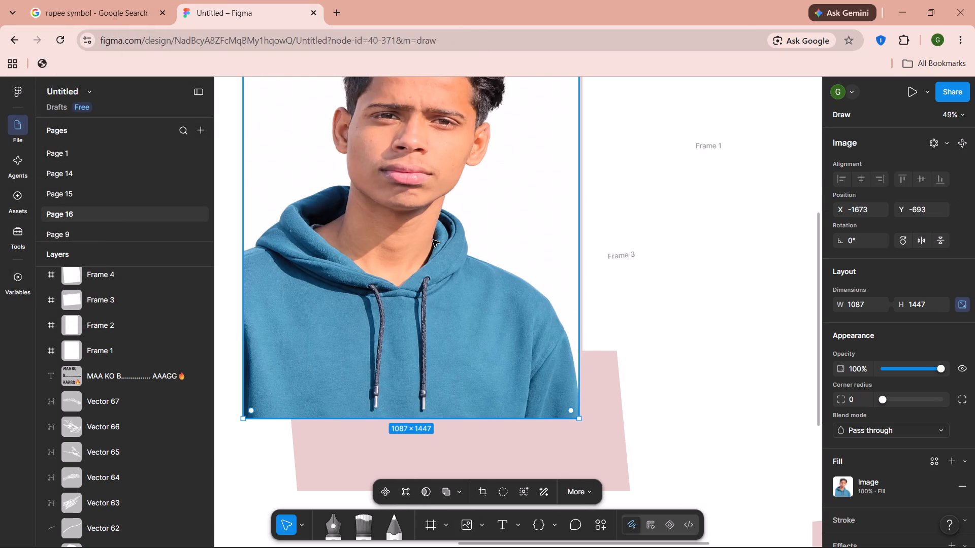
# Move the new taran portrait over the pink area to about X -1413, Y -505.
pyautogui.moveTo(433, 246); pyautogui.dragTo(458, 346)
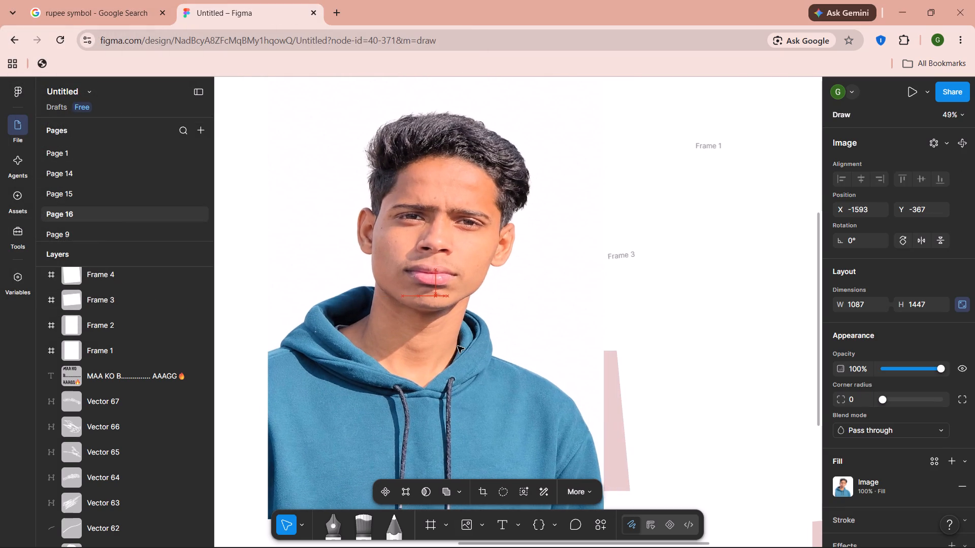
pyautogui.moveTo(458, 346); pyautogui.dragTo(460, 328)
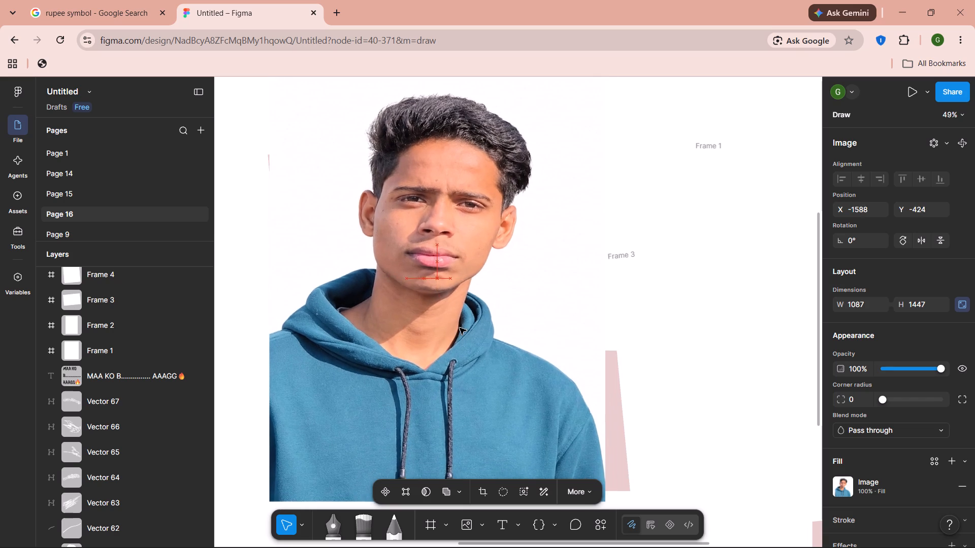
pyautogui.moveTo(460, 328); pyautogui.dragTo(466, 321)
pyautogui.scroll(-9, 108, 432)
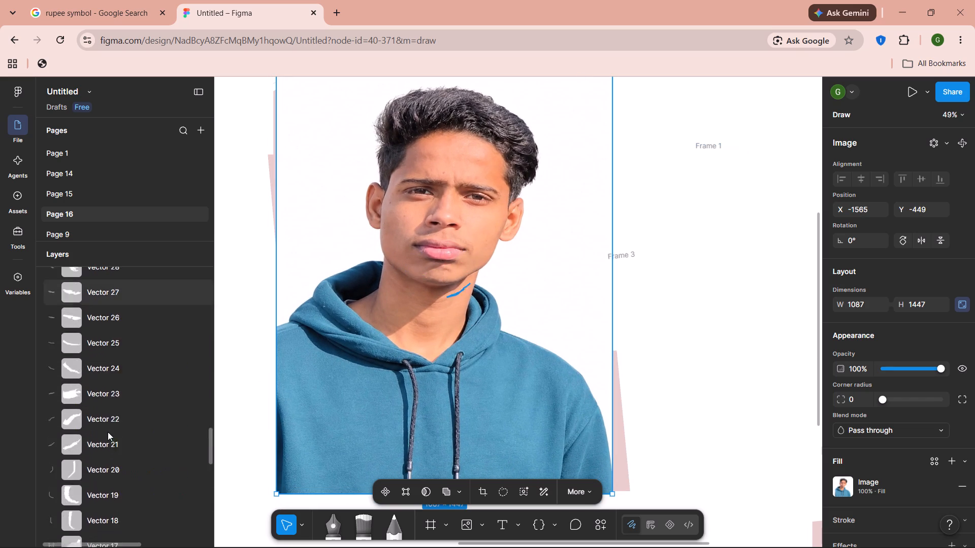
pyautogui.scroll(-7, 108, 432)
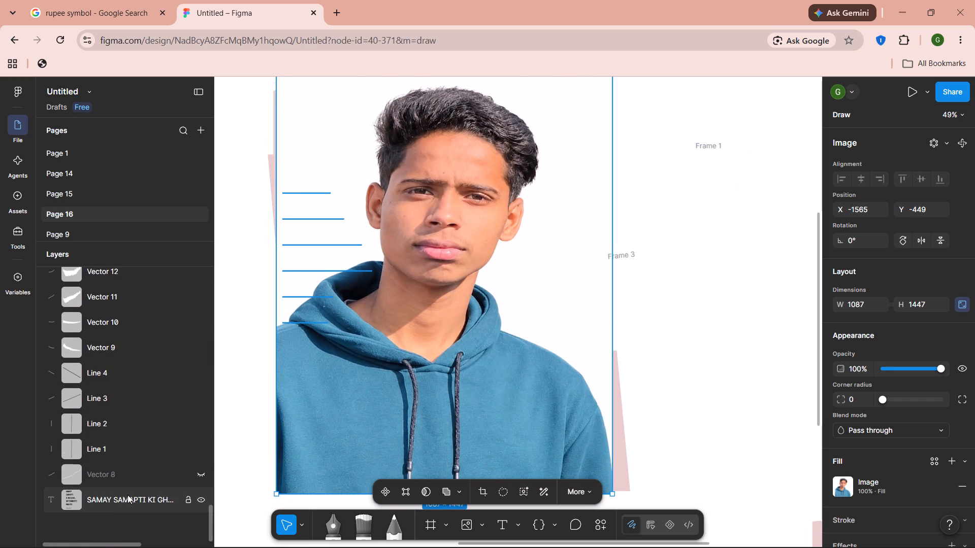
pyautogui.click(263, 419)
pyautogui.moveTo(394, 349); pyautogui.dragTo(448, 358)
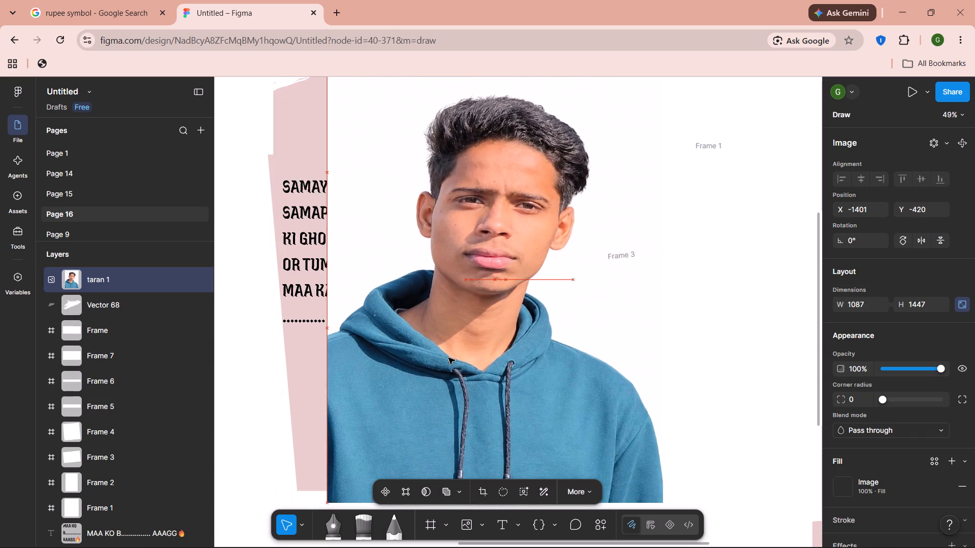
pyautogui.moveTo(448, 358); pyautogui.dragTo(441, 332)
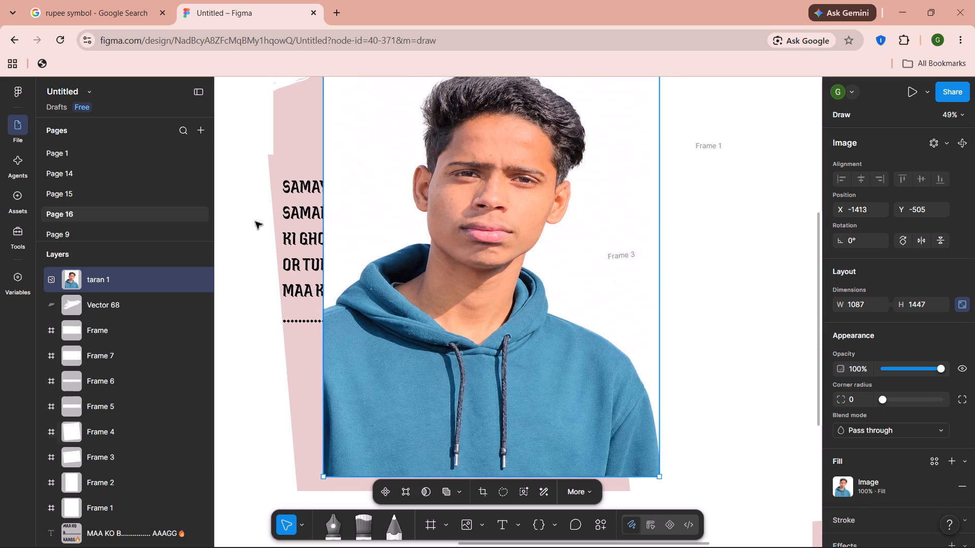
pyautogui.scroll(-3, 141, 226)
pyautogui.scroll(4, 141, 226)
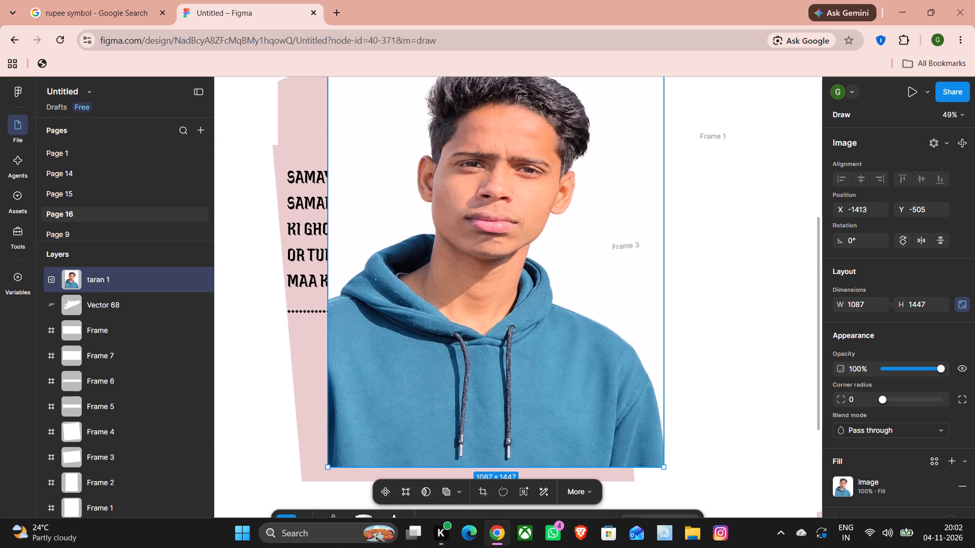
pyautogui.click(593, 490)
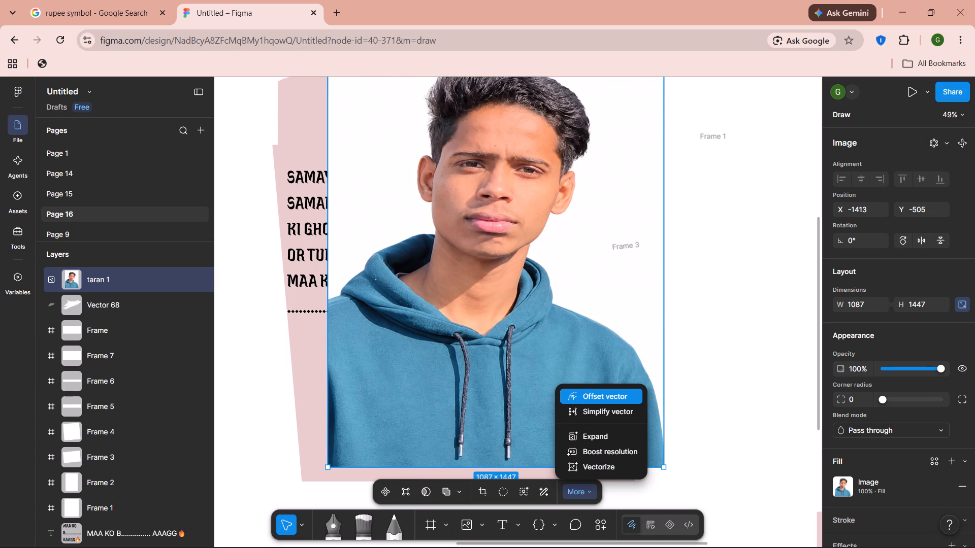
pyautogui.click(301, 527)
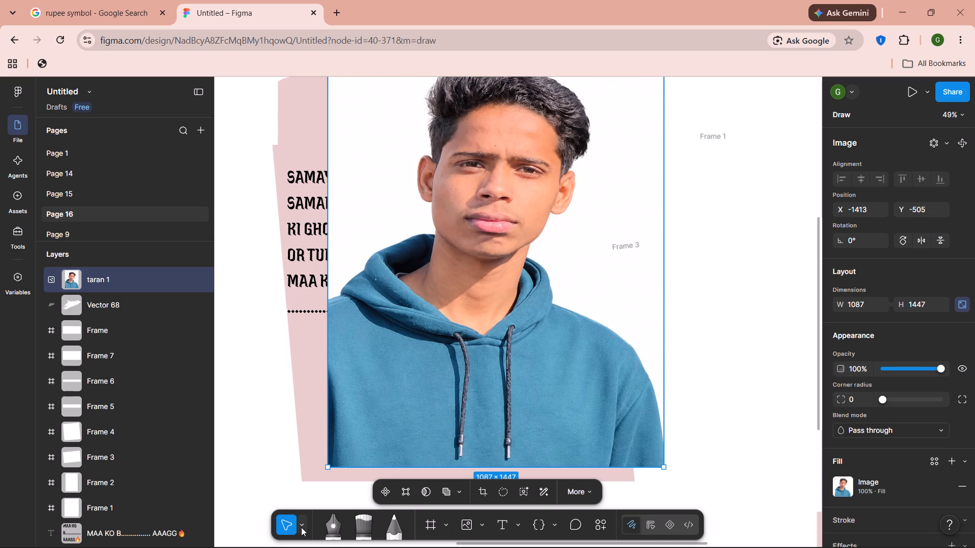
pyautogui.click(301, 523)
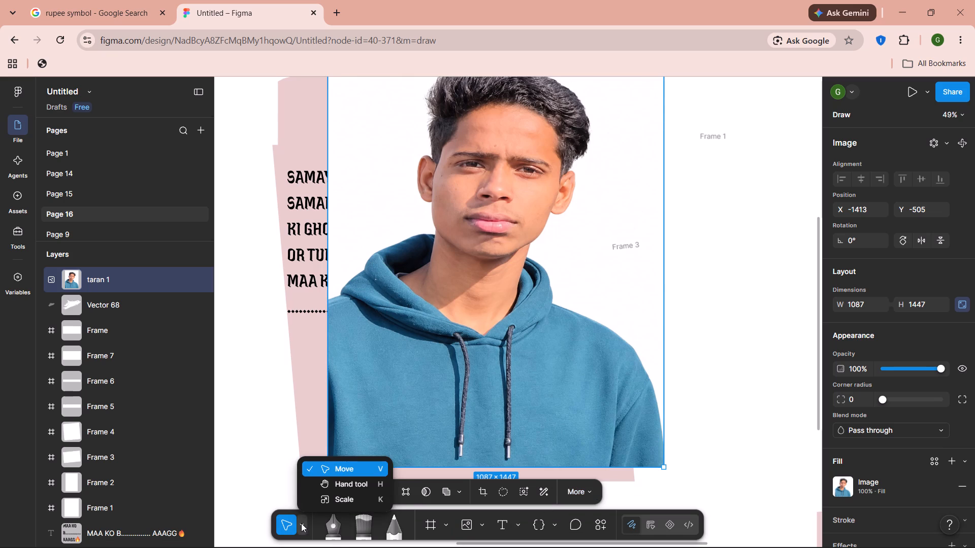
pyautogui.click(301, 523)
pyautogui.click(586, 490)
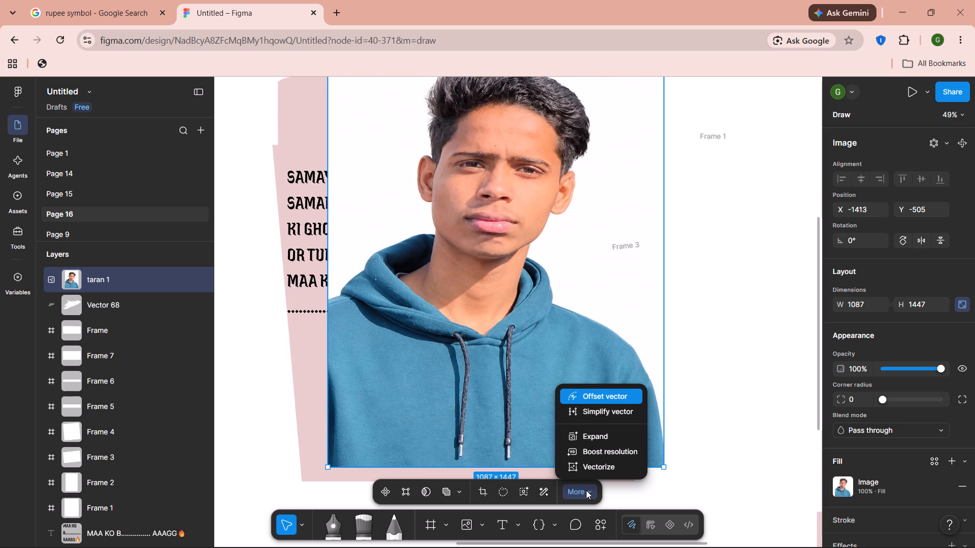
# Switch the editor from Draw to Design mode, returning from the Dev Mode upgrade screen.
pyautogui.click(586, 490)
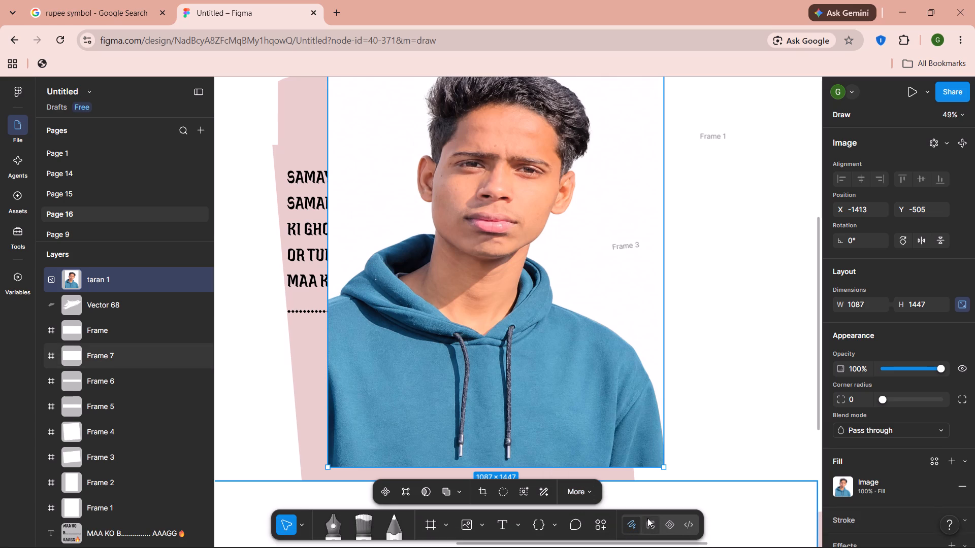
pyautogui.click(681, 524)
pyautogui.doubleClick(681, 524)
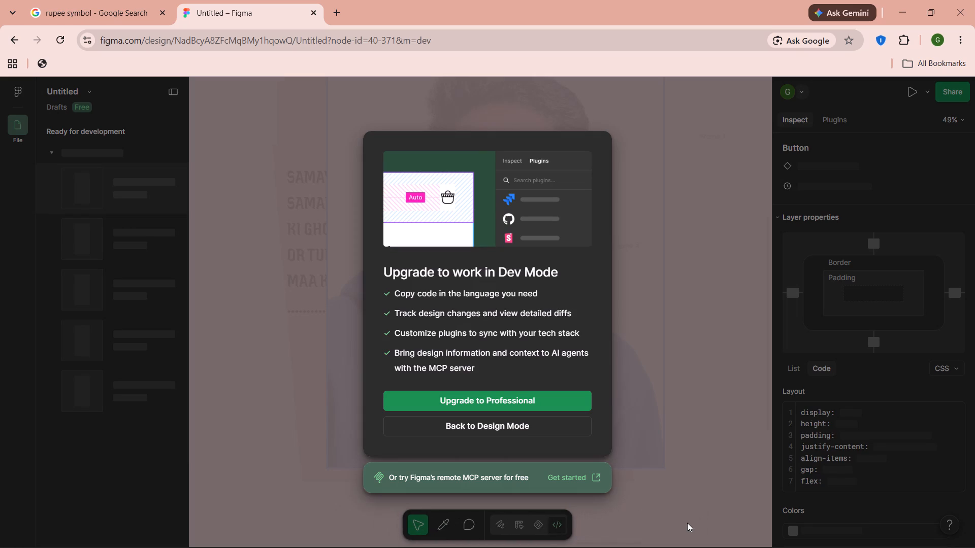
pyautogui.click(692, 497)
pyautogui.moveTo(911, 156); pyautogui.dragTo(509, 418)
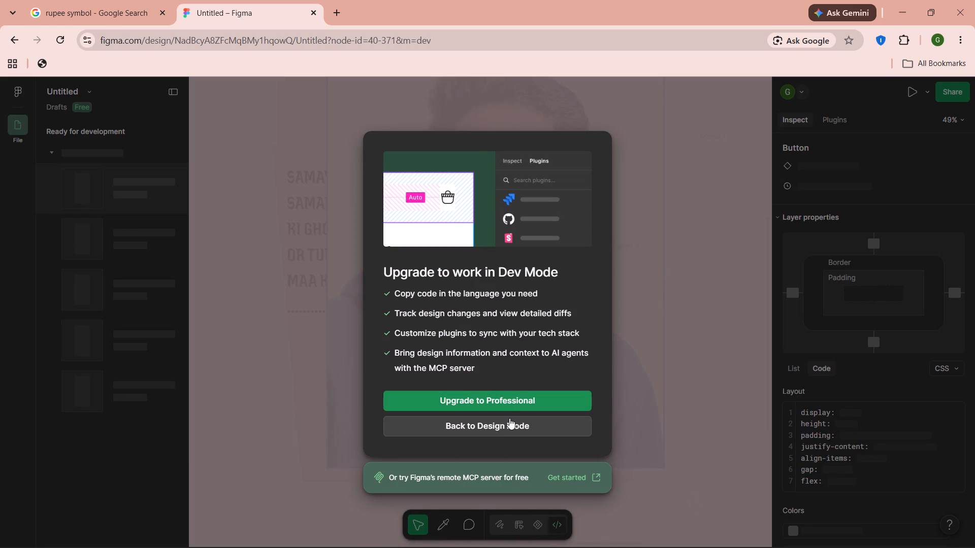
pyautogui.moveTo(509, 418); pyautogui.dragTo(509, 421)
pyautogui.click(509, 421)
pyautogui.click(509, 421)
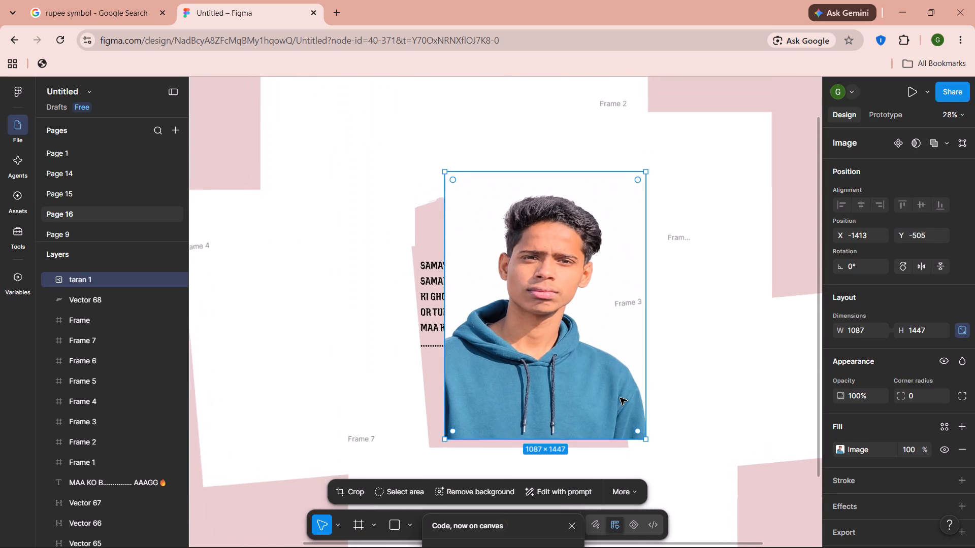
# Delete the taran portrait covering the pink area and dismiss the notice about code on canvas.
pyautogui.moveTo(620, 398); pyautogui.dragTo(616, 390)
pyautogui.click(616, 390)
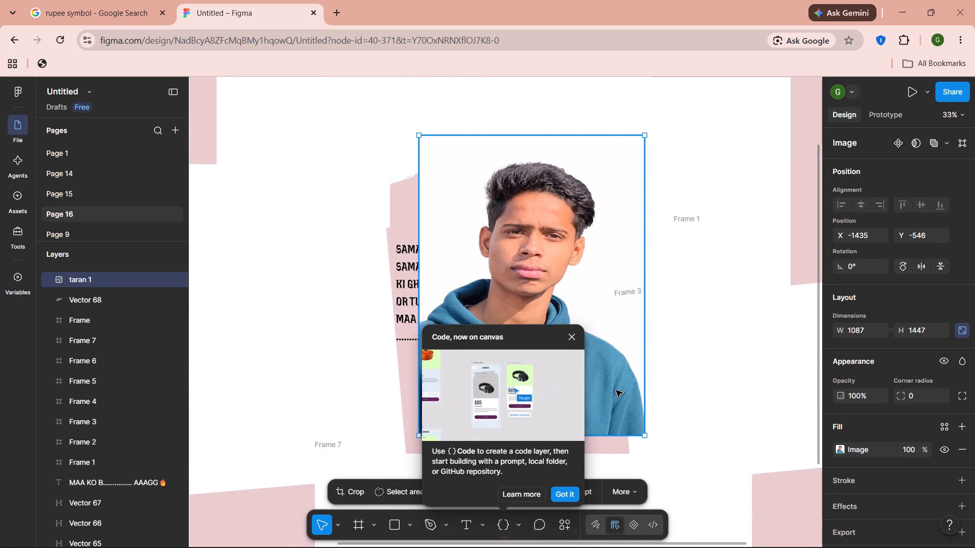
pyautogui.press('Delete')
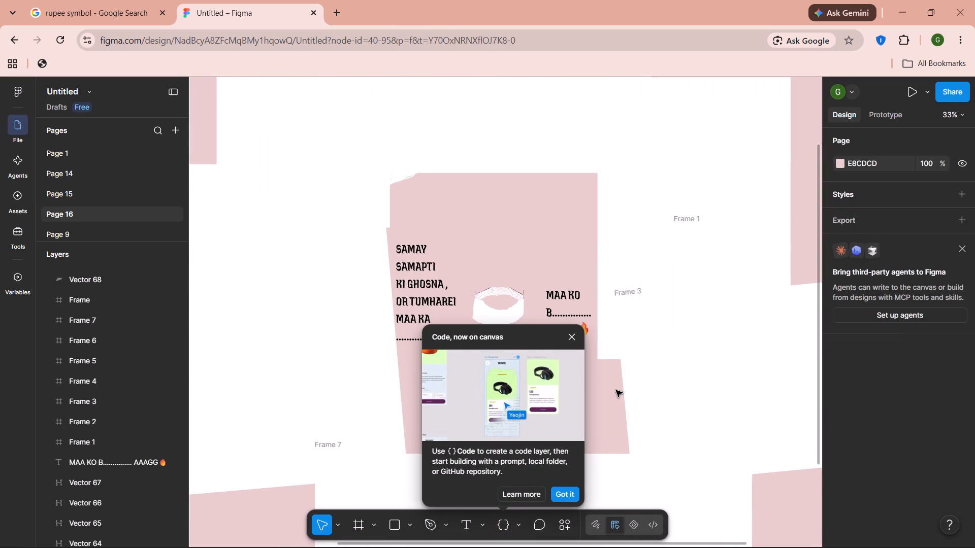
pyautogui.click(569, 338)
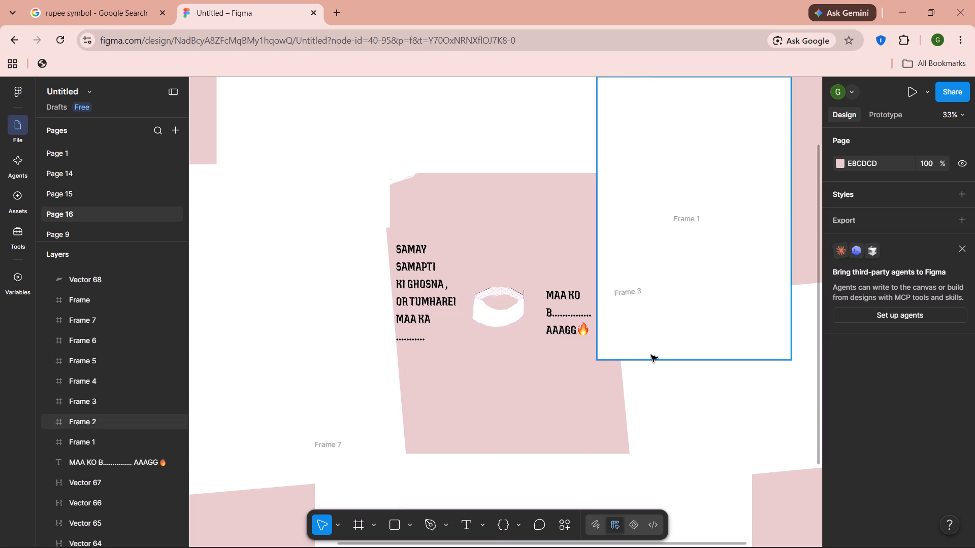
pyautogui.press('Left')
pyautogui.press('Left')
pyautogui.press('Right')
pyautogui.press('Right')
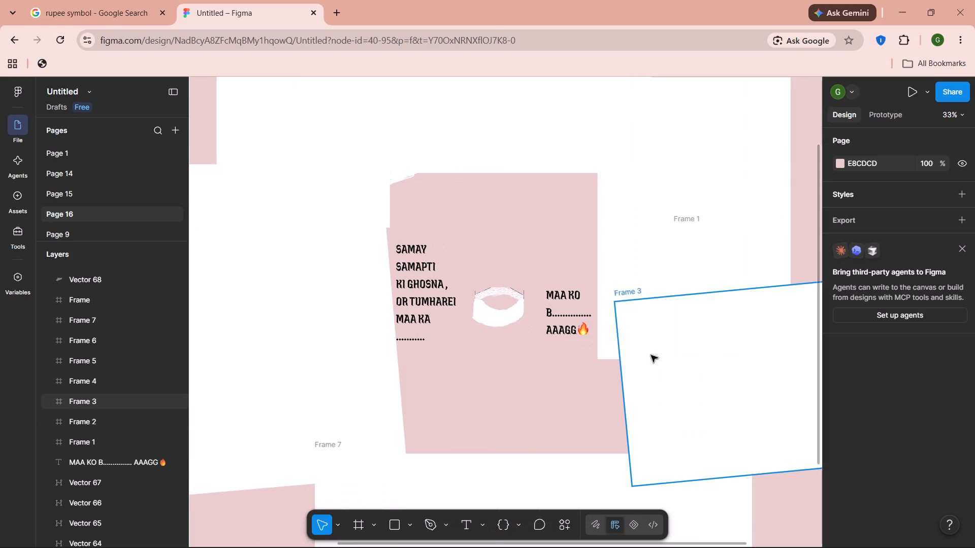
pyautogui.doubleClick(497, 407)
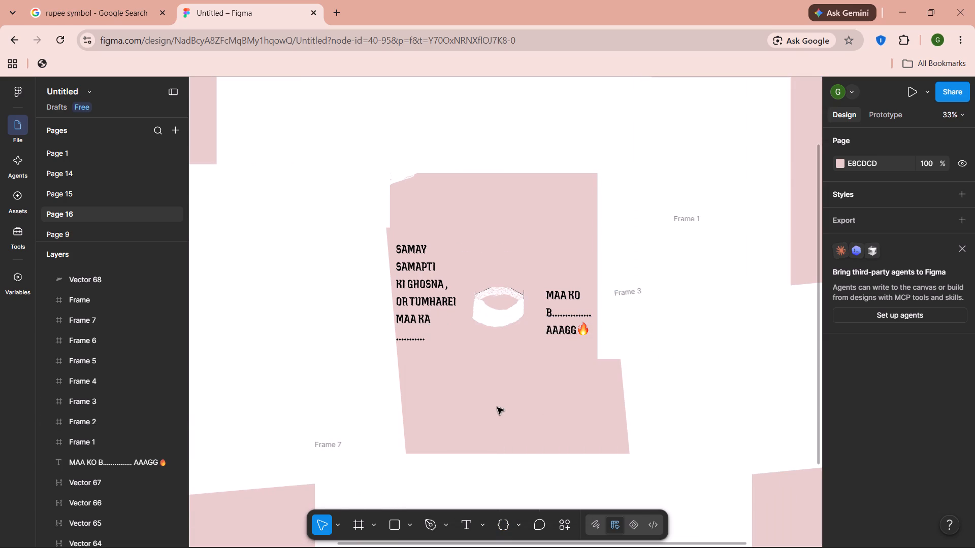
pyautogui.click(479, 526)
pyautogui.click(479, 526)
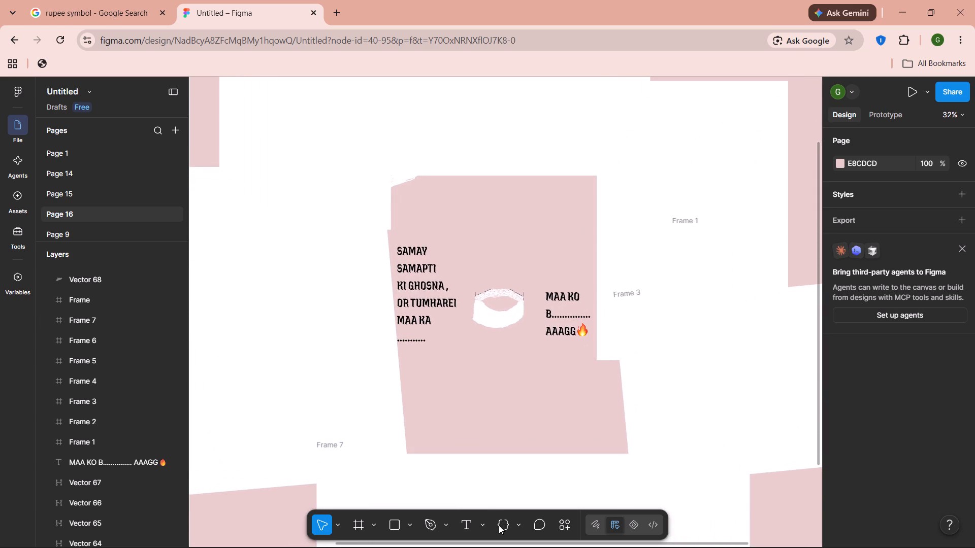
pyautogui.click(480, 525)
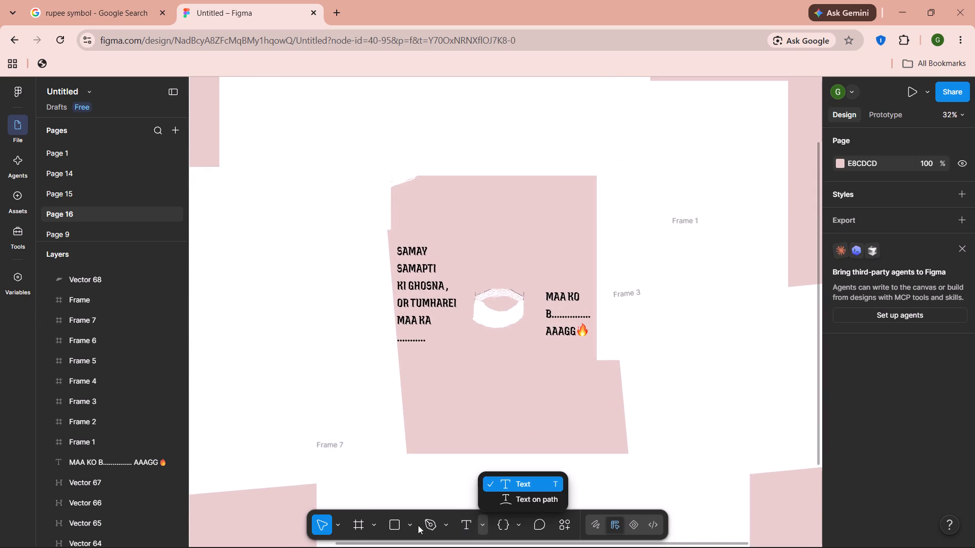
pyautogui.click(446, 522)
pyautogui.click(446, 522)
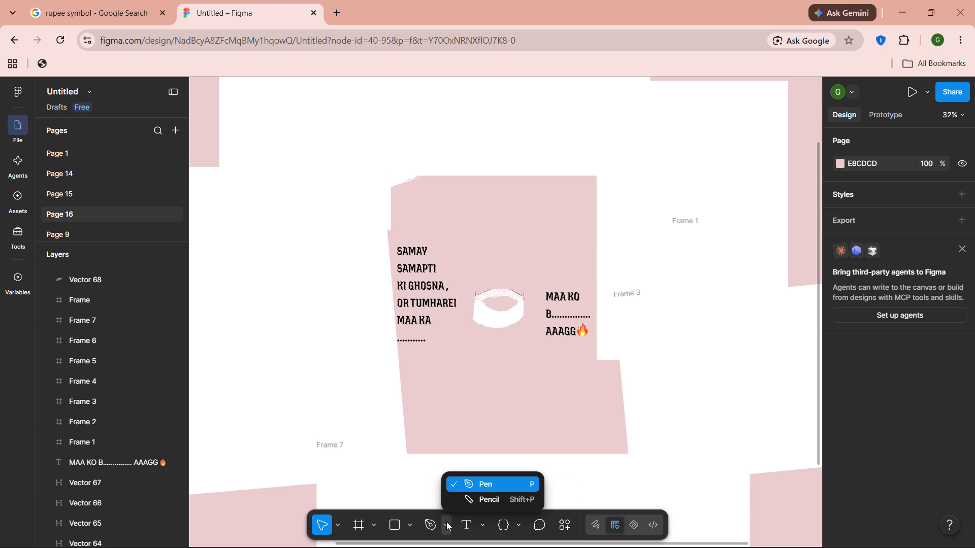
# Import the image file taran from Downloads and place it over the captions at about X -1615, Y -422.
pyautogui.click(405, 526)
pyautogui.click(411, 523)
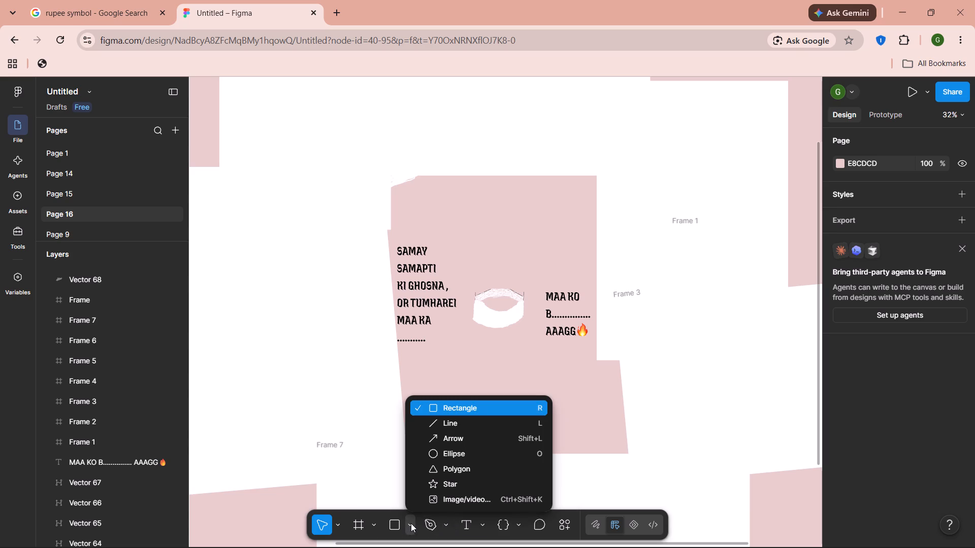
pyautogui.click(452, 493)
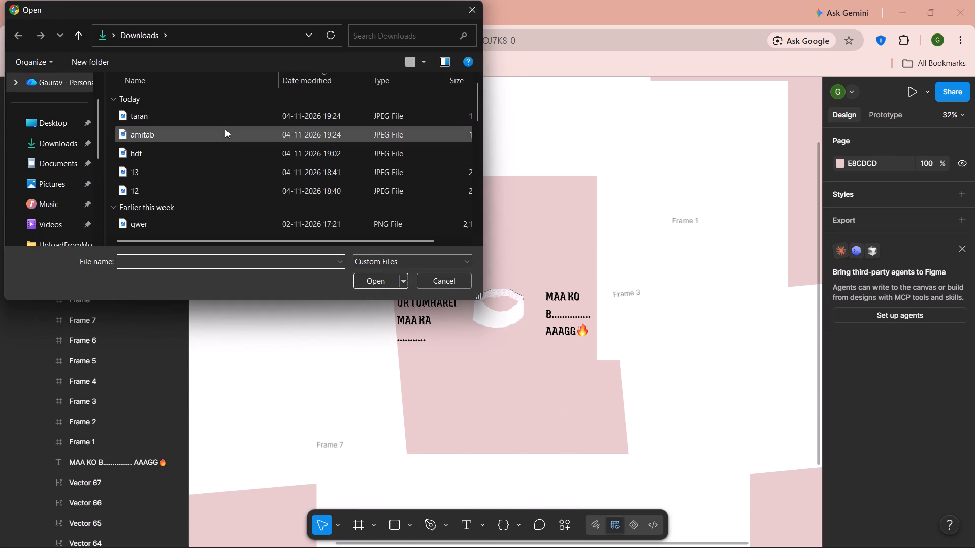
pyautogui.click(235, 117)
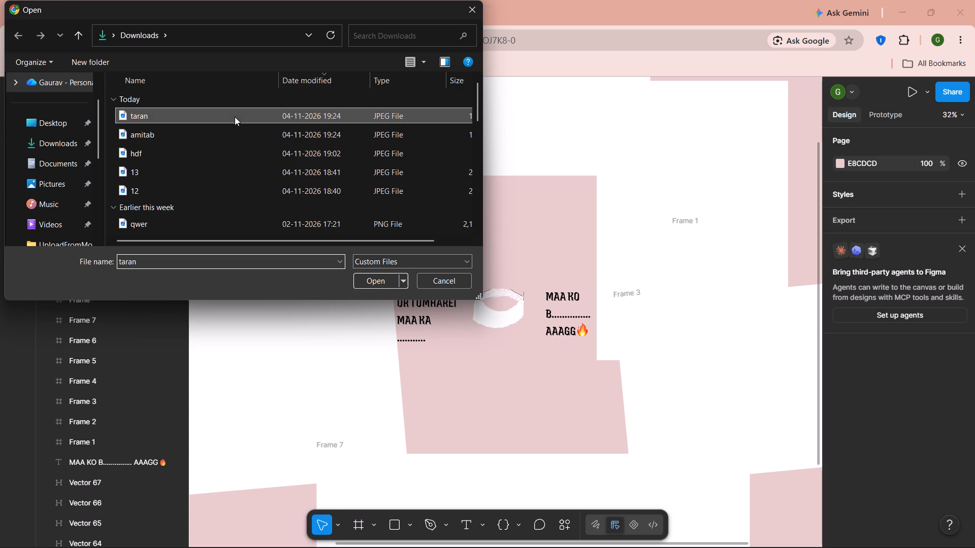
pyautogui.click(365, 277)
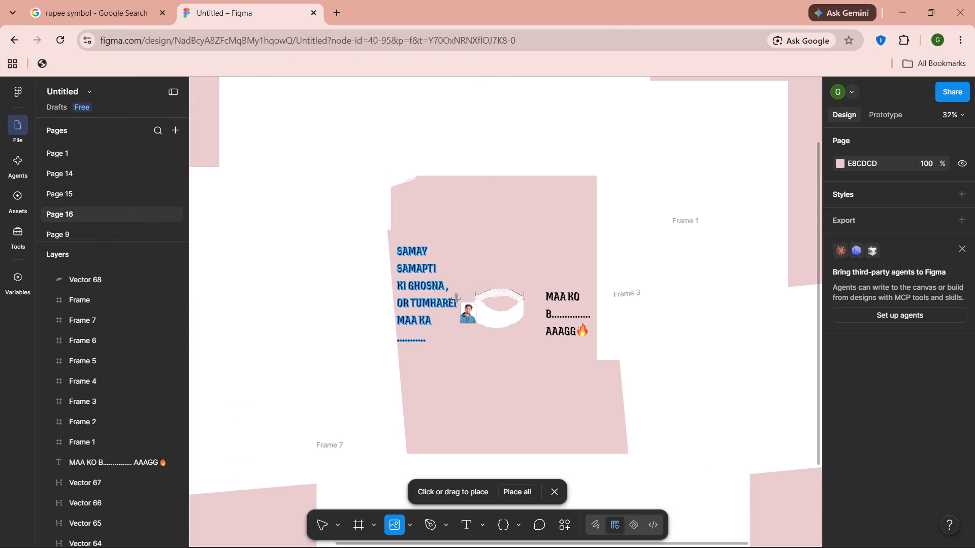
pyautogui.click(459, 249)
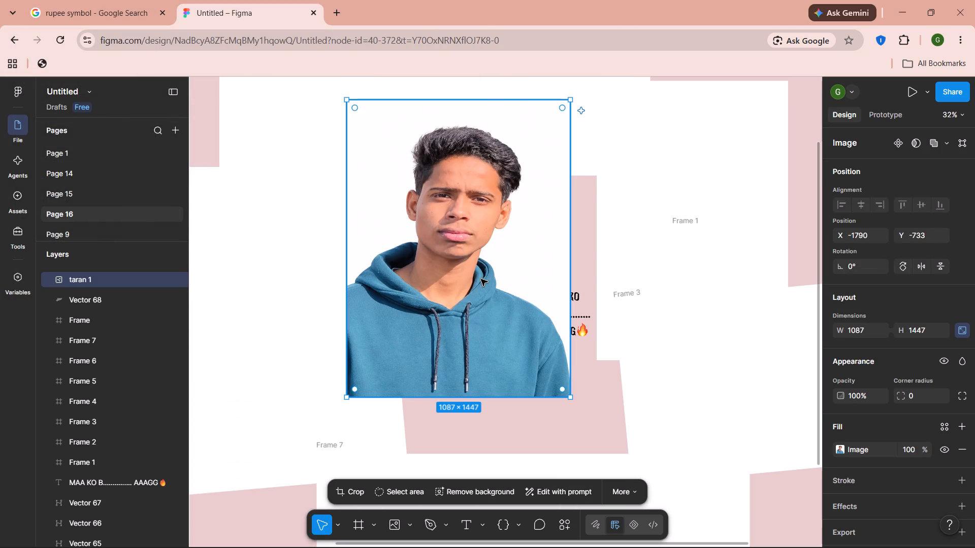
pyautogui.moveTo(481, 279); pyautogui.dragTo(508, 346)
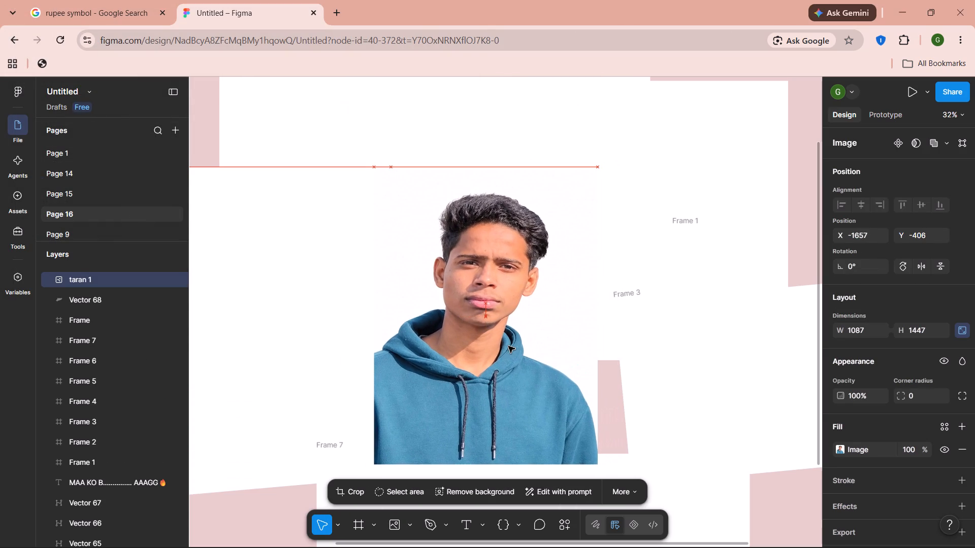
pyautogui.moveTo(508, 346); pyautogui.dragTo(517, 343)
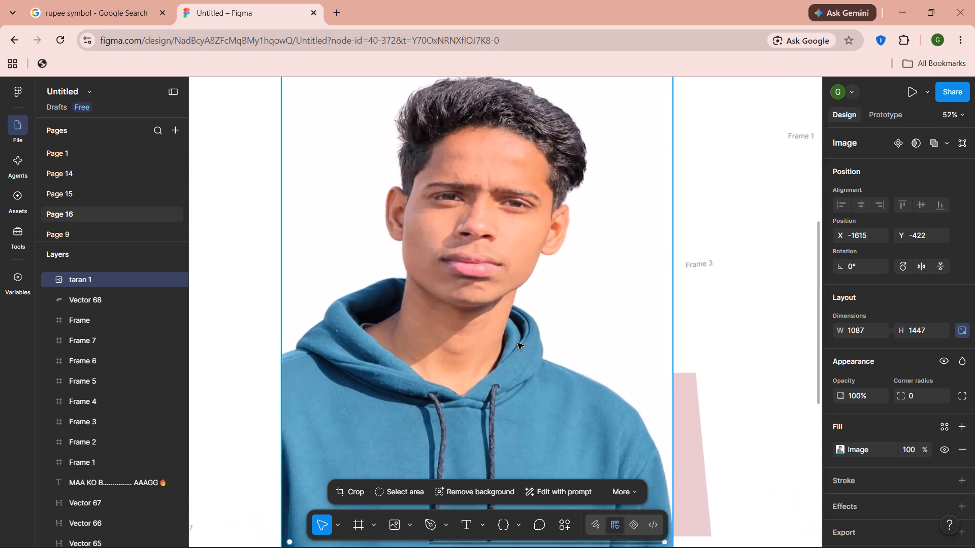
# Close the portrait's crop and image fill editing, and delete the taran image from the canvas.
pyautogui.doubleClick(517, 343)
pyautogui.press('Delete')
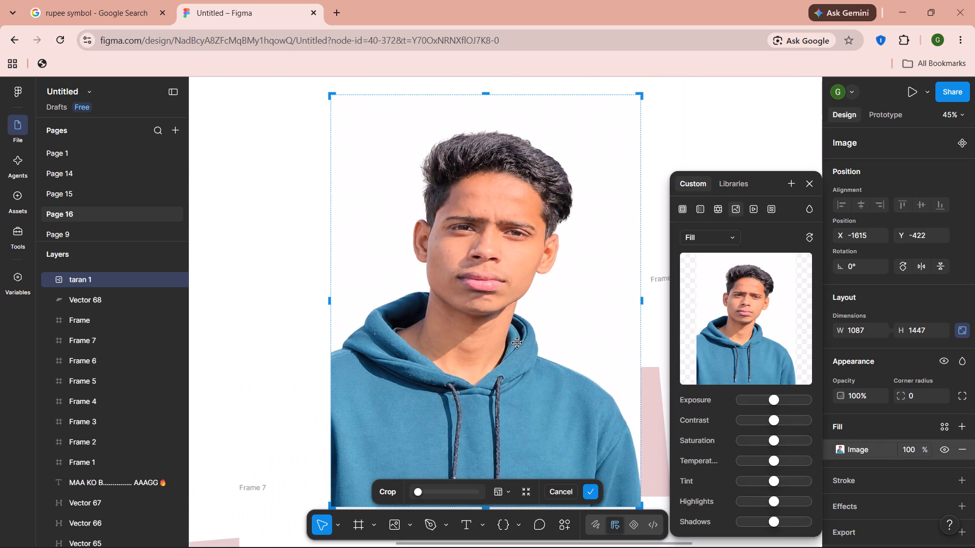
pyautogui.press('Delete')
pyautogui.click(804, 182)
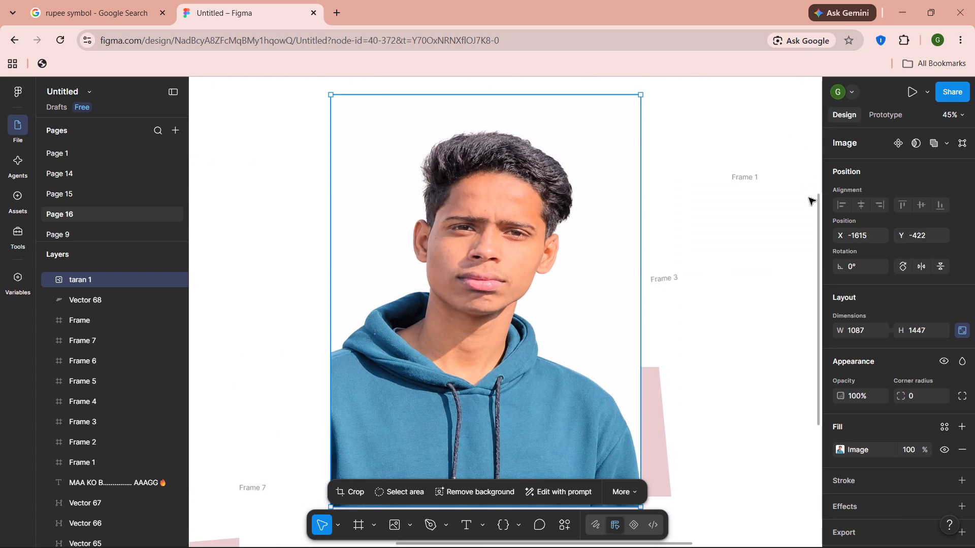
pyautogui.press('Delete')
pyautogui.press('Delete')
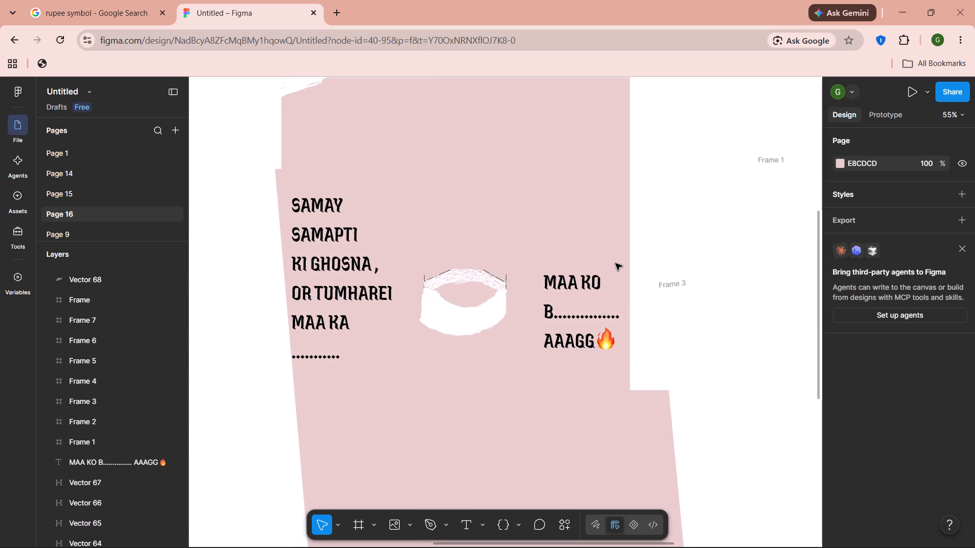
# Capture a rectangular screenshot of the pink poster area, including both captions and the white beard drawing.
pyautogui.scroll(2, 599, 250)
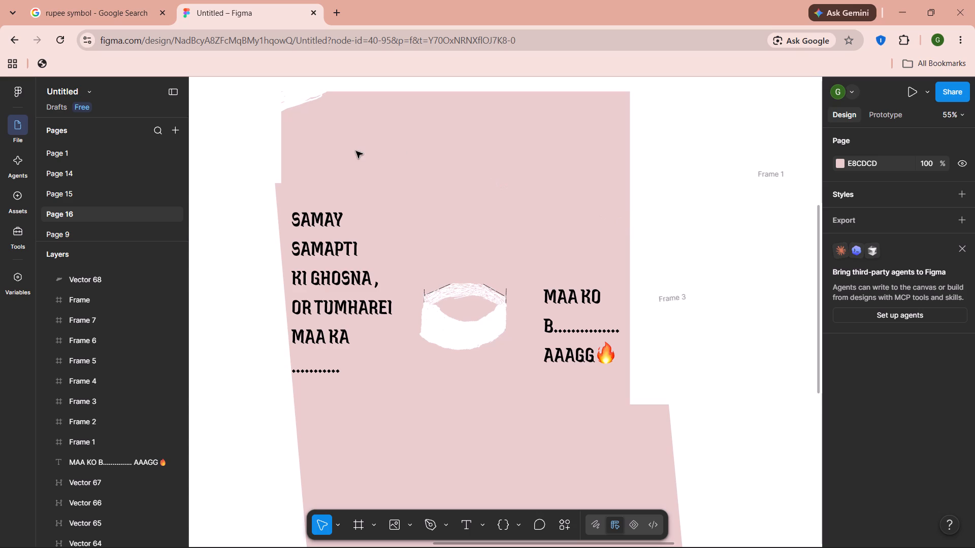
pyautogui.press('Print')
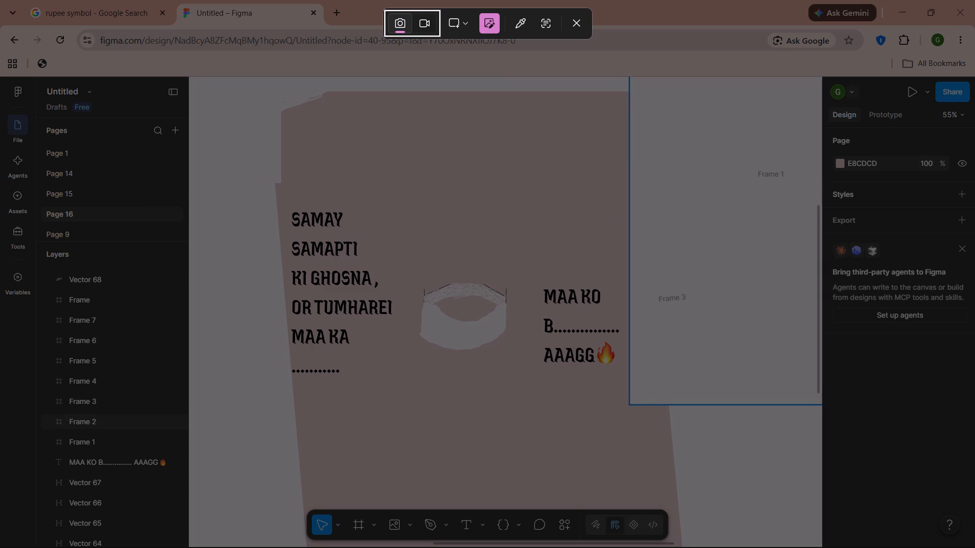
pyautogui.moveTo(267, 93); pyautogui.dragTo(586, 447)
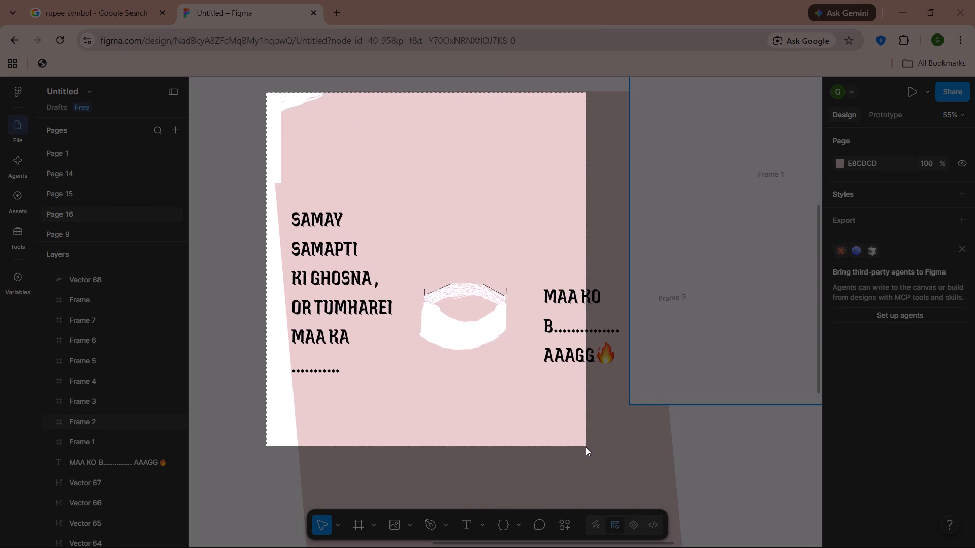
pyautogui.moveTo(586, 447); pyautogui.dragTo(631, 505)
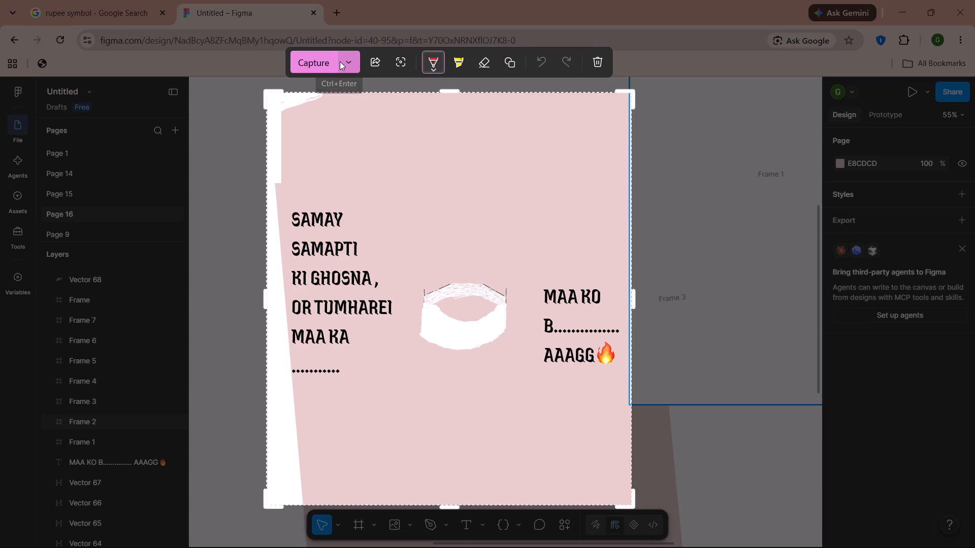
pyautogui.click(316, 61)
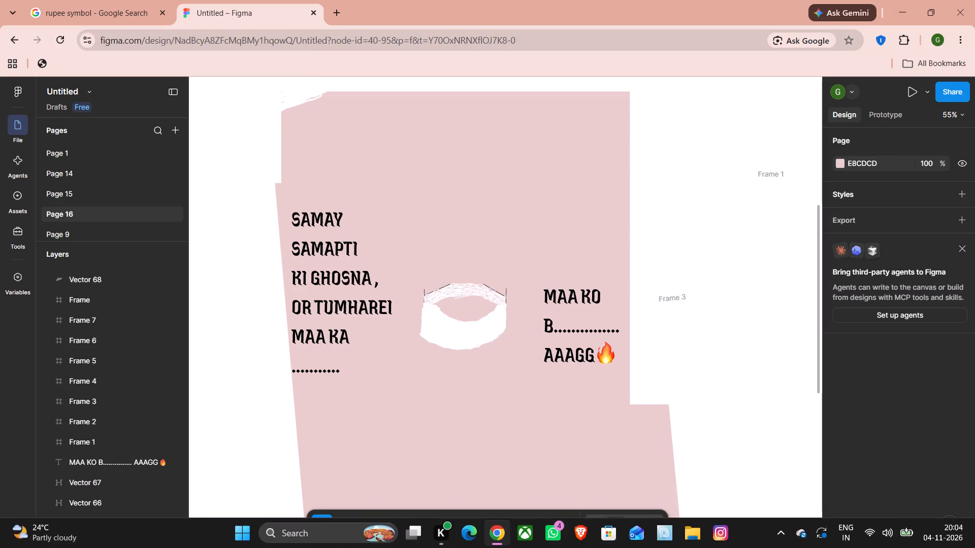